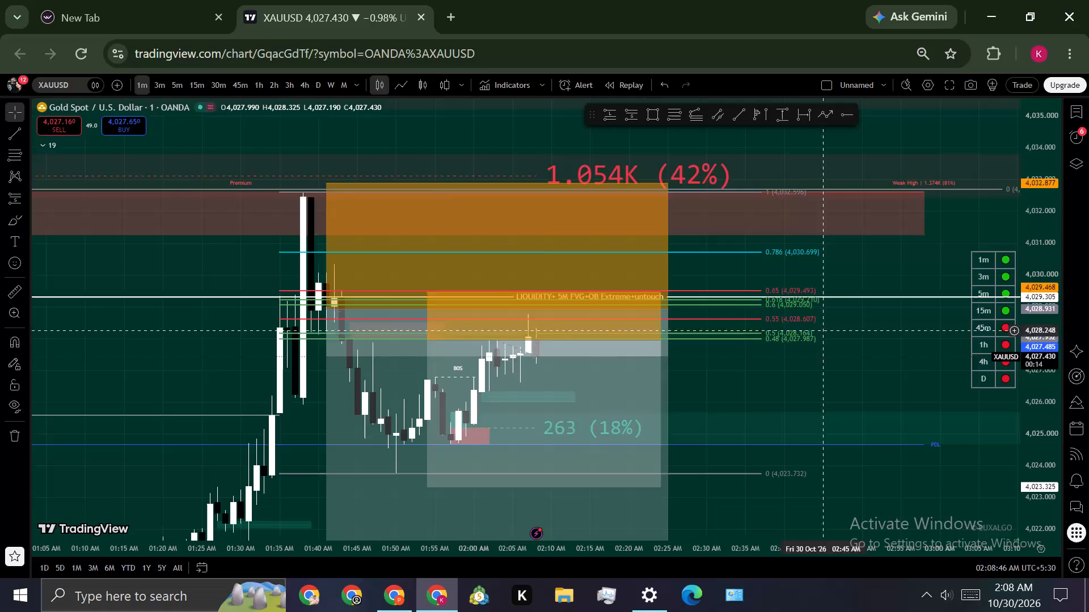
Switch the XAUUSD chart to the 3-minute timeframe.
left_click(162, 88)
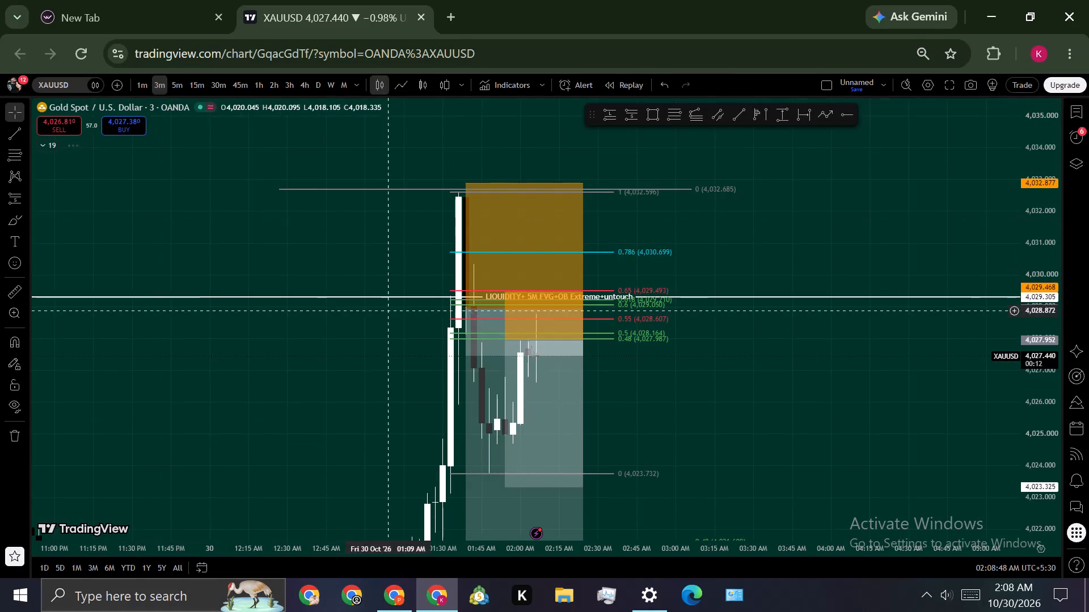
Extend the smaller short-position box, with entry near 4,027.95, forward in time to about 02:45 AM.
scroll(718, 405, "up", 3)
scroll(1047, 371, "down", 2)
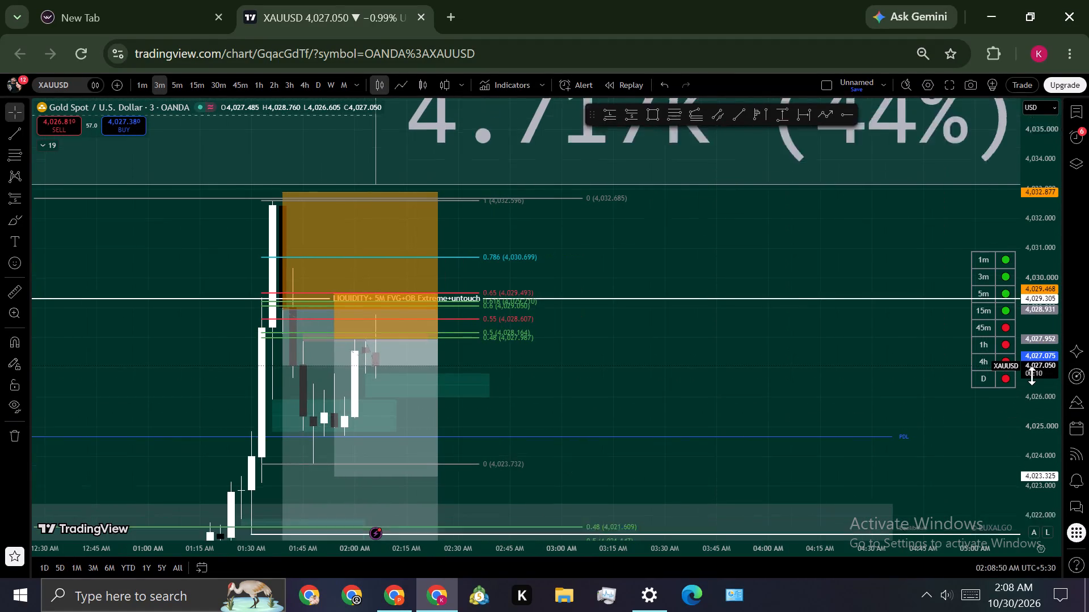
scroll(1032, 376, "down", 2)
left_click_drag(761, 399, 899, 339)
scroll(804, 379, "up", 1)
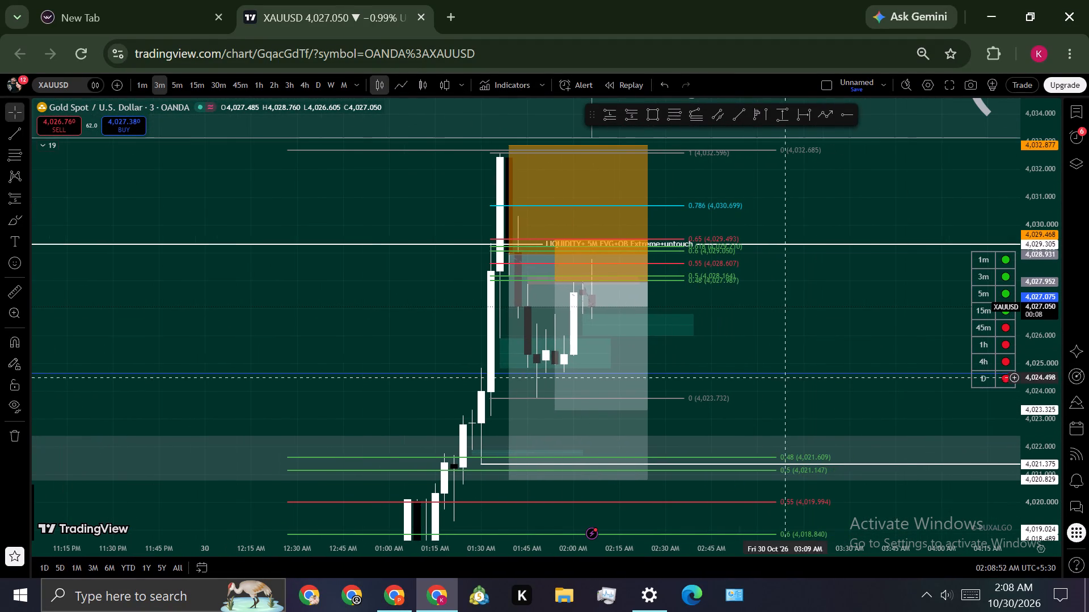
left_click_drag(800, 357, 708, 363)
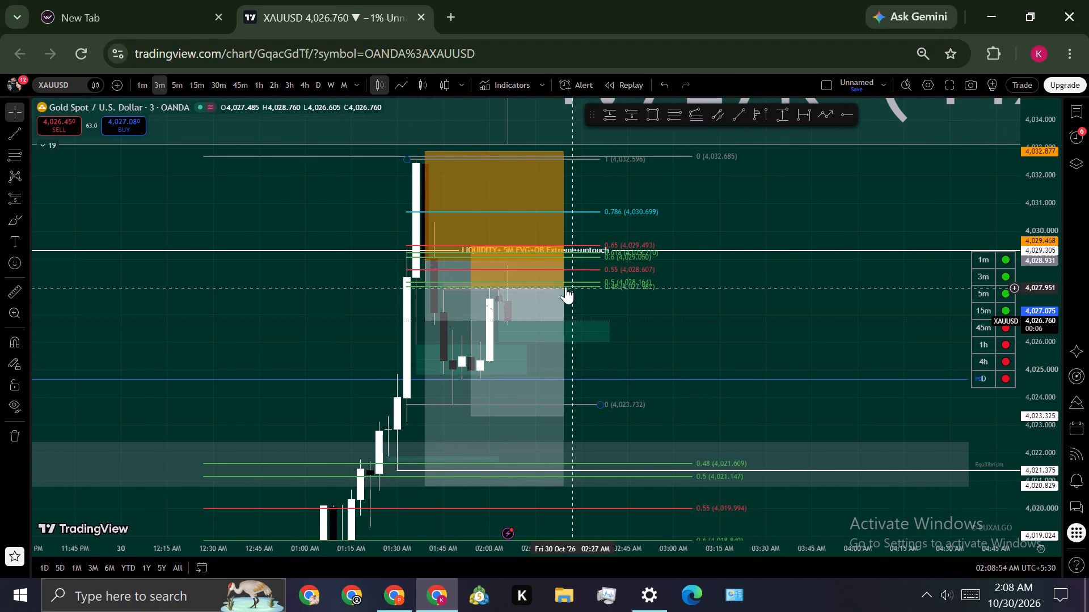
left_click_drag(565, 287, 625, 290)
left_click(680, 311)
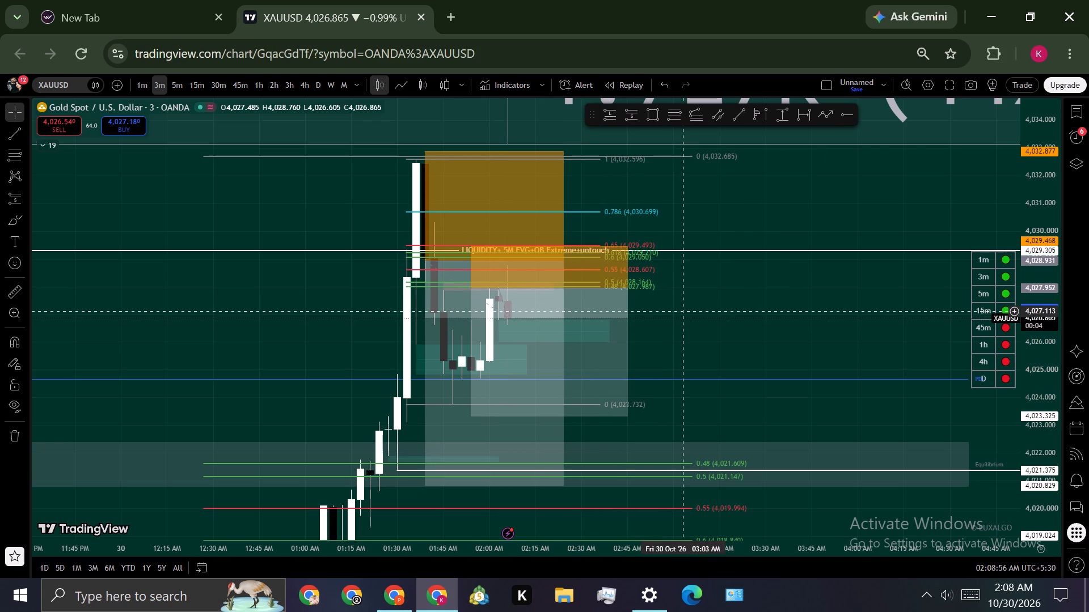
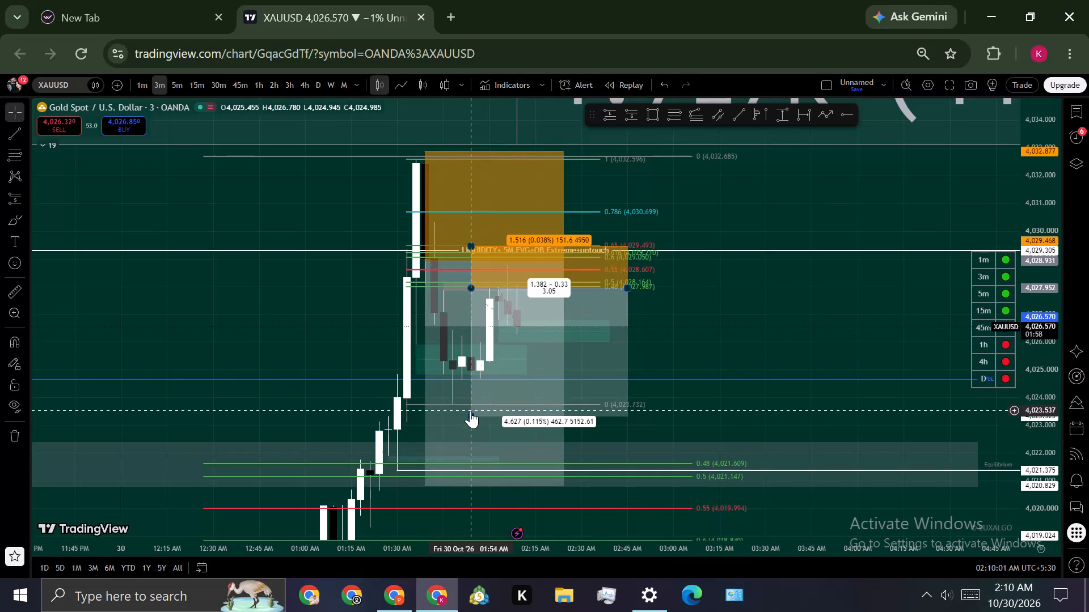
Lower the profit target of the smaller short-position box to about 4,021.21, just above the 0.5 Fibonacci level at 4,021.147.
left_click_drag(470, 411, 474, 455)
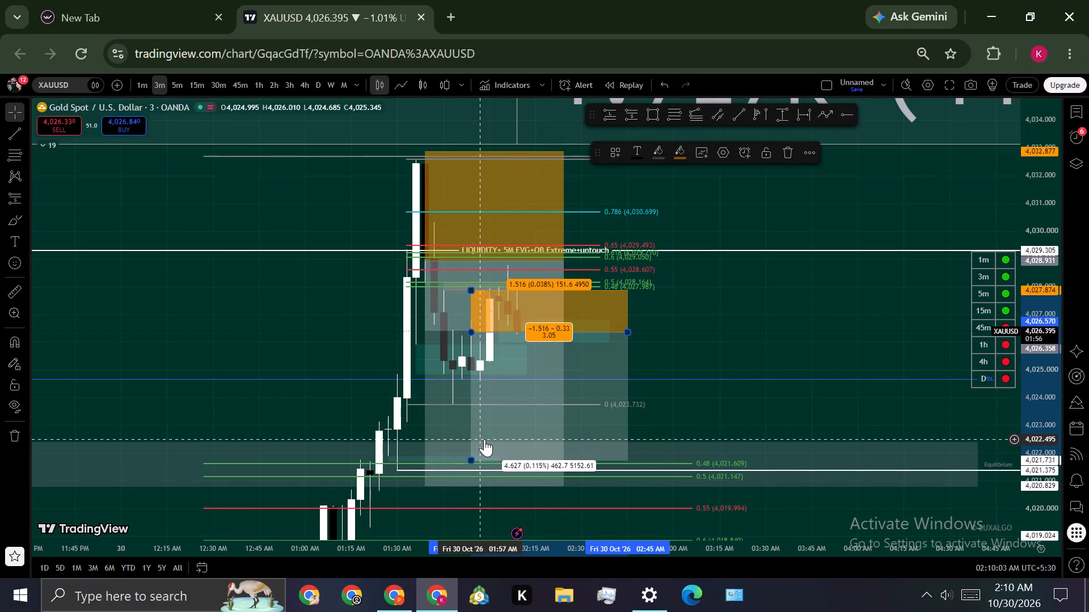
key("ctrl+z")
left_click_drag(473, 418, 476, 461)
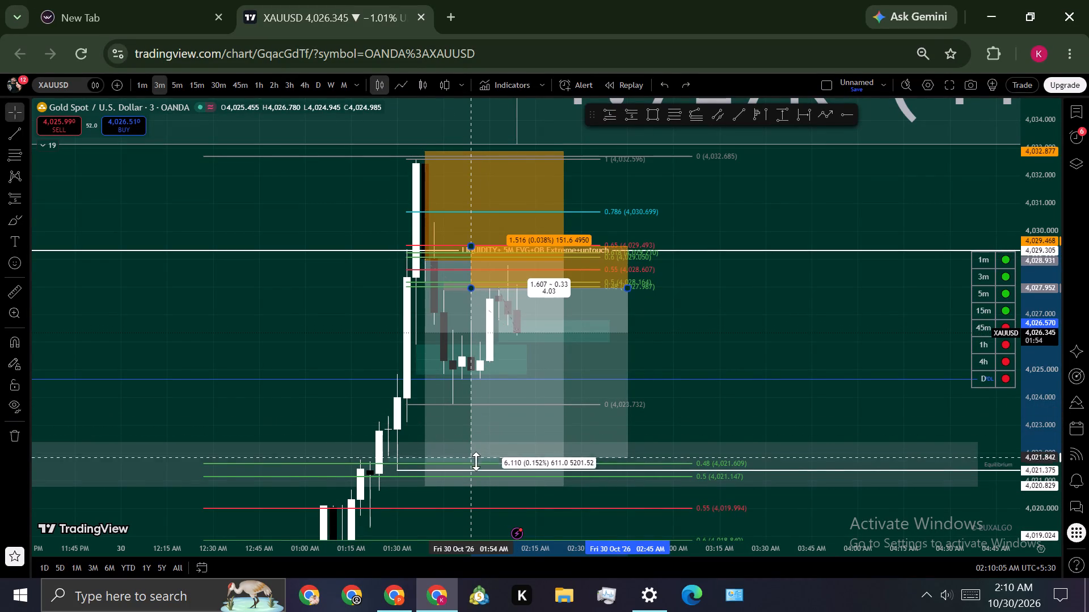
left_click_drag(476, 461, 479, 475)
left_click(750, 385)
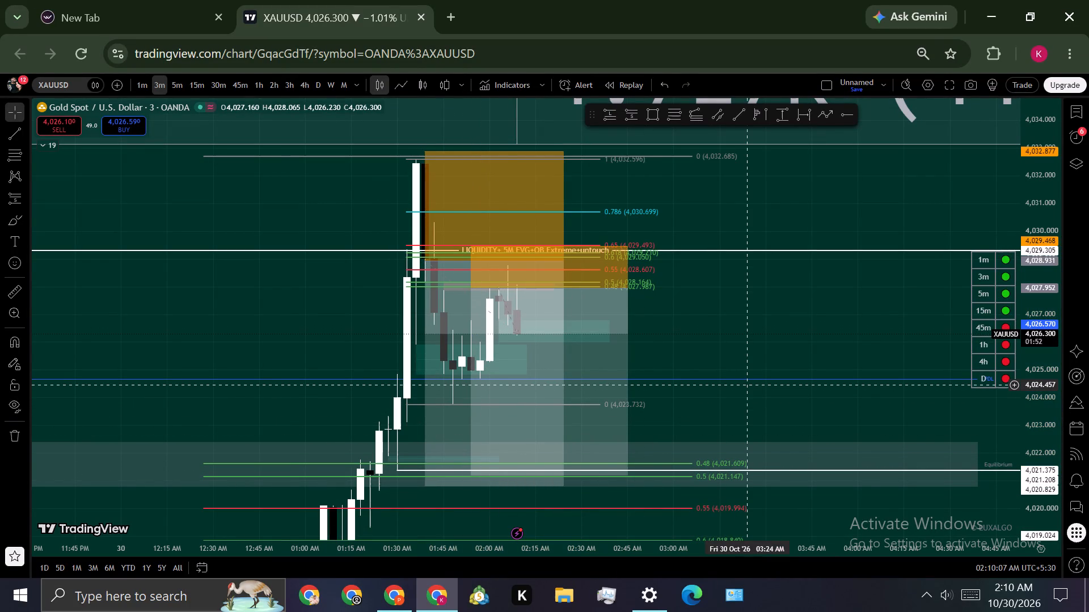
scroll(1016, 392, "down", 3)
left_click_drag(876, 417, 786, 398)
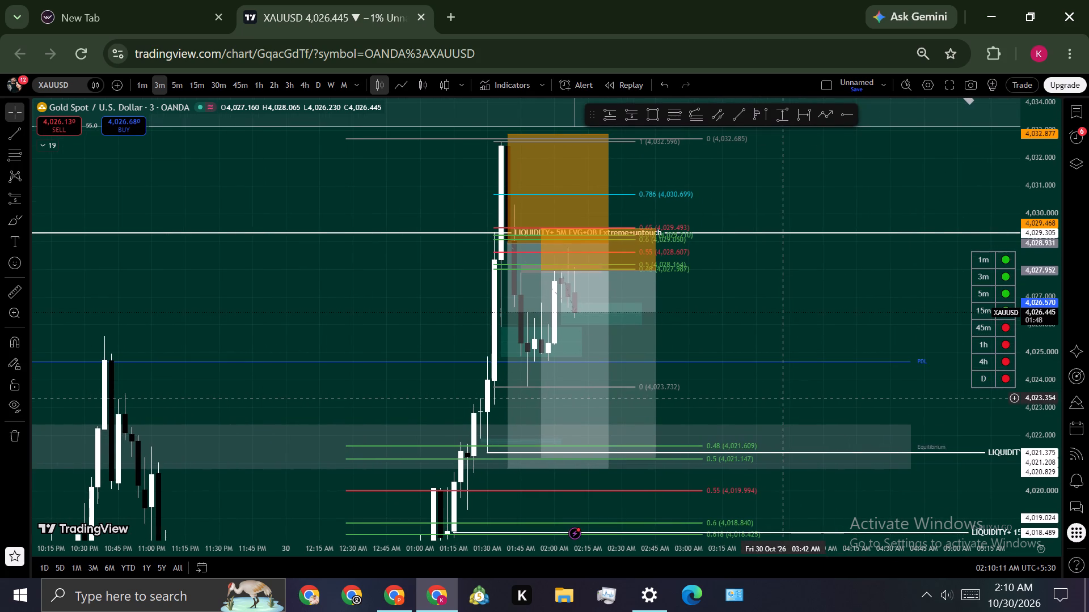
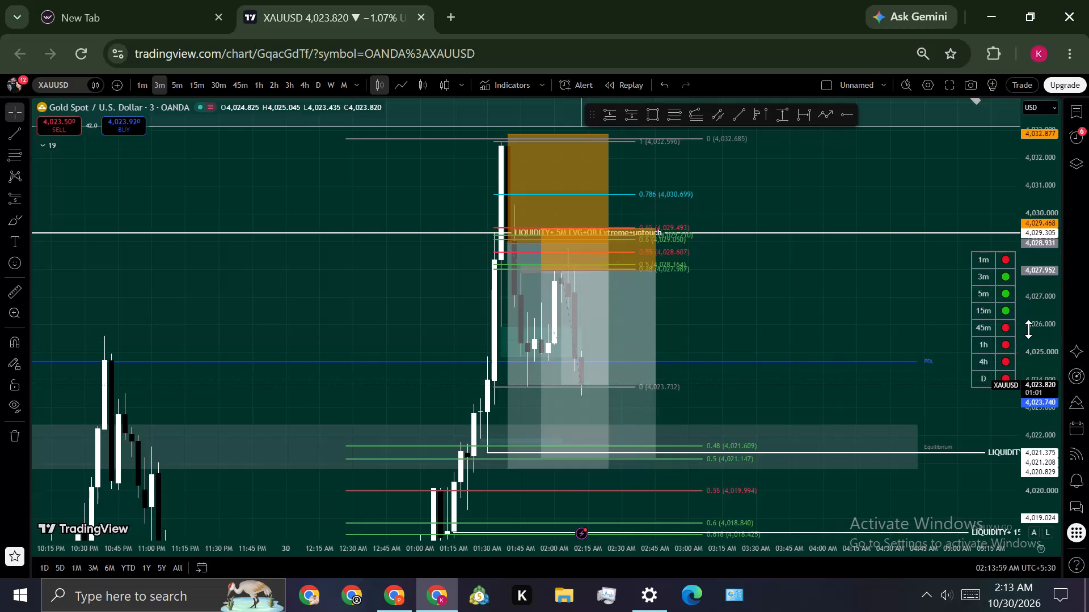
Lower the smaller short-position box's profit target to about 4,017.83, just above the 0.65 Fibonacci level at 4,017.686.
scroll(1028, 329, "down", 5)
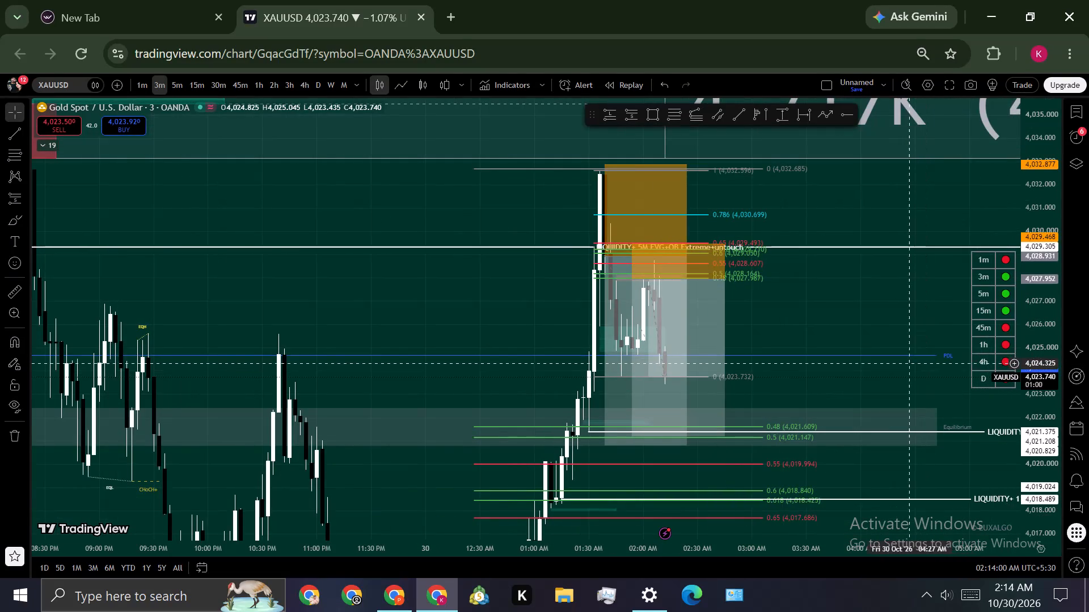
left_click_drag(908, 364, 788, 243)
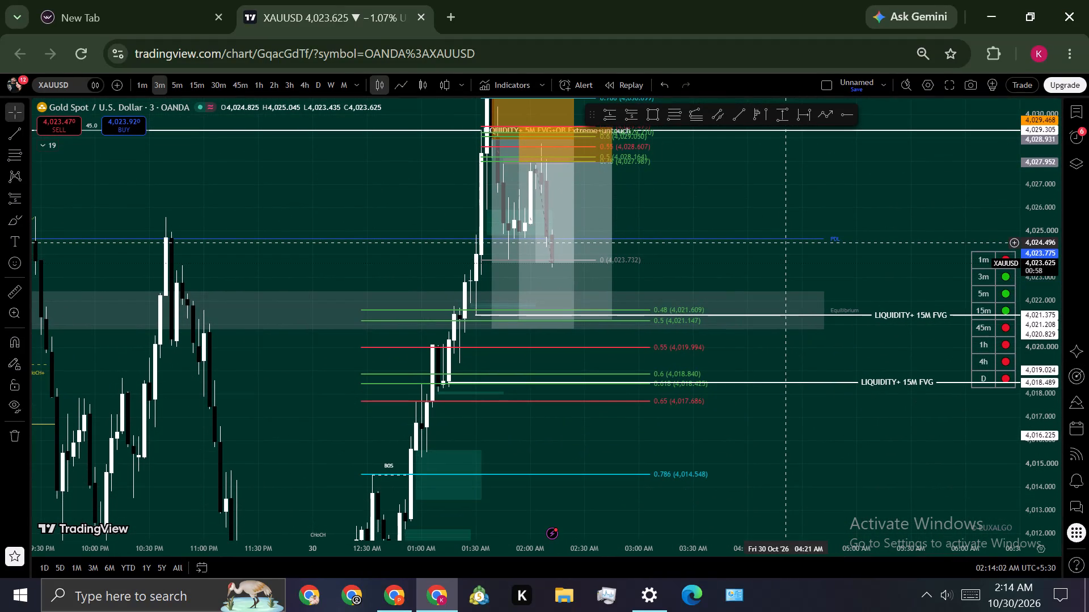
scroll(1023, 371, "down", 2)
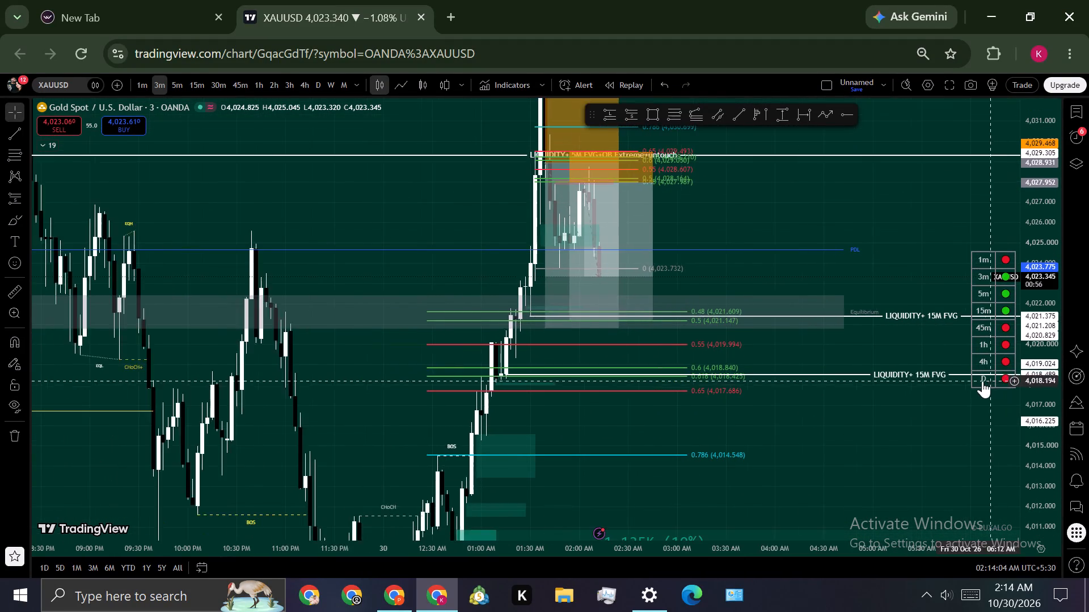
scroll(982, 381, "down", 2)
left_click_drag(867, 231, 816, 239)
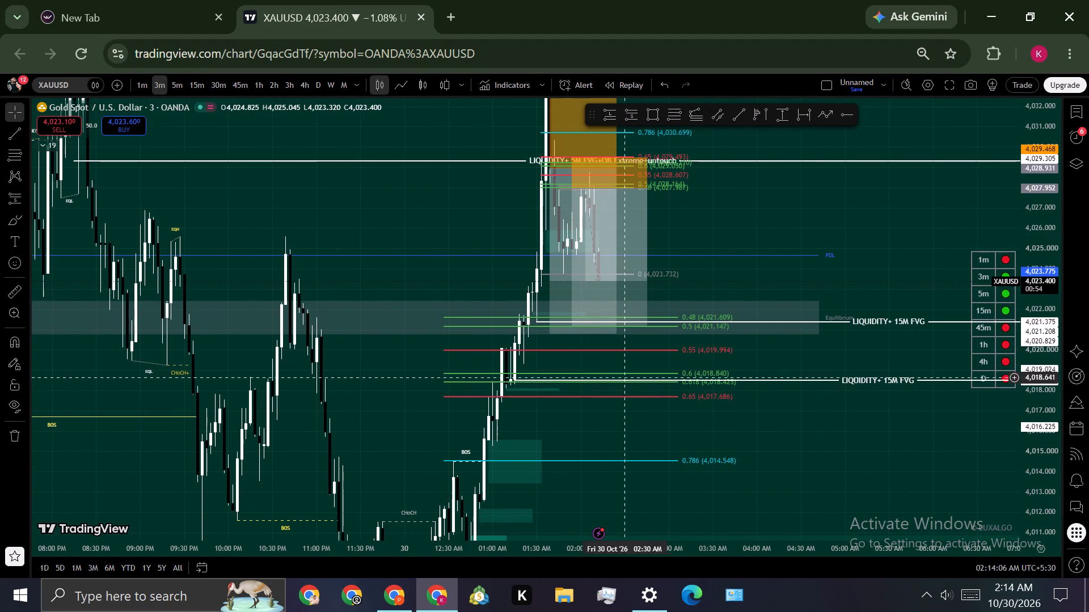
left_click_drag(573, 327, 574, 358)
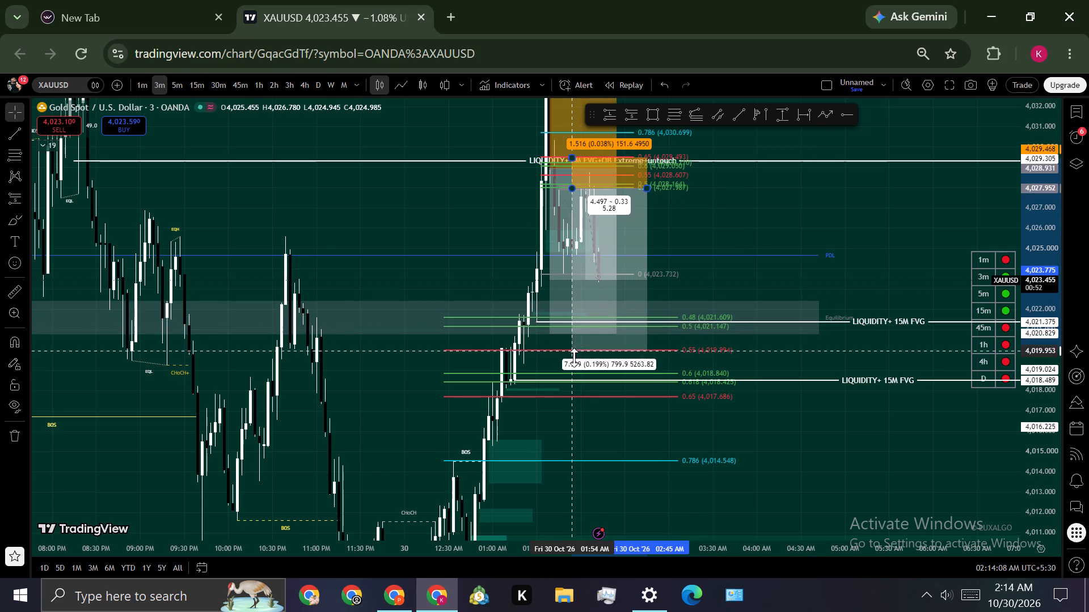
left_click_drag(574, 358, 574, 394)
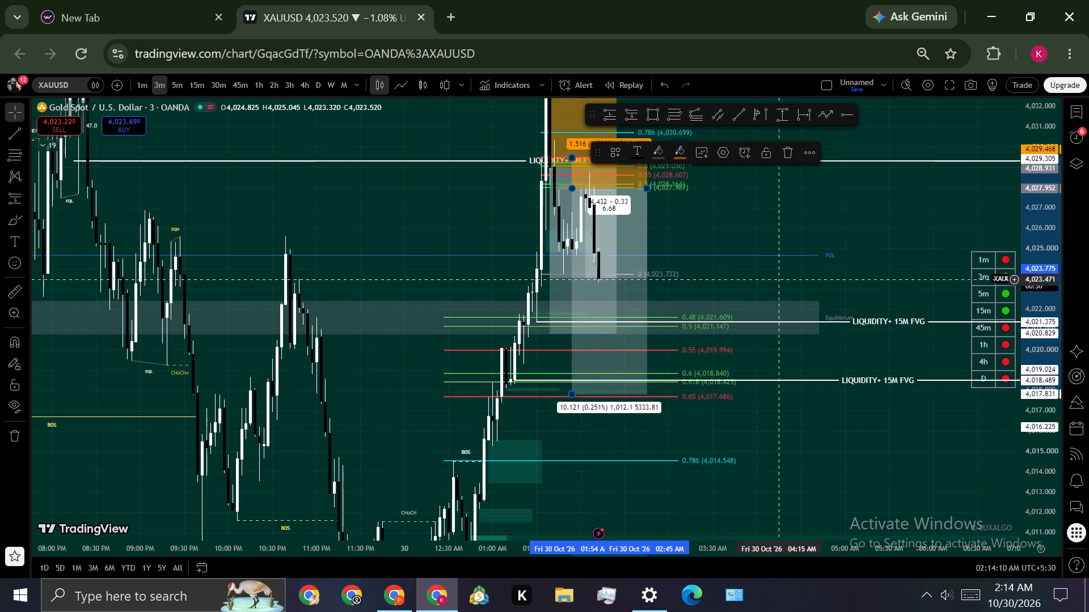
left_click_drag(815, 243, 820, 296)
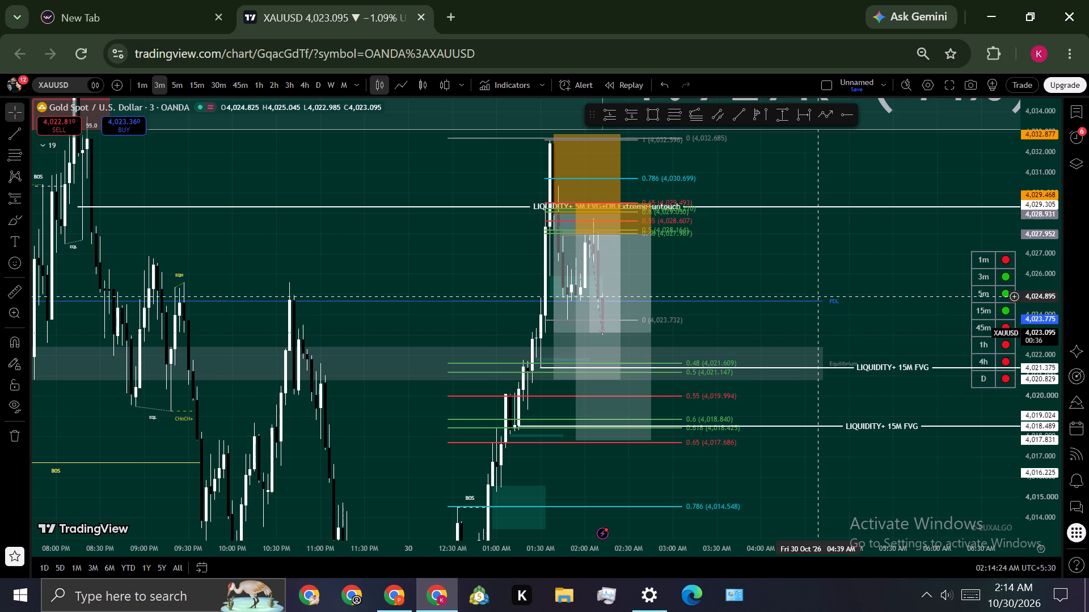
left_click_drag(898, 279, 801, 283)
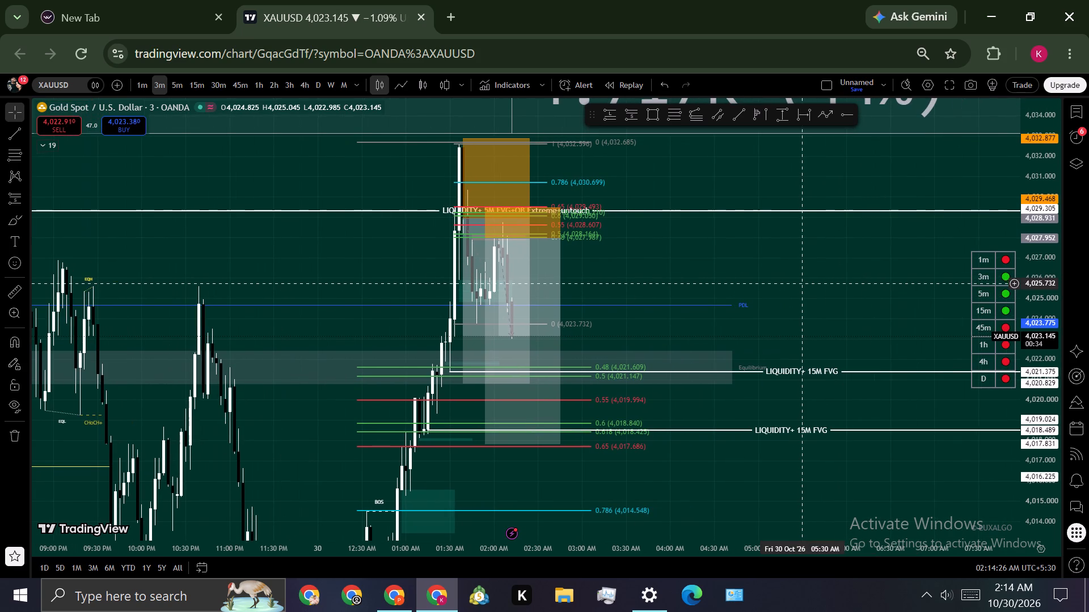
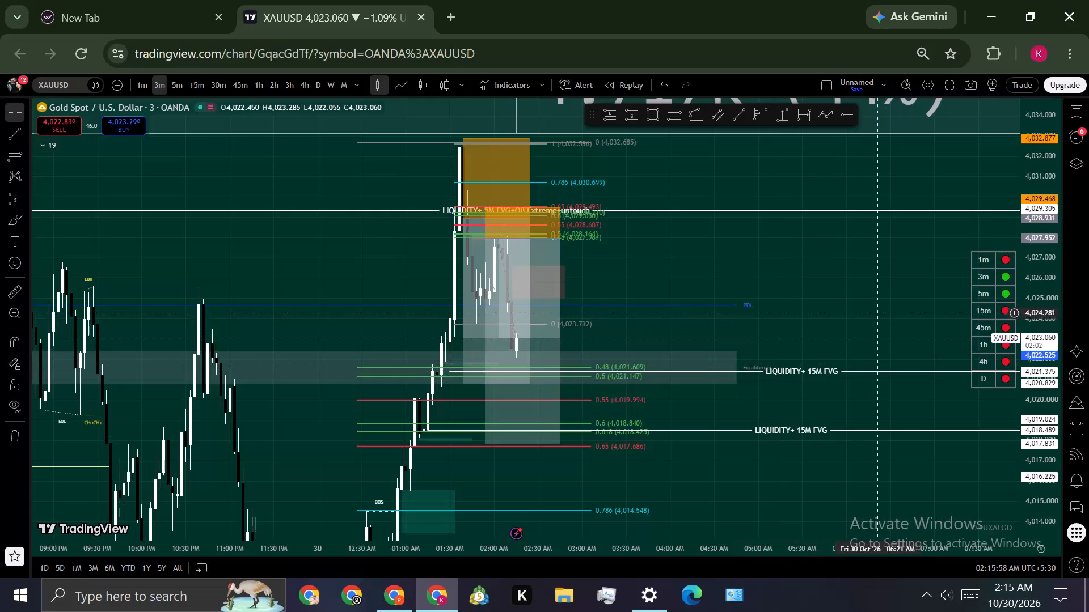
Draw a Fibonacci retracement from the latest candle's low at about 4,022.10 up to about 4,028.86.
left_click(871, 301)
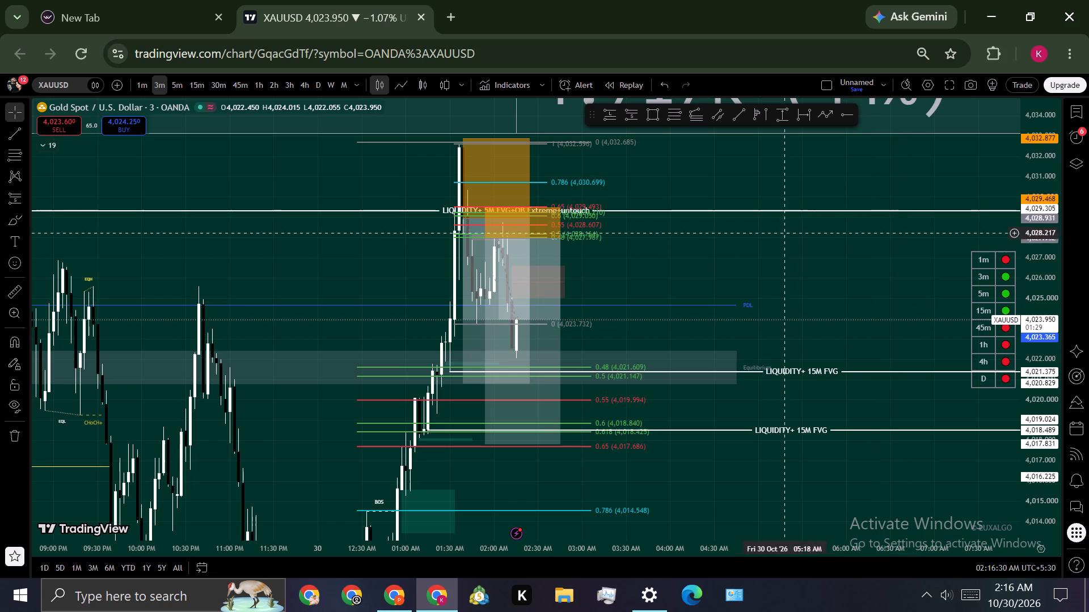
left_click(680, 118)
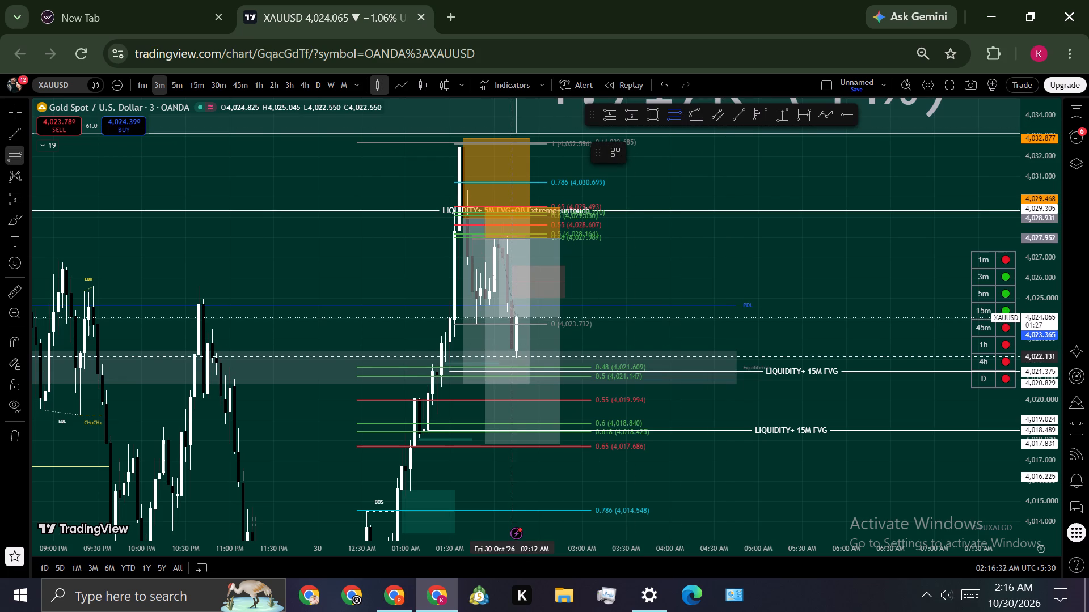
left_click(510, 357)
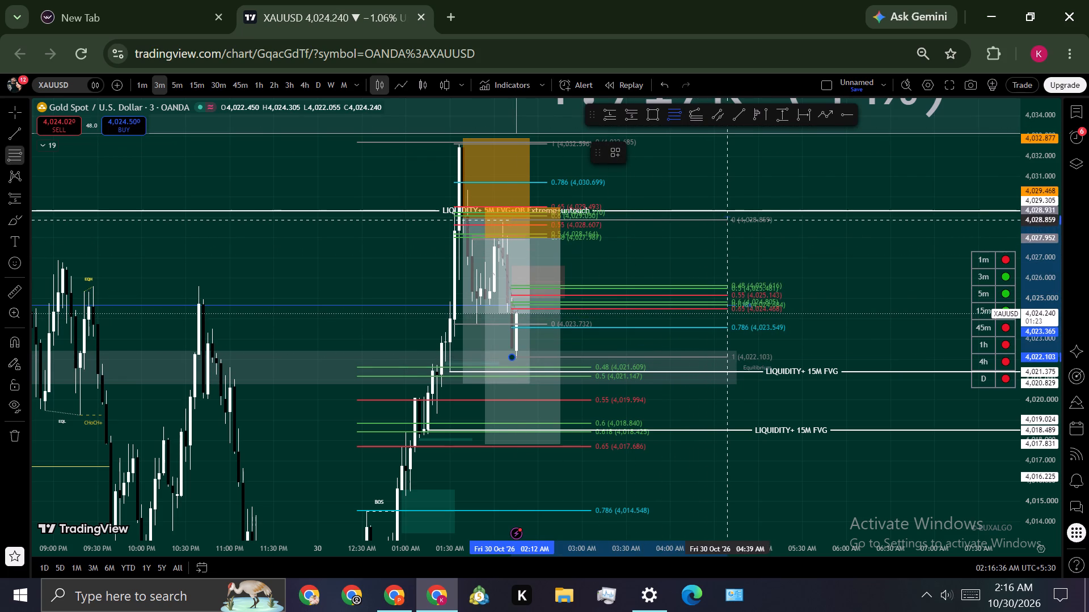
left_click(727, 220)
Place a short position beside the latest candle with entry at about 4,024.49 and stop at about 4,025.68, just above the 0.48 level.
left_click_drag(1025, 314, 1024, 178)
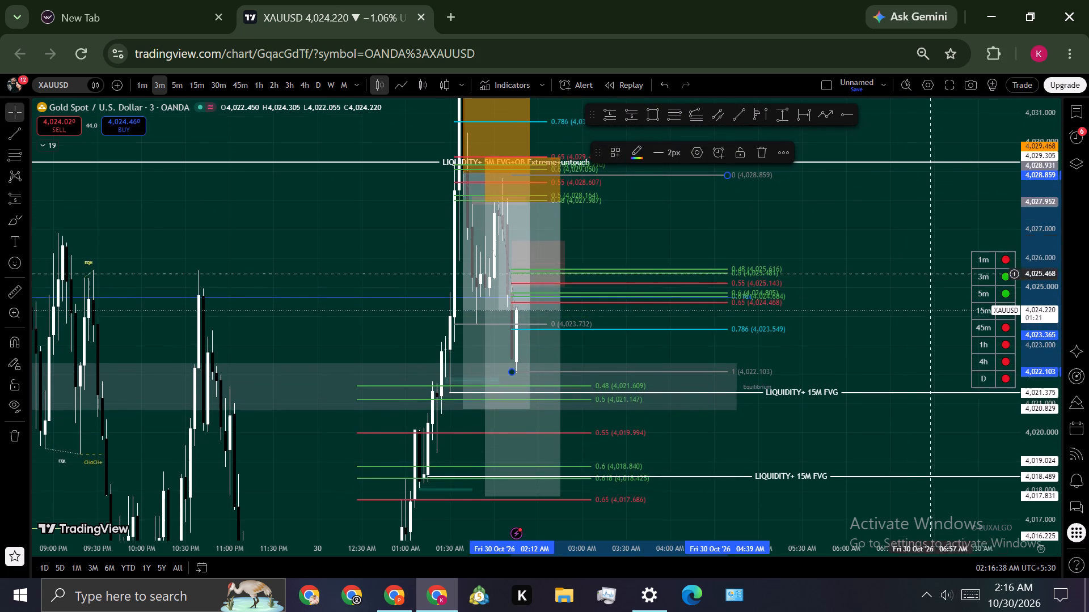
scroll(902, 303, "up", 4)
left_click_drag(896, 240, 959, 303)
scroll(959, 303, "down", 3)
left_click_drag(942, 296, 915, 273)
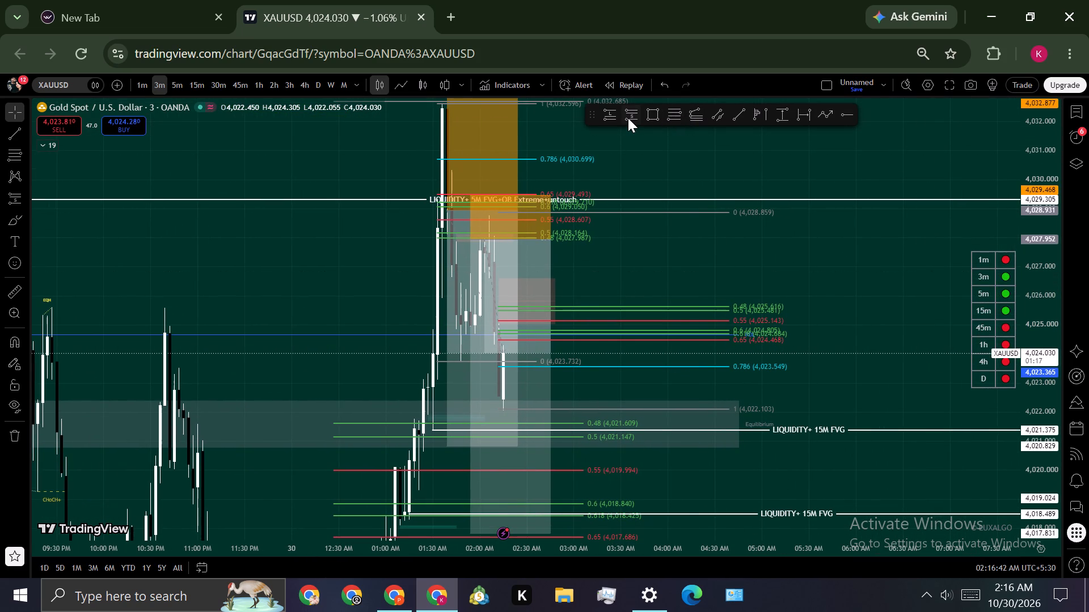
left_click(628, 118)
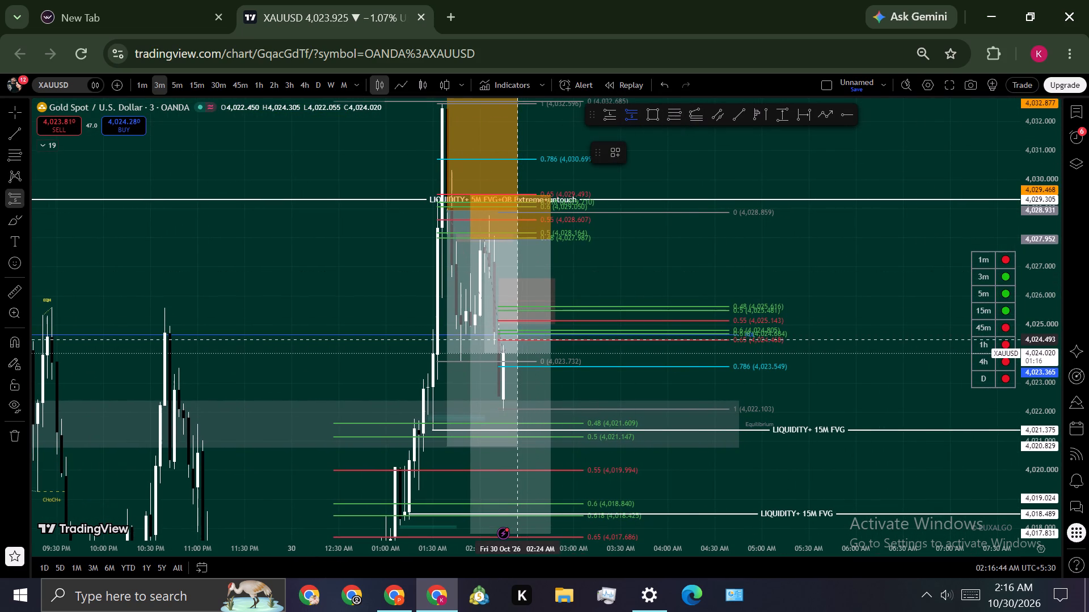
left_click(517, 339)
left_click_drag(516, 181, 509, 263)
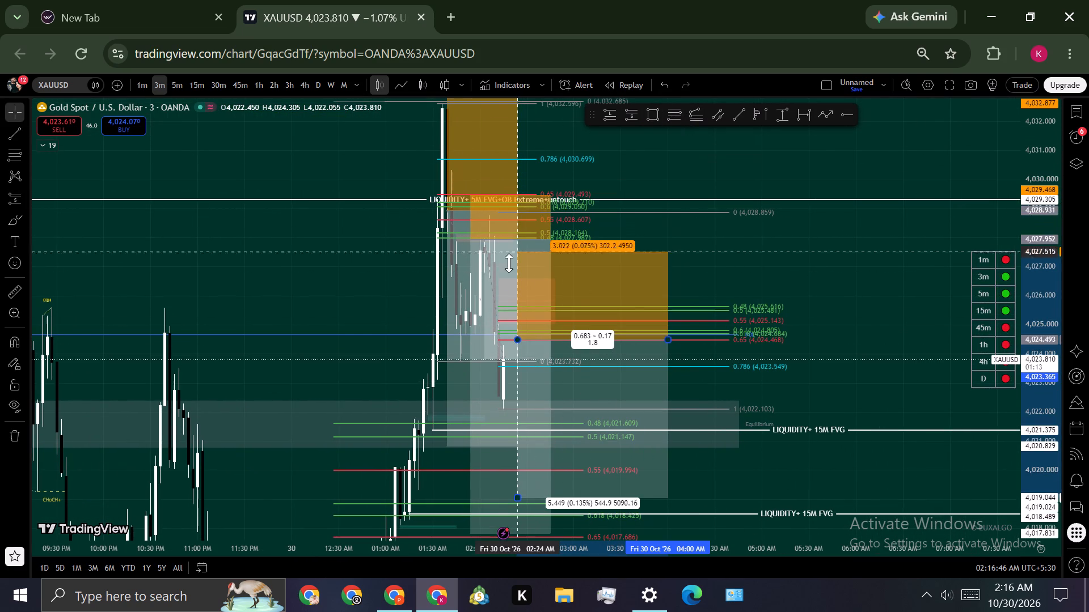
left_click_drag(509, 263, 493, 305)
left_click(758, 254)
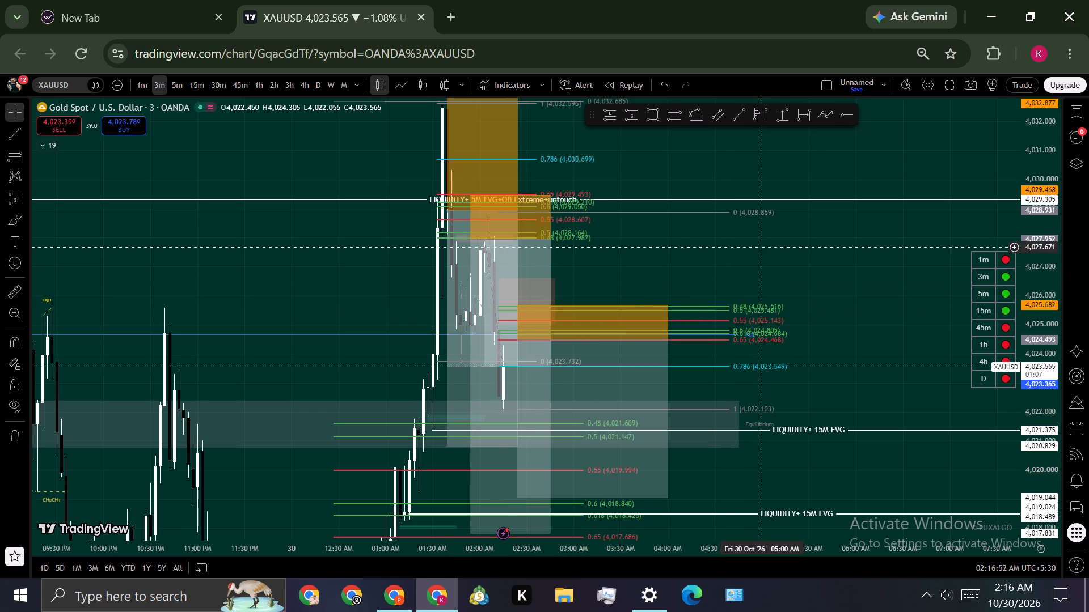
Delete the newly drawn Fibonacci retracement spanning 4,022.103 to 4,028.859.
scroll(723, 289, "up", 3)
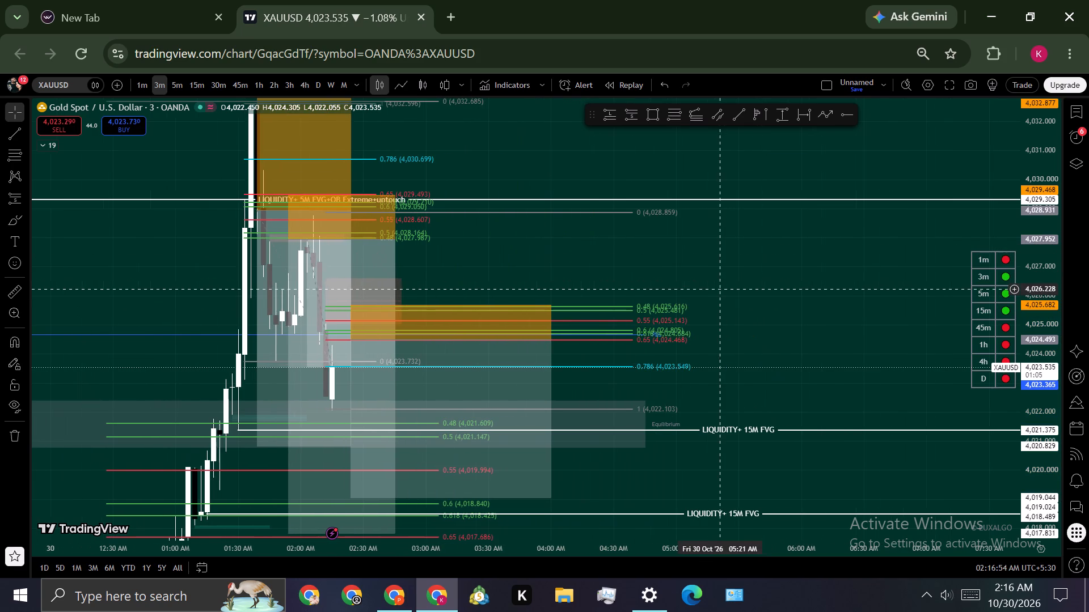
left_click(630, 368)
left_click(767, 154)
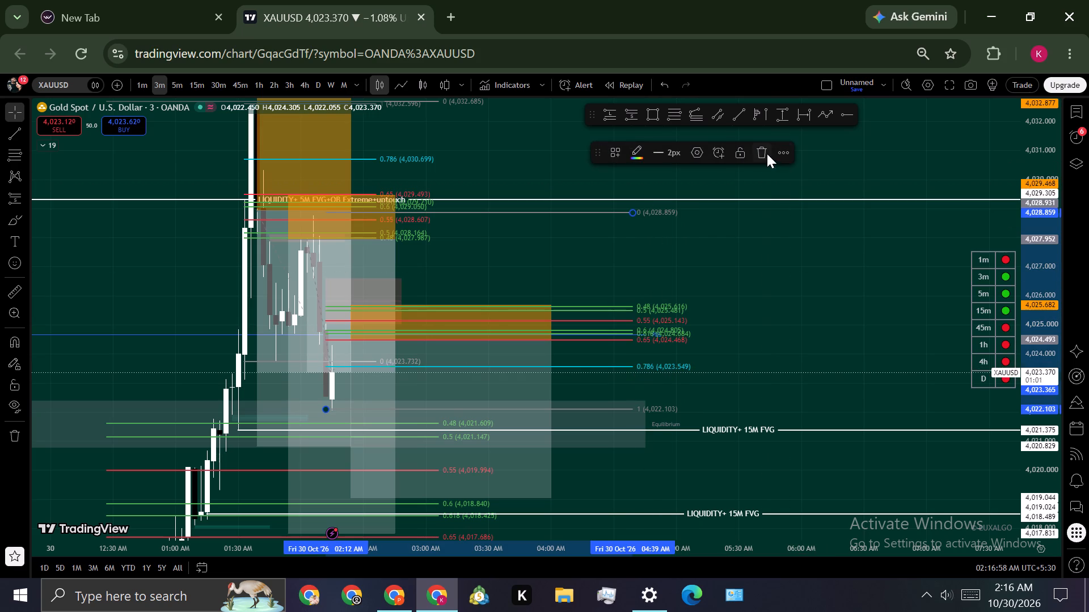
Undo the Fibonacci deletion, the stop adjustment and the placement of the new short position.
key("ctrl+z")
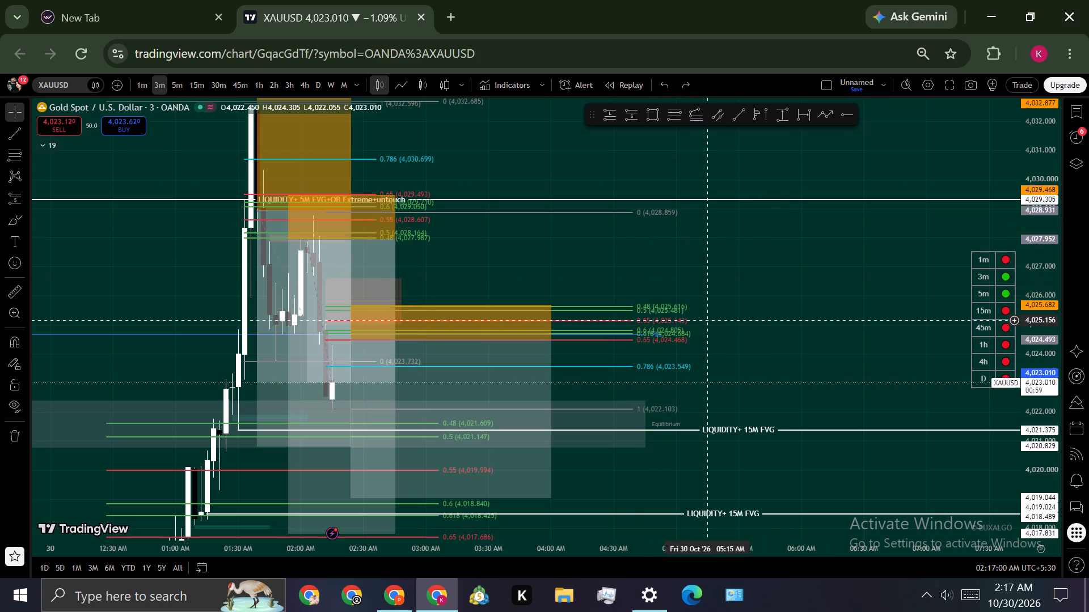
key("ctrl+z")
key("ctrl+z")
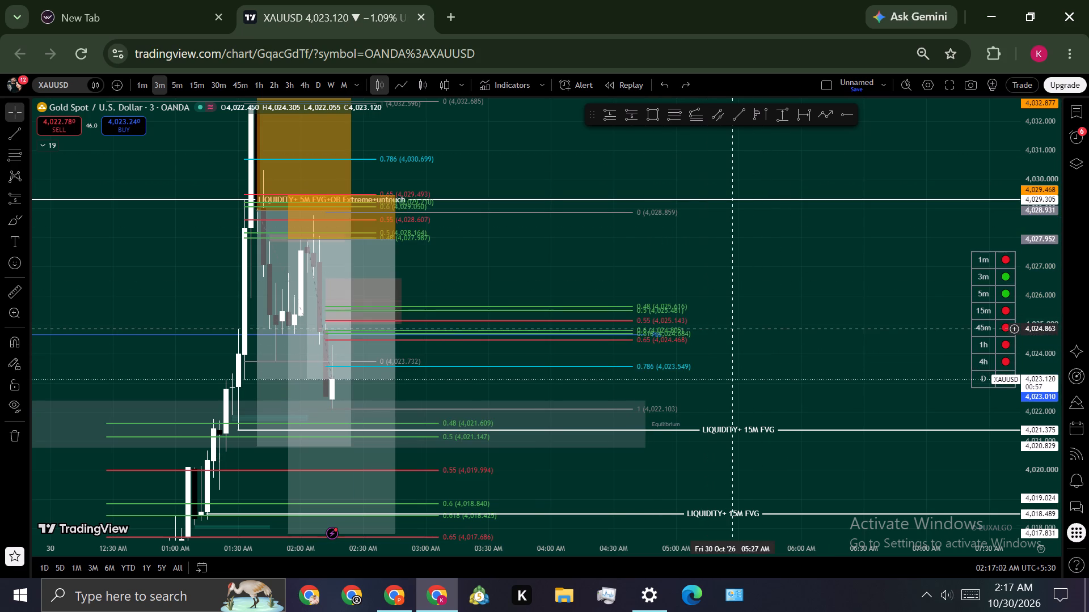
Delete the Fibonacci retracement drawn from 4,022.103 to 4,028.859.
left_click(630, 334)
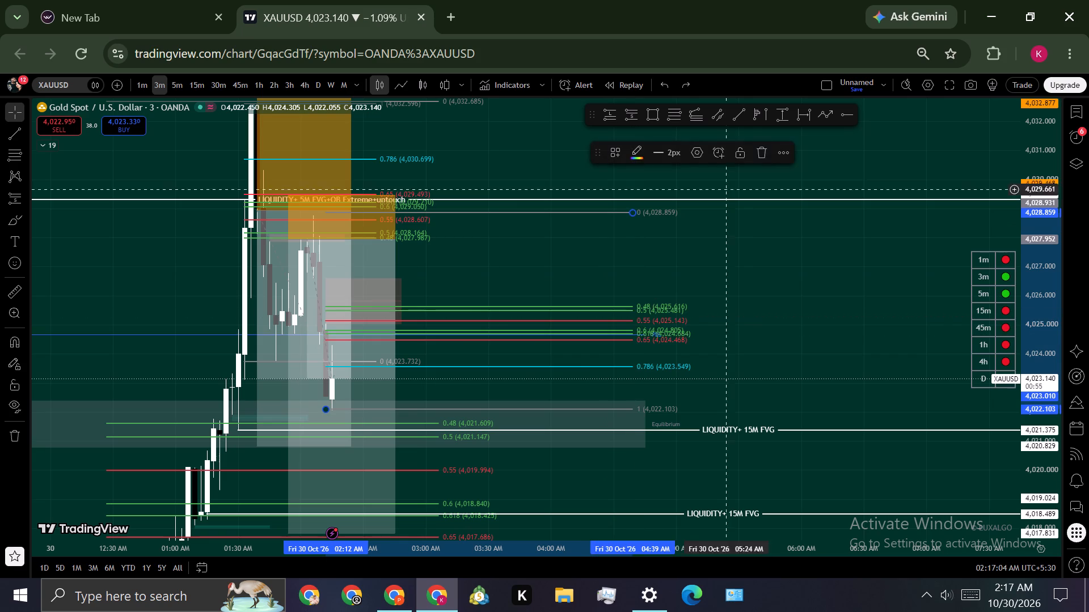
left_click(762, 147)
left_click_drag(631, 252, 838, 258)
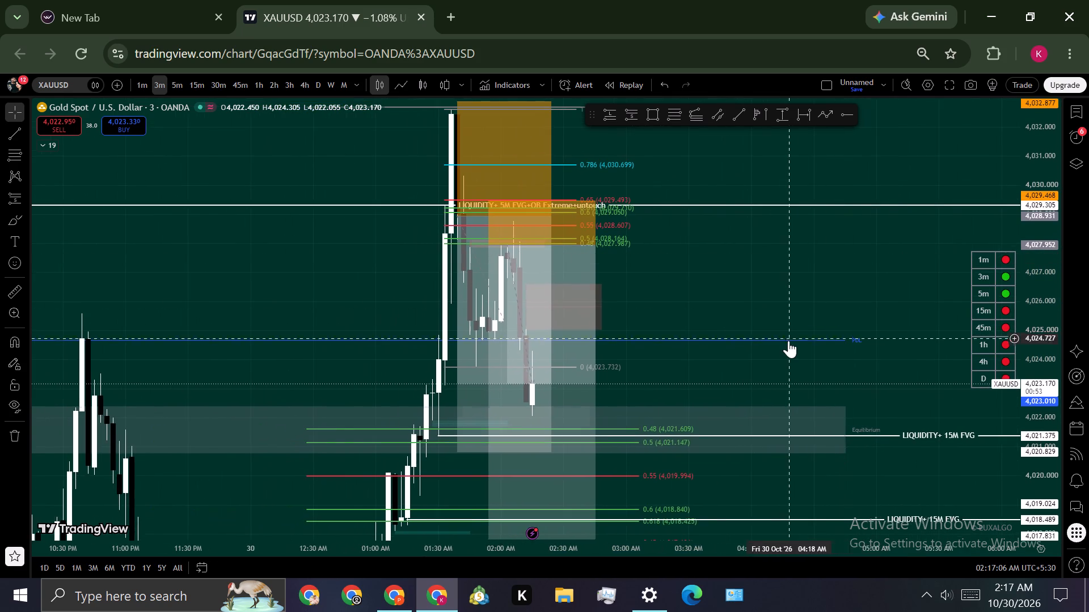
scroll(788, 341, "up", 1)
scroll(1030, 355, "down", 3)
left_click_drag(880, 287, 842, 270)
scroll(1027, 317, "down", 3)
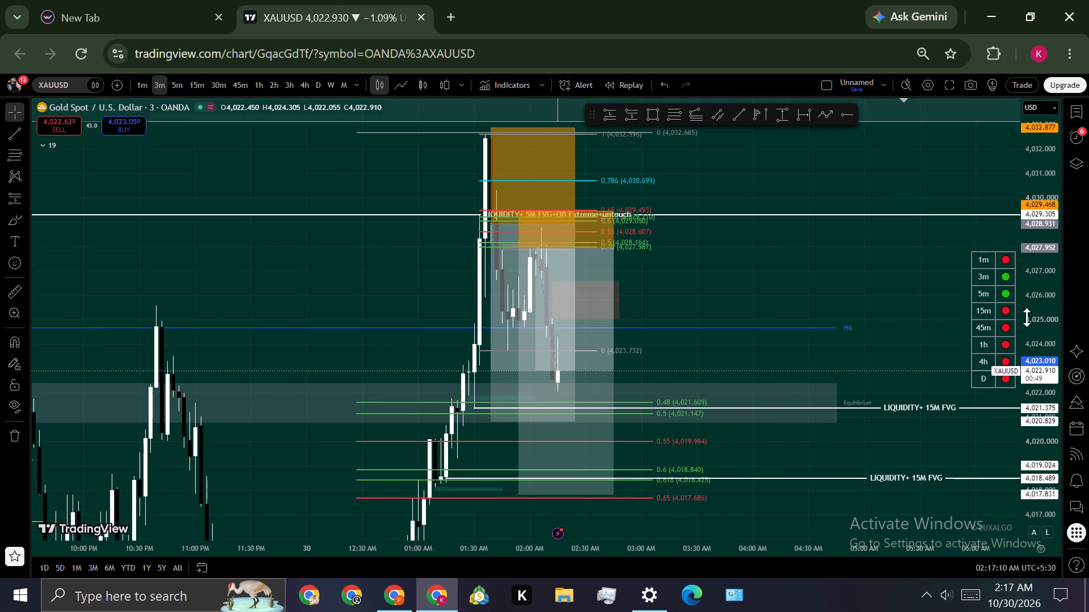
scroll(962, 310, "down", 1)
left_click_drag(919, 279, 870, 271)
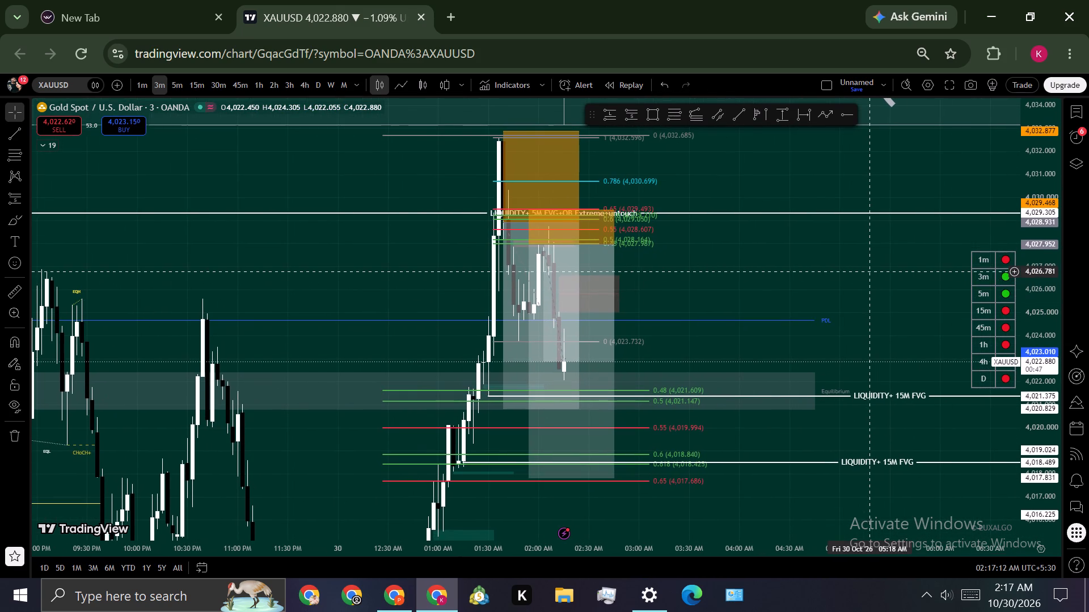
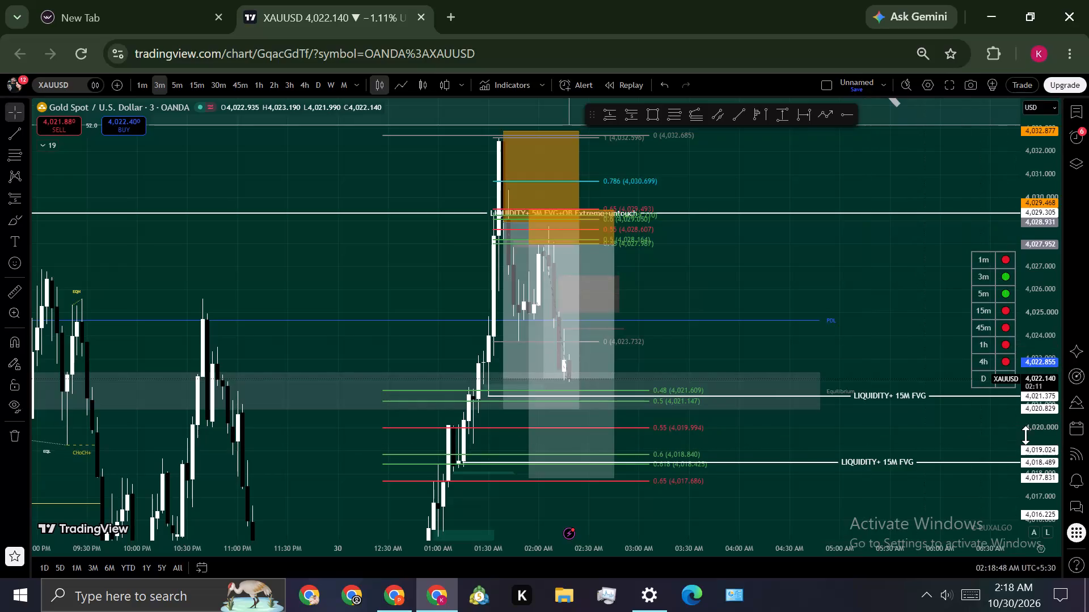
Examine the 3-minute chart around the latest candles, the lower Fibonacci levels and the 15M FVG liquidity lines.
scroll(1025, 435, "down", 3)
left_click_drag(797, 405, 911, 362)
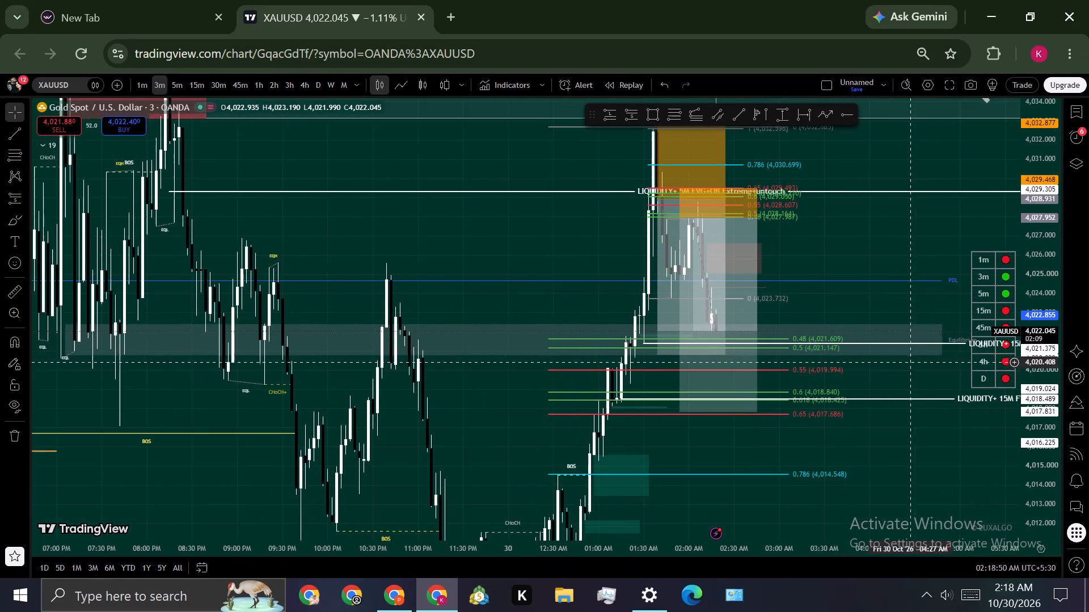
scroll(889, 426, "up", 3)
scroll(1030, 412, "up", 4)
scroll(859, 474, "up", 1)
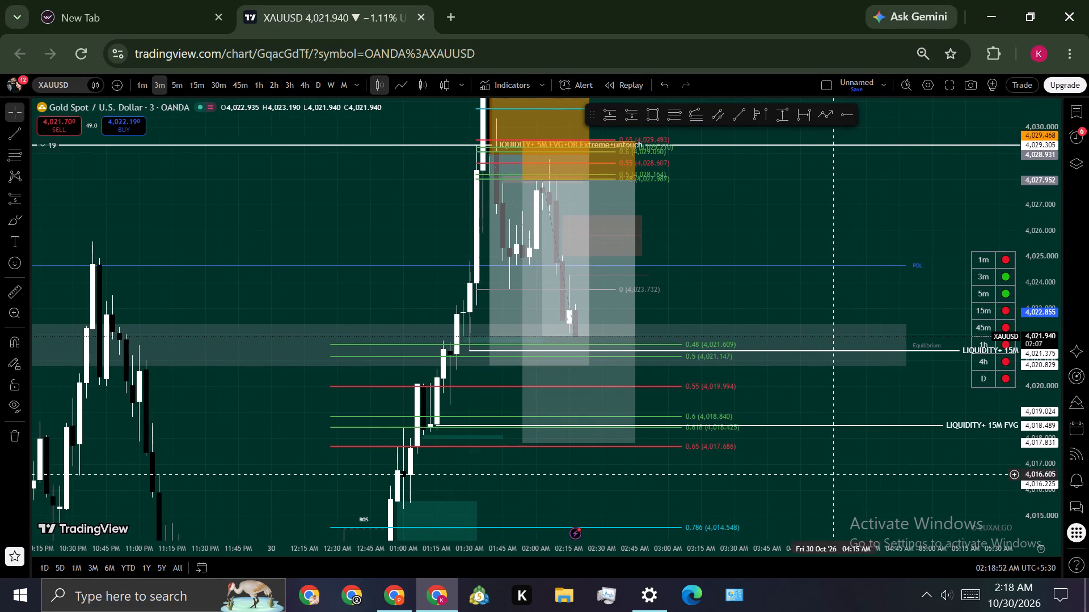
left_click_drag(831, 475, 821, 434)
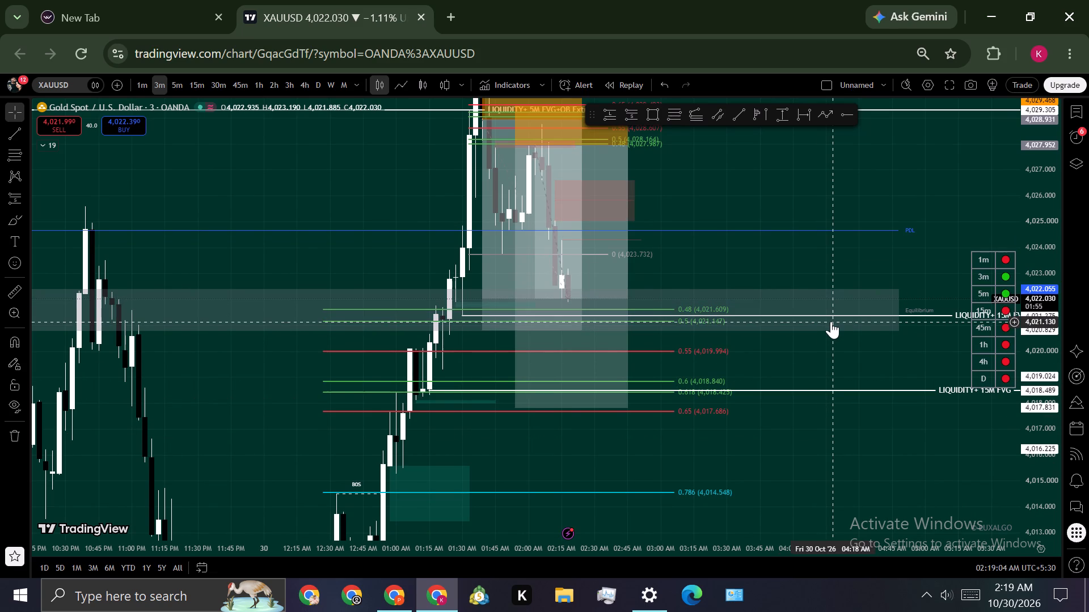
Switch the chart to the 1-minute timeframe and examine the decline from the 5M FVG zone toward the 0.48 and 0.5 levels.
left_click(143, 86)
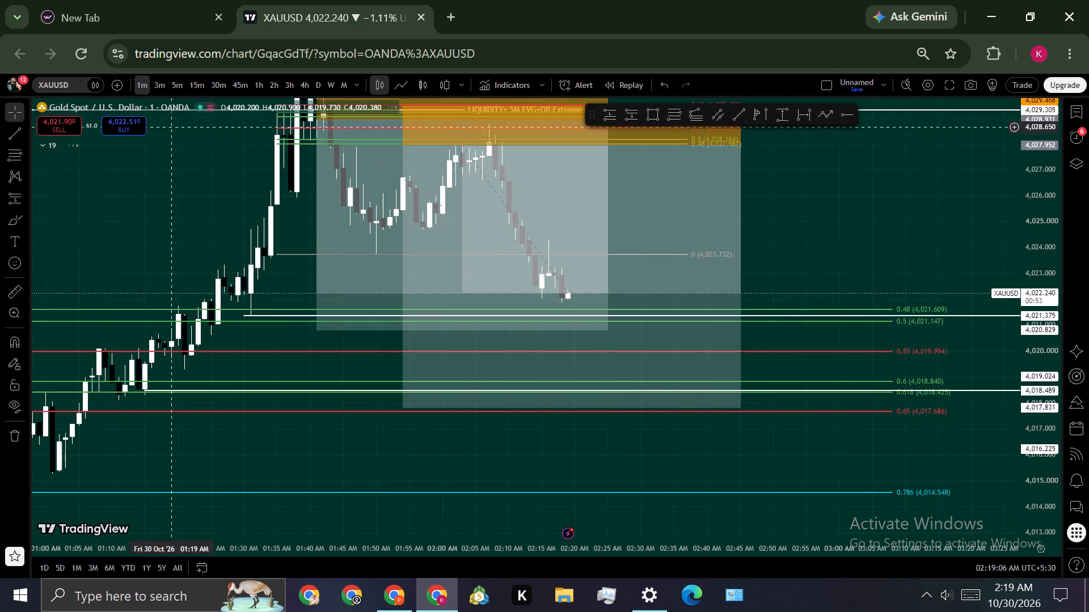
scroll(1010, 389, "down", 4)
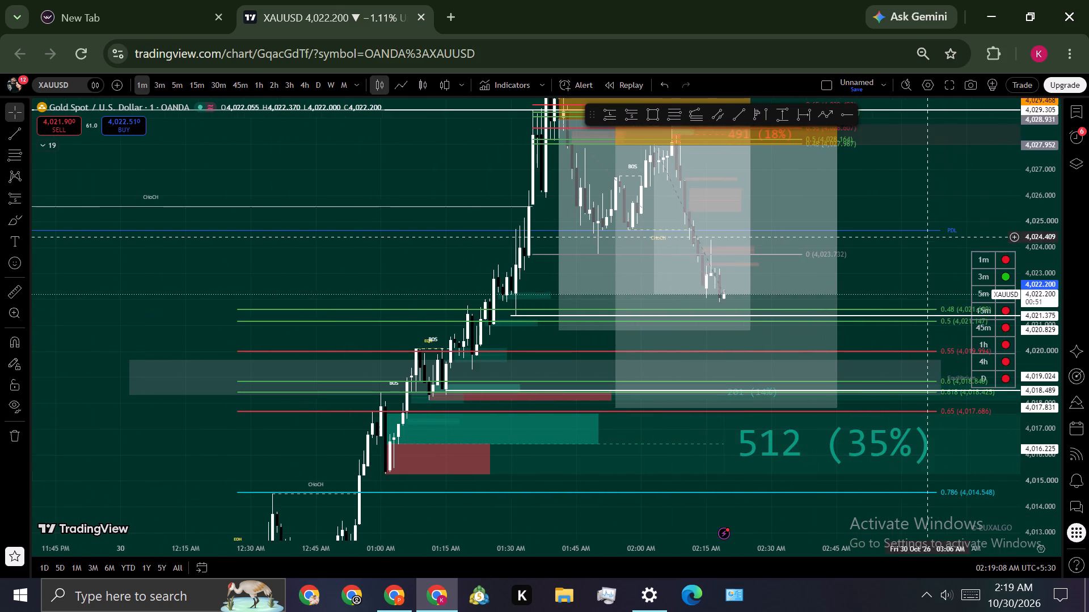
left_click_drag(930, 237, 846, 304)
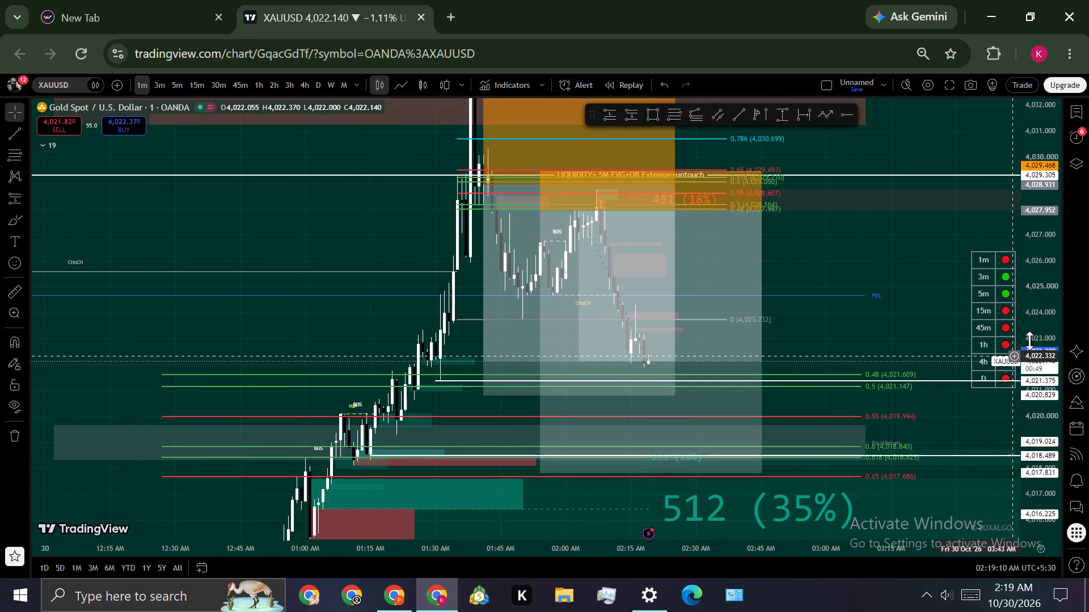
scroll(1040, 320, "up", 1)
scroll(915, 328, "up", 1)
left_click_drag(906, 329, 850, 336)
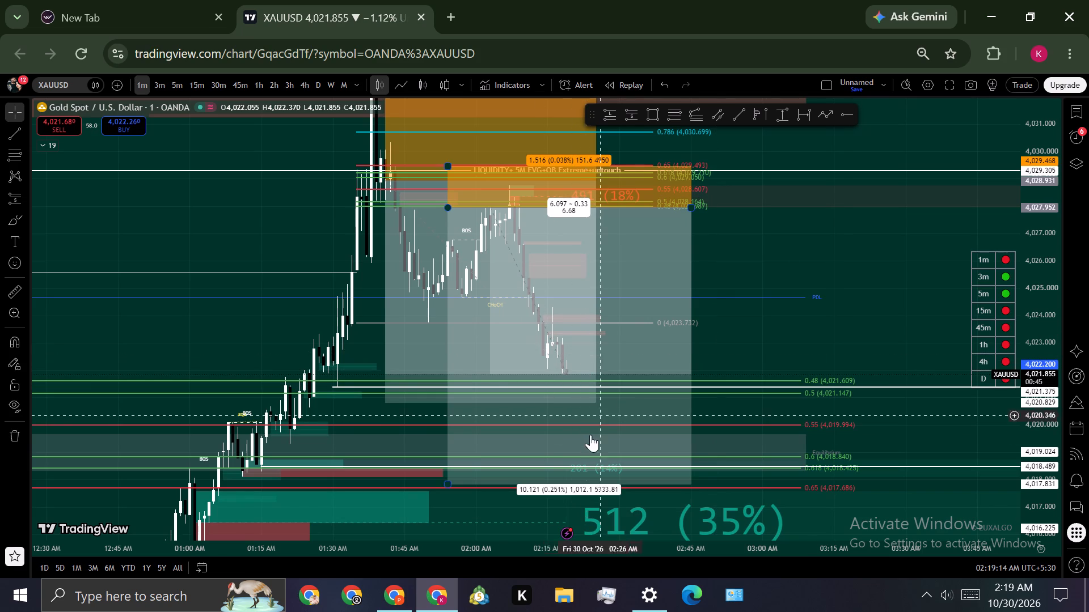
scroll(1041, 326, "down", 1)
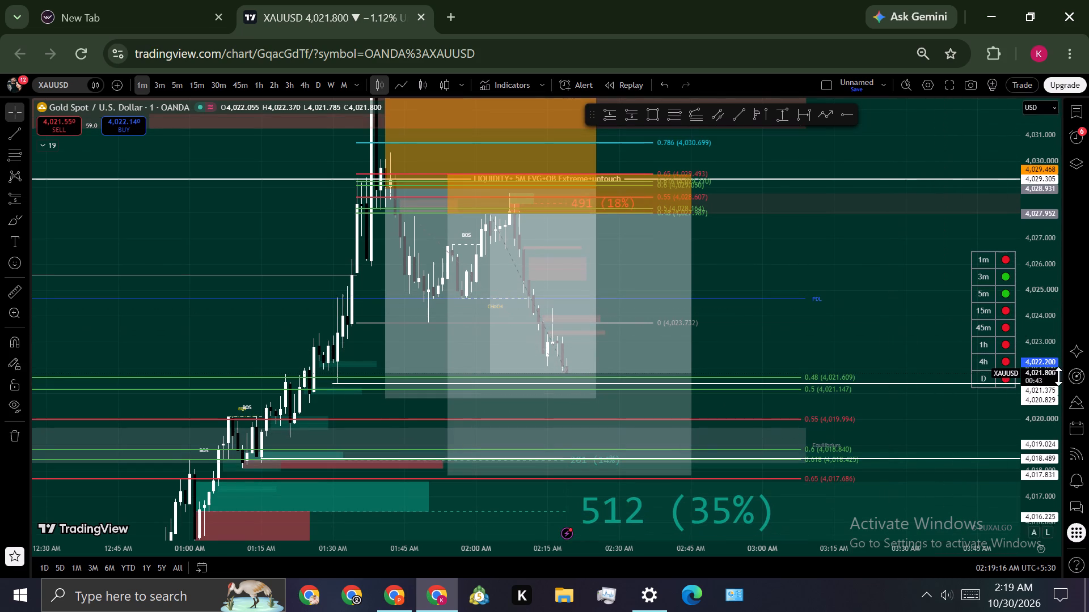
scroll(1043, 364, "up", 2)
scroll(906, 334, "down", 3)
left_click_drag(888, 334, 894, 273)
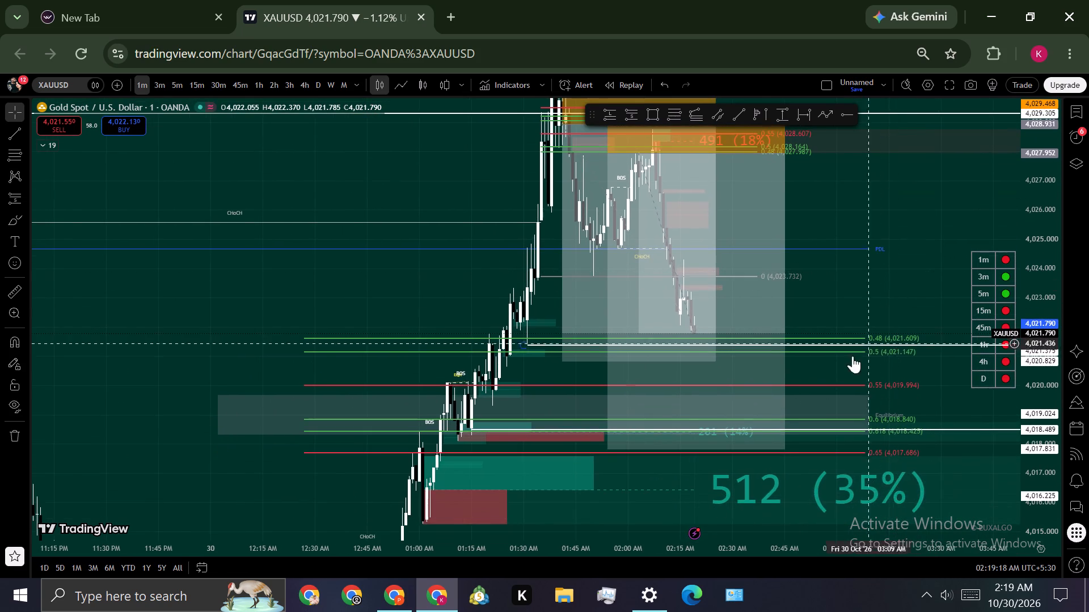
scroll(846, 359, "up", 2)
scroll(1028, 378, "down", 1)
left_click_drag(944, 249, 895, 313)
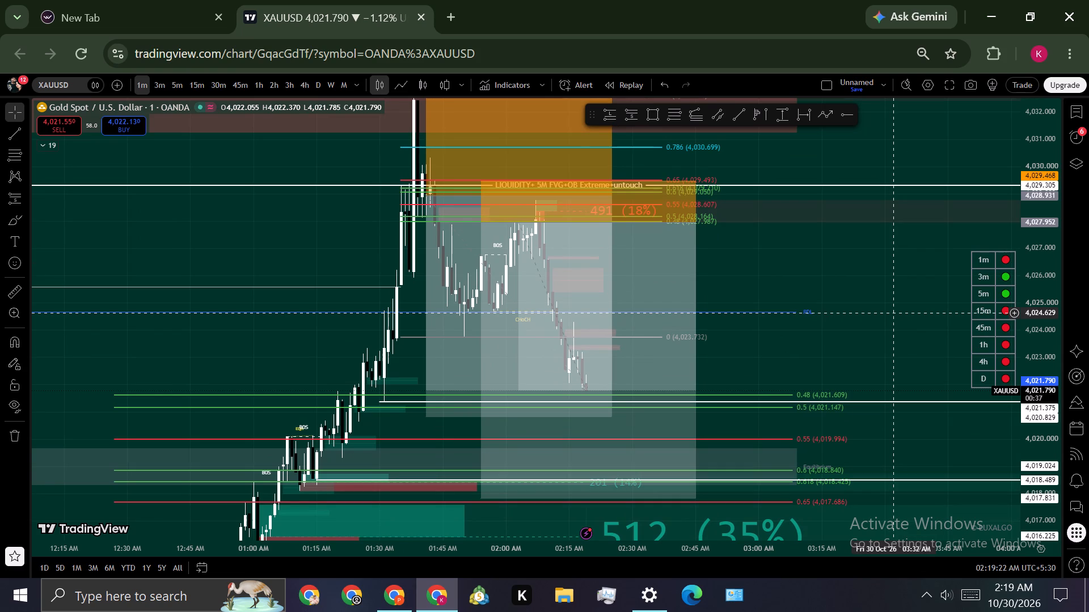
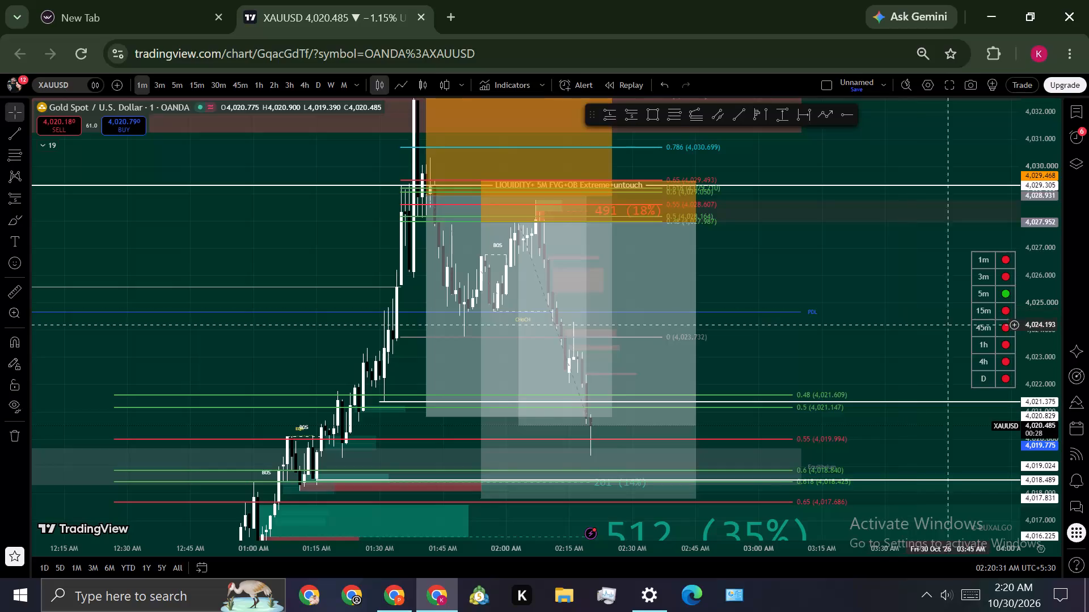
Examine the short positions and the 1-minute decline against the lower 0.55 to 0.786 Fibonacci levels and the liquidity lines.
scroll(1037, 324, "down", 5)
scroll(842, 328, "up", 1)
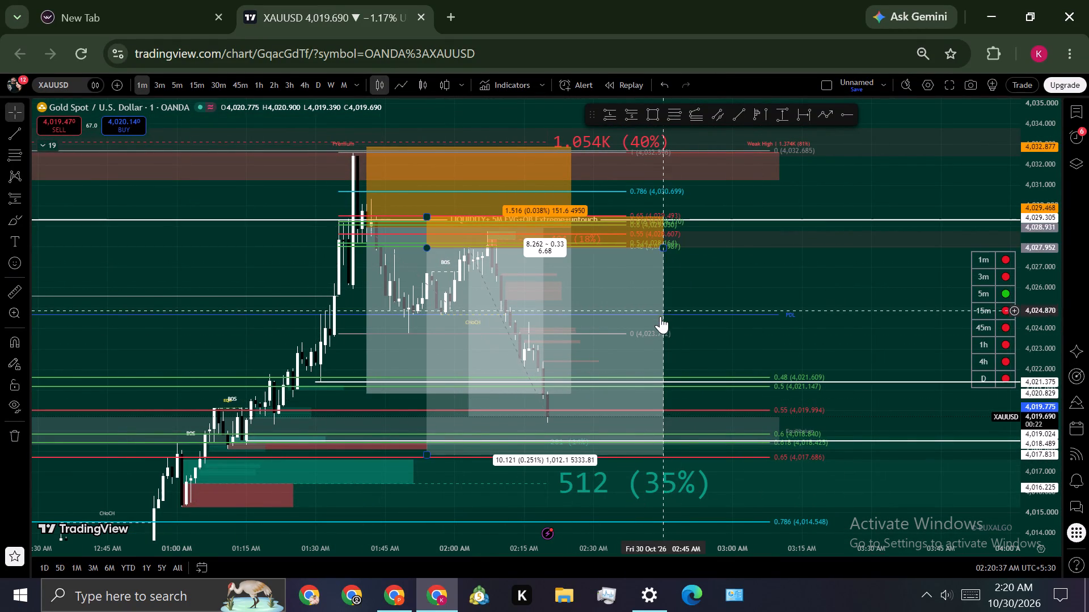
left_click(650, 333)
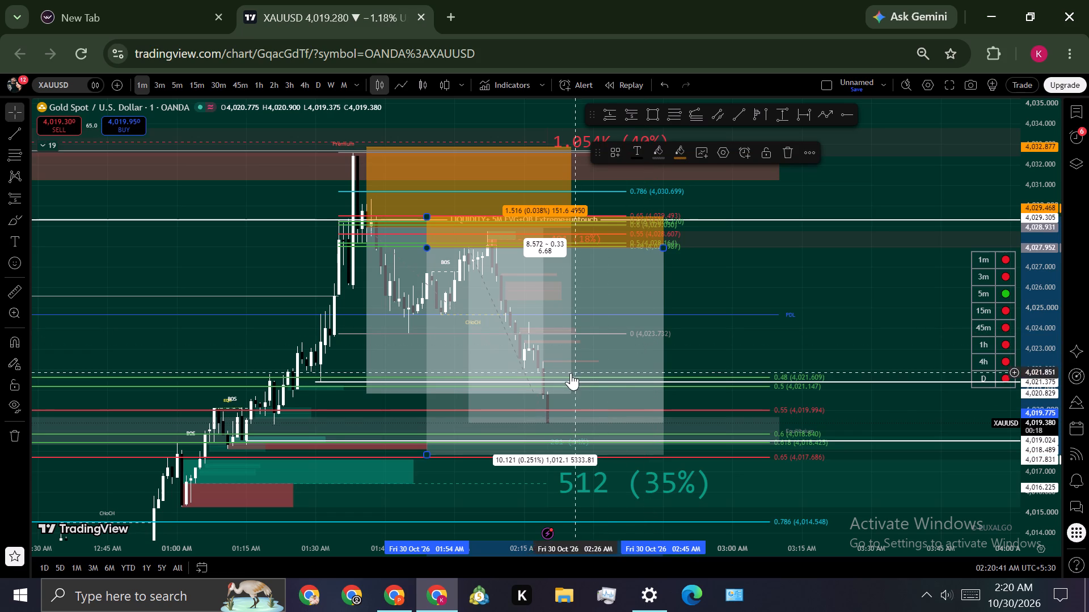
left_click(864, 291)
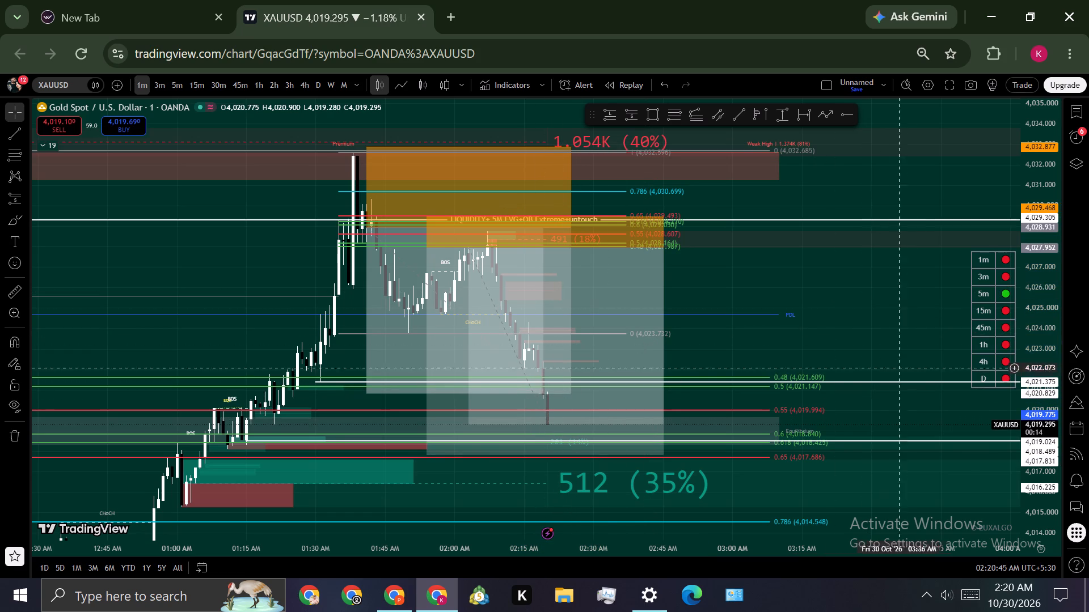
scroll(1025, 327, "down", 5)
left_click_drag(917, 320, 908, 239)
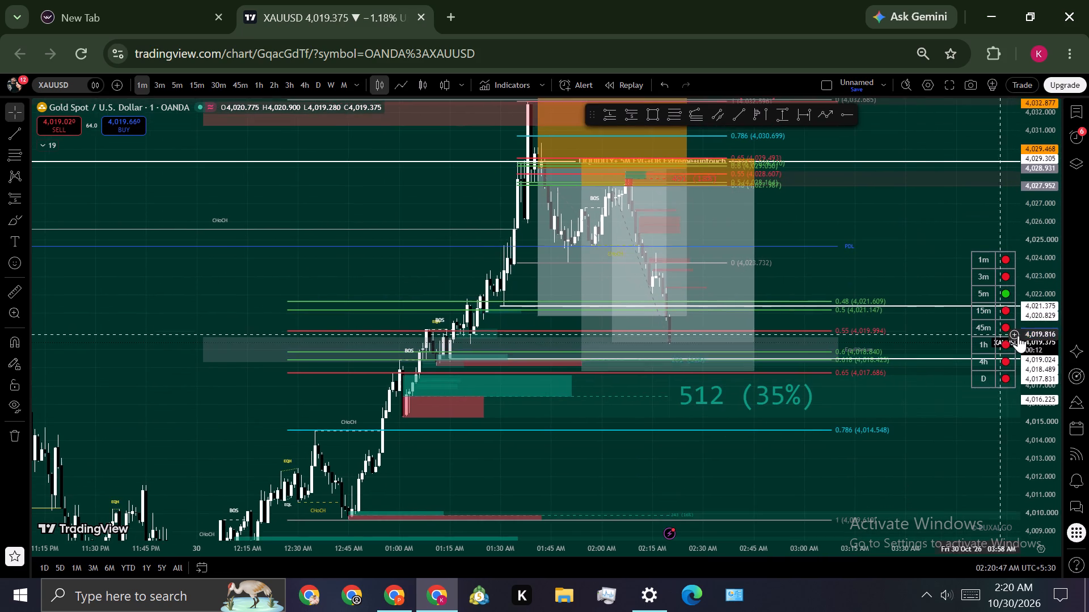
scroll(1041, 320, "down", 3)
left_click_drag(935, 247, 721, 293)
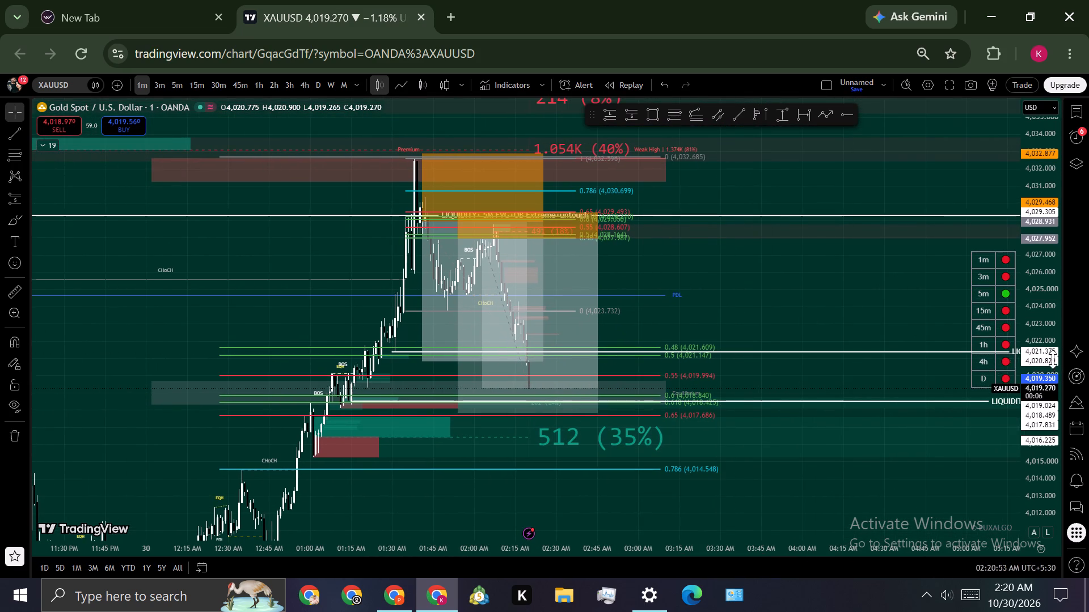
scroll(1039, 354, "down", 4)
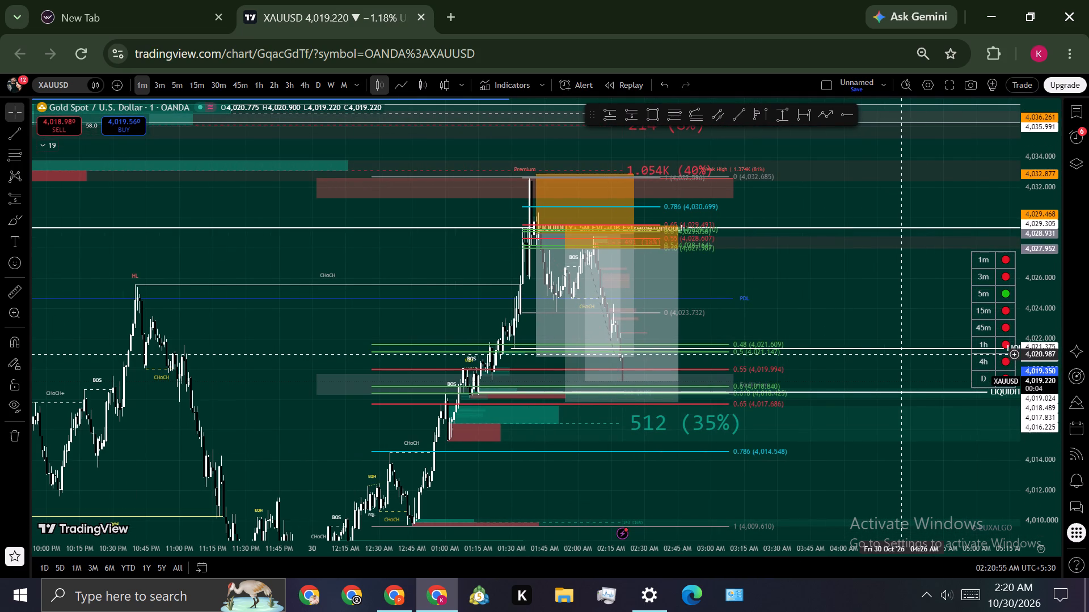
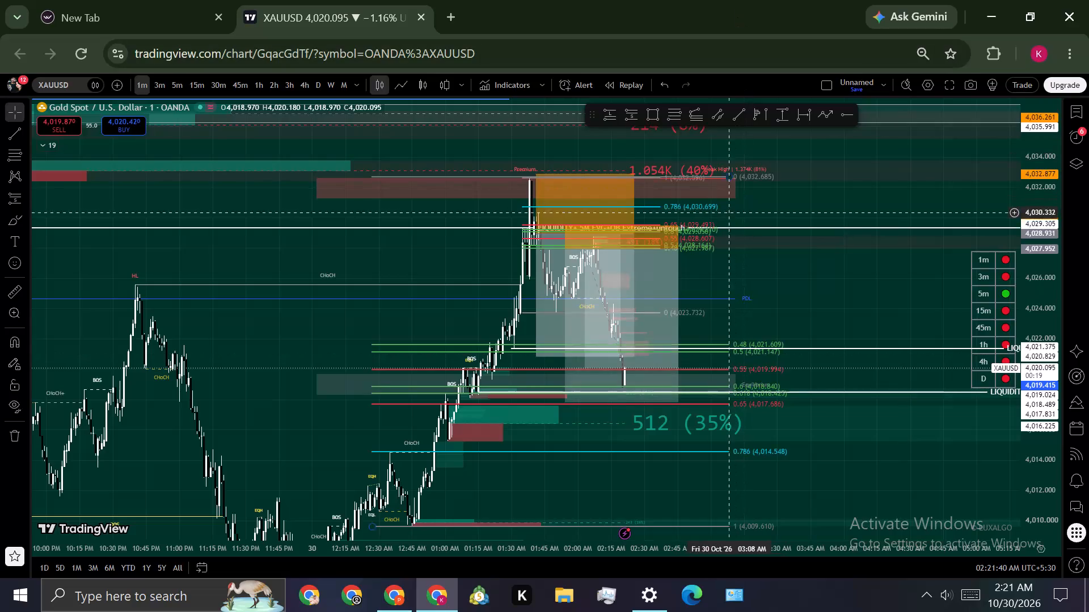
Delete the small upper Fibonacci retracement whose 0 level sits at 4,023.732.
left_click(704, 247)
left_click(758, 155)
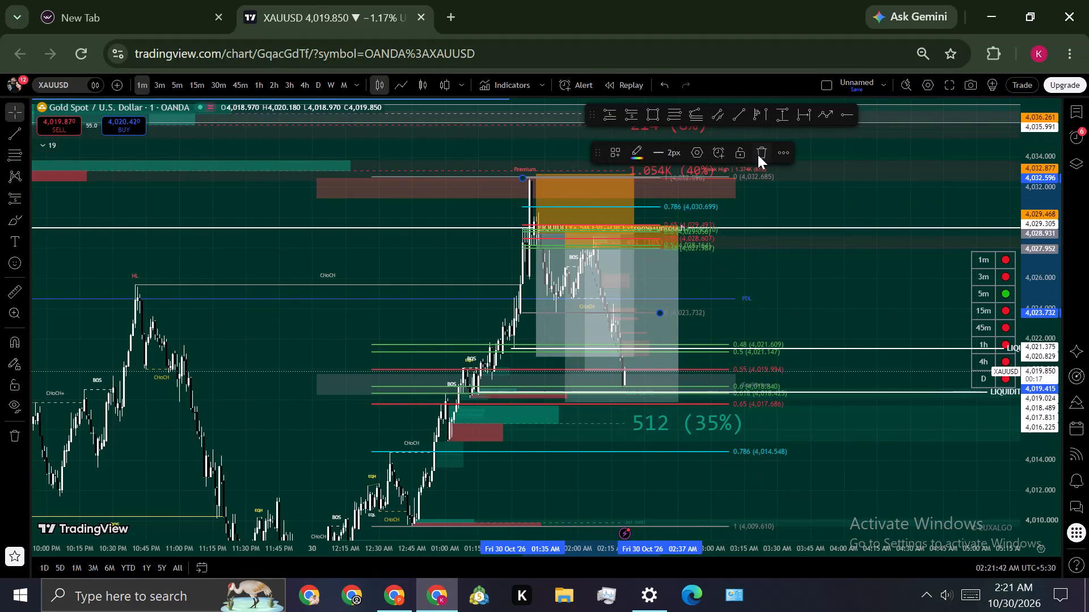
Examine the 1-minute decline and both short positions against the 0.48 to 0.786 Fibonacci levels and the lower liquidity lines.
scroll(1055, 308, "up", 4)
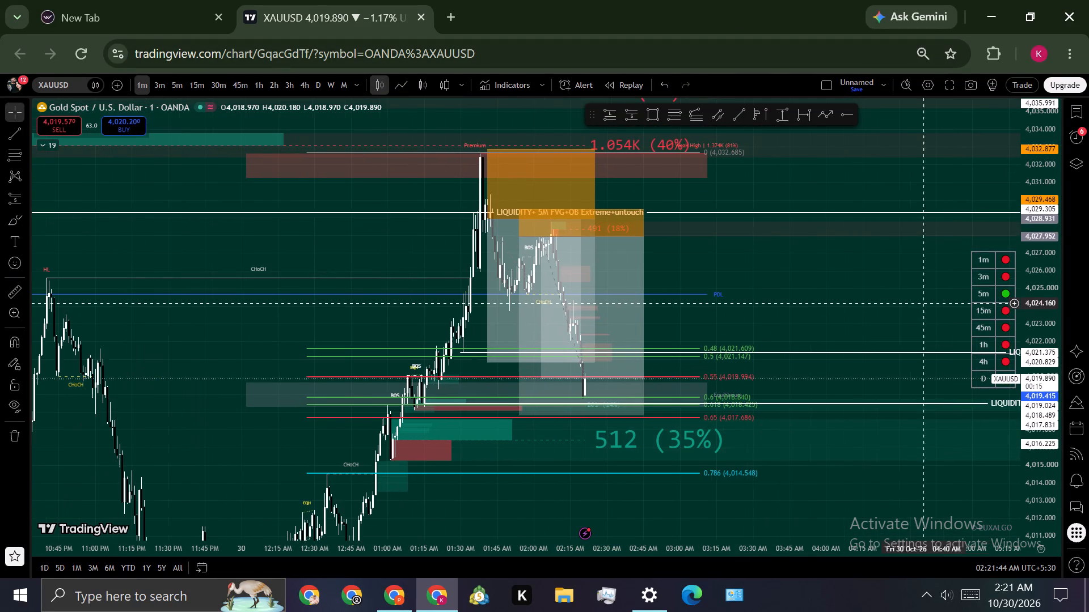
left_click_drag(884, 303, 844, 343)
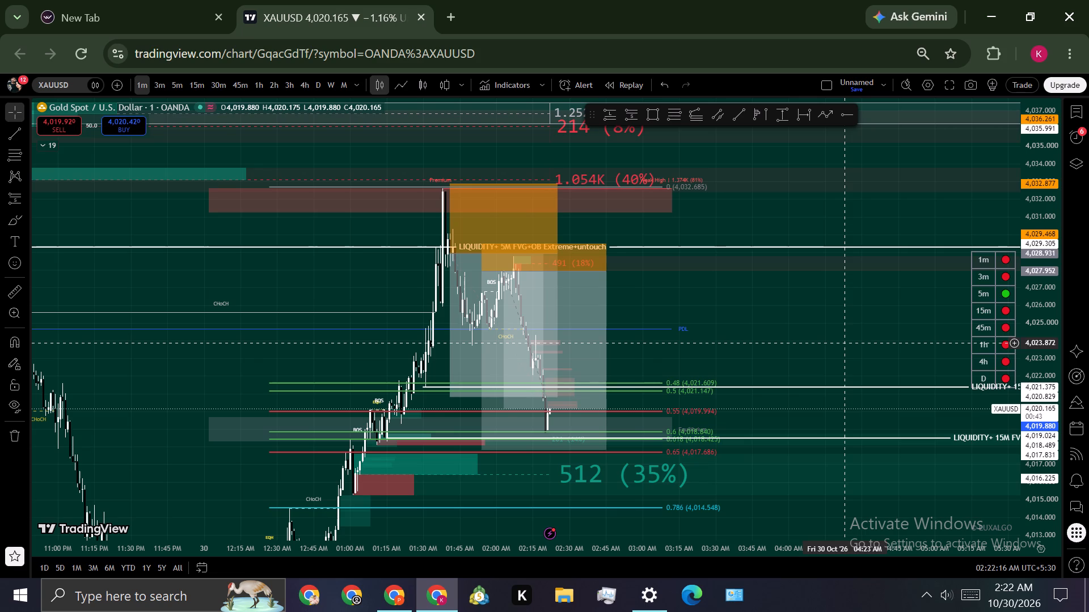
scroll(1041, 301, "down", 4)
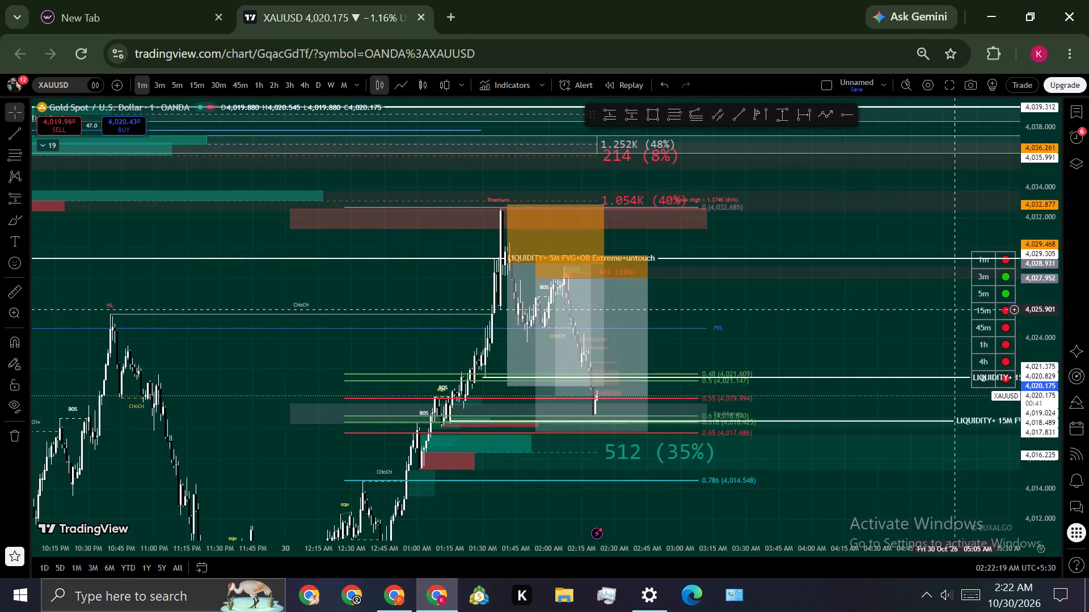
scroll(882, 319, "up", 4)
left_click_drag(713, 329, 927, 287)
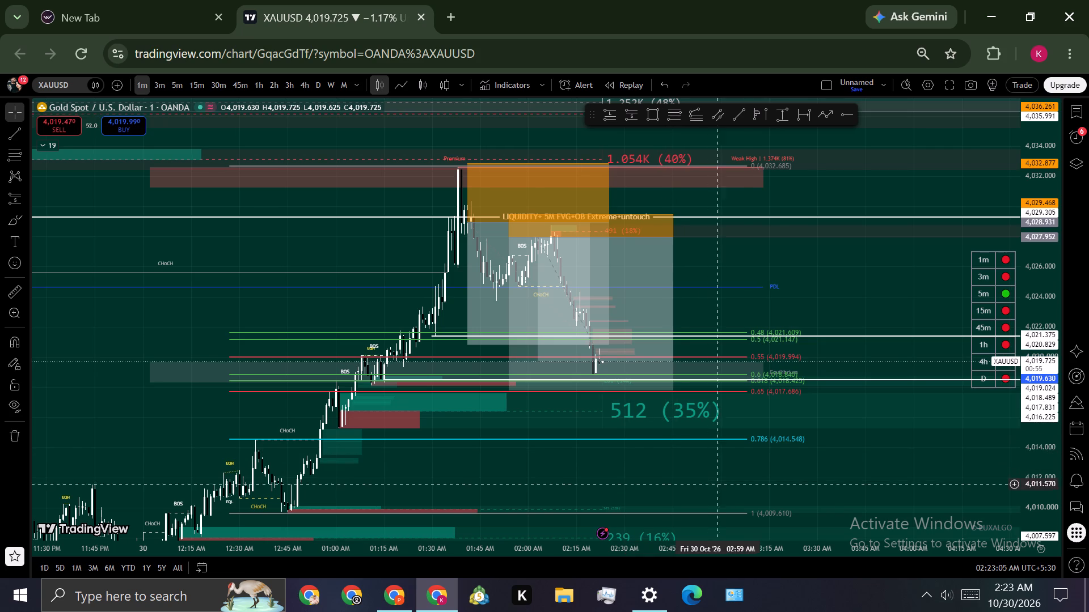
scroll(1032, 408, "up", 5)
scroll(883, 279, "up", 3)
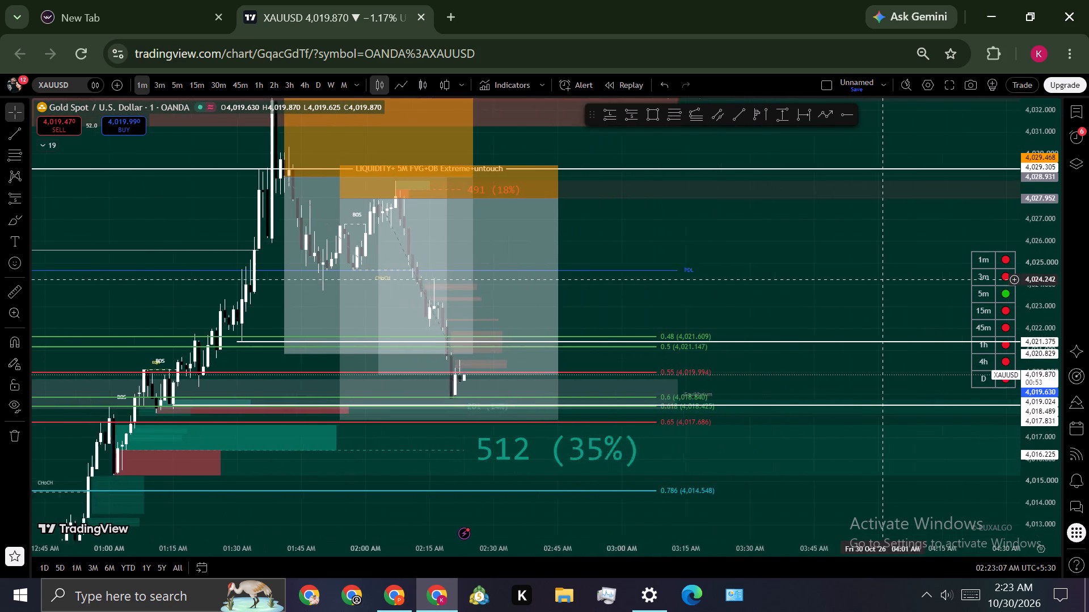
scroll(883, 279, "up", 1)
left_click_drag(786, 245, 855, 269)
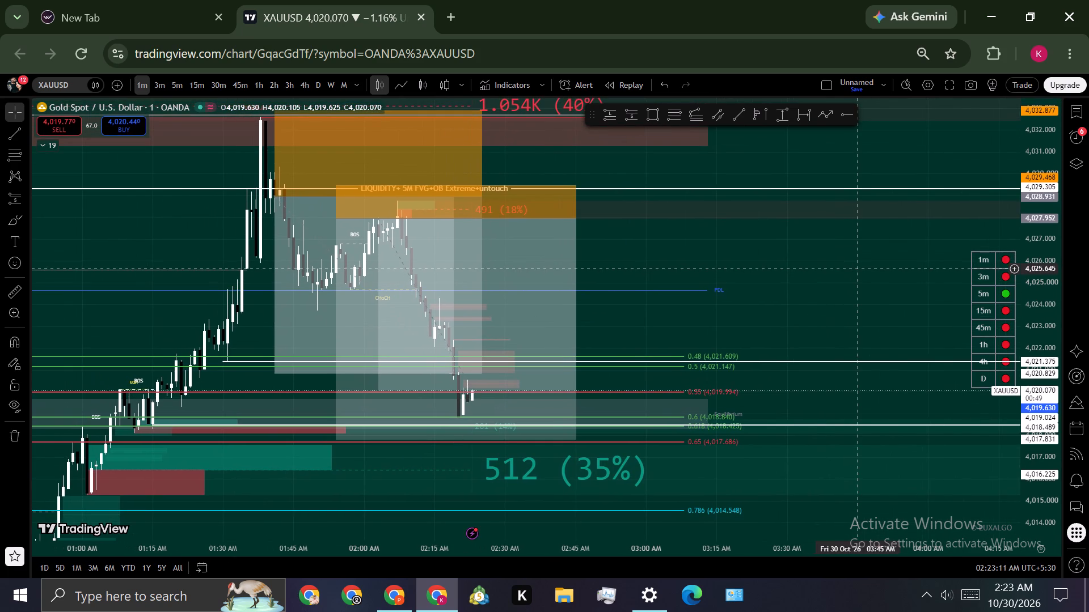
left_click_drag(816, 266, 858, 223)
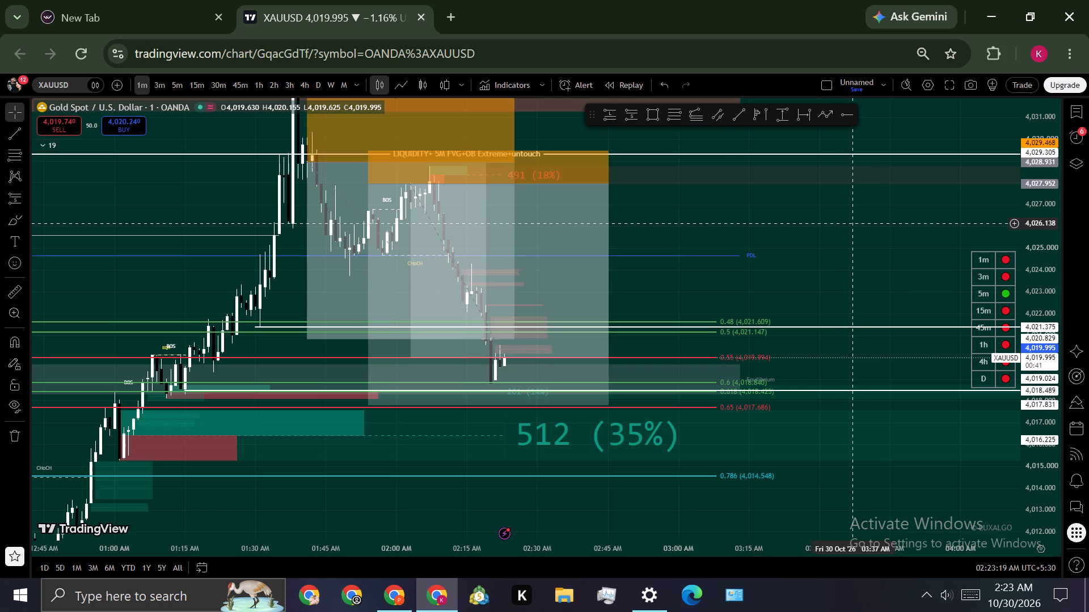
Resize the lower short position to span about 02:03 to 02:20 AM, with entry near 4,027.75 and target near 4,018.89.
left_click_drag(608, 181, 364, 186)
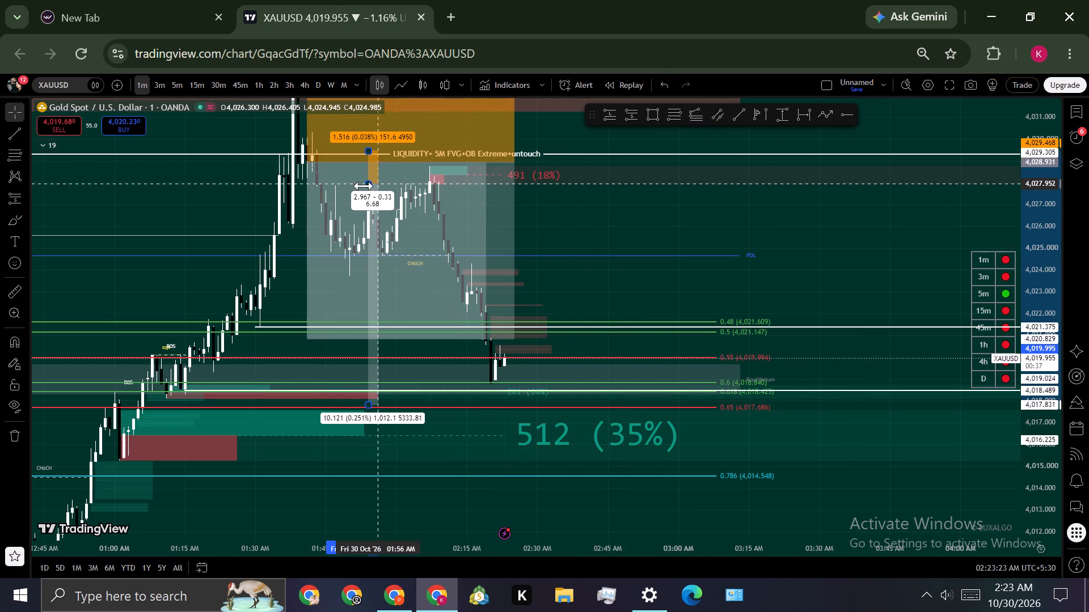
left_click_drag(364, 186, 499, 195)
left_click_drag(368, 407, 397, 389)
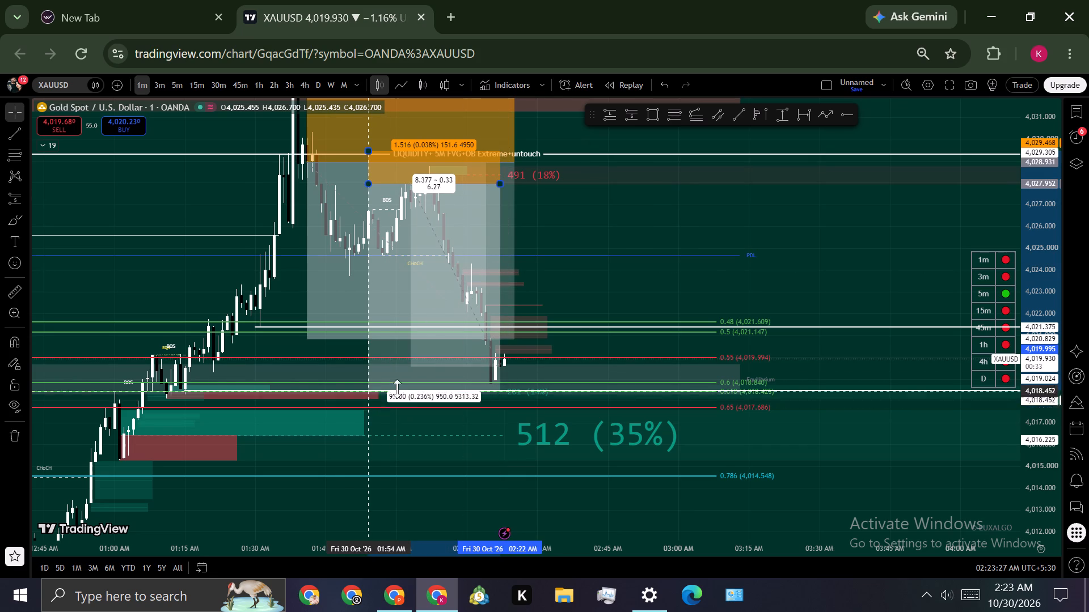
left_click_drag(397, 389, 415, 381)
left_click(674, 264)
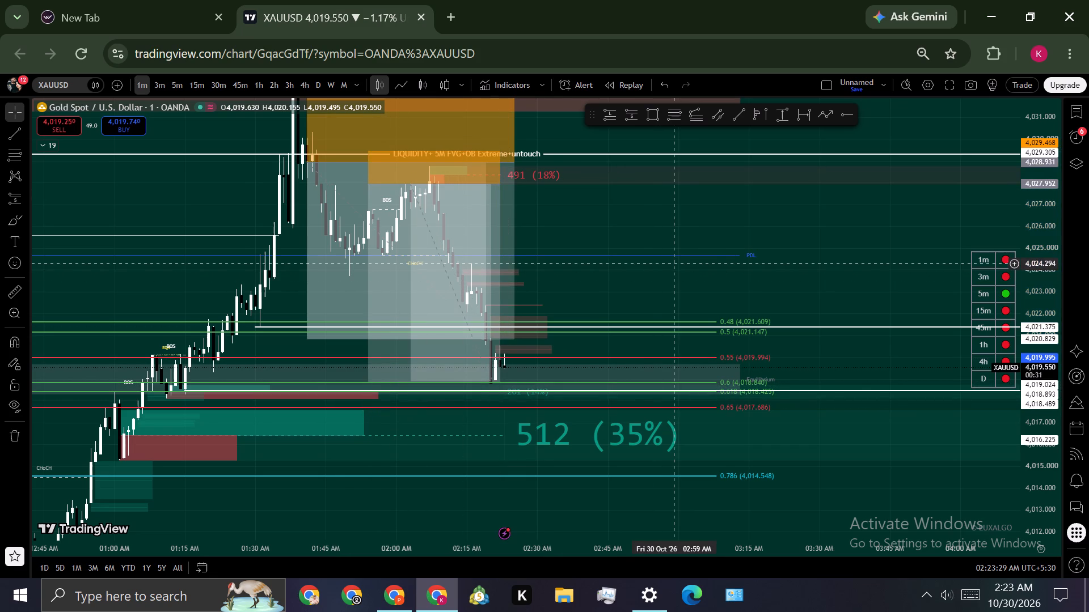
left_click_drag(368, 182, 396, 189)
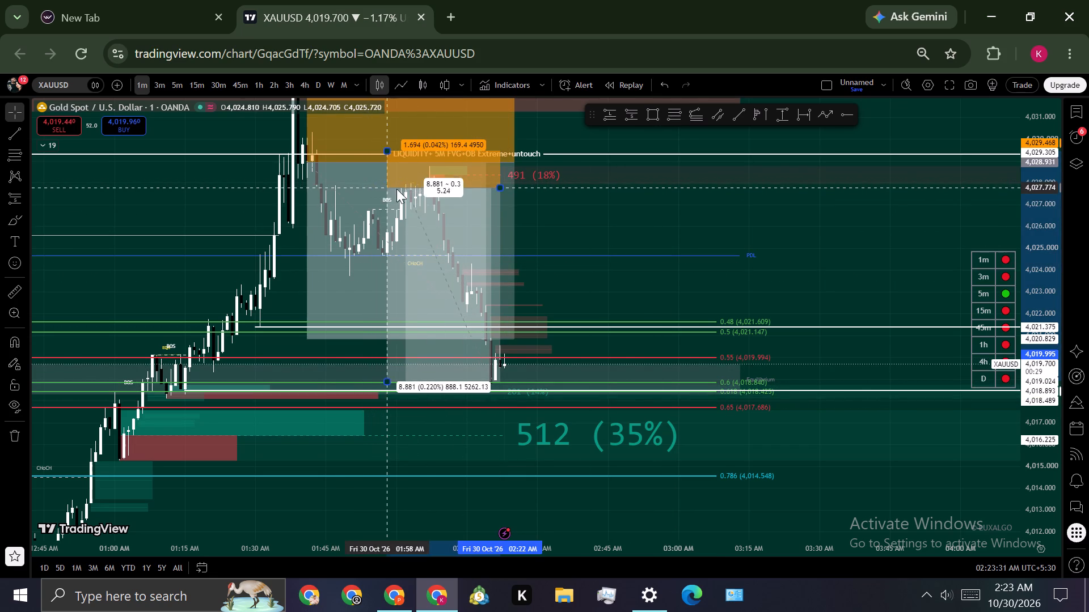
left_click_drag(396, 189, 408, 188)
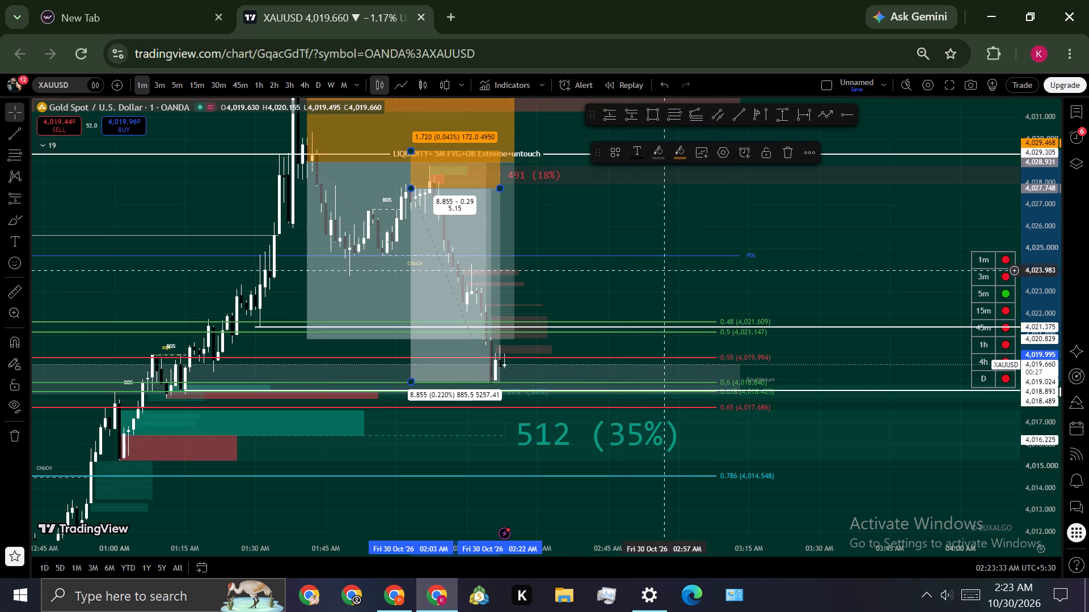
left_click_drag(501, 191, 492, 195)
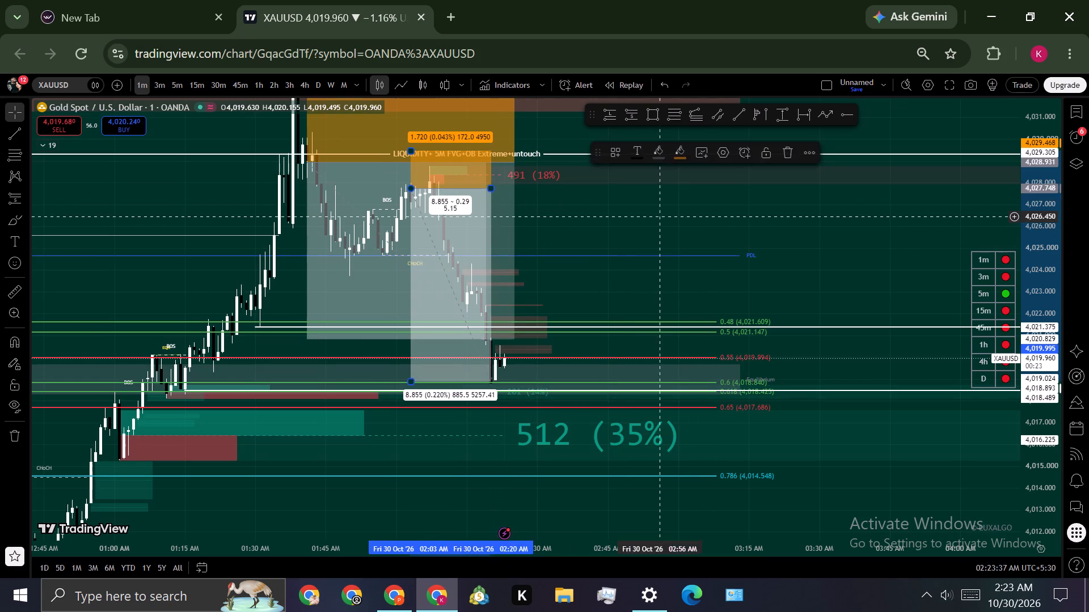
left_click(669, 216)
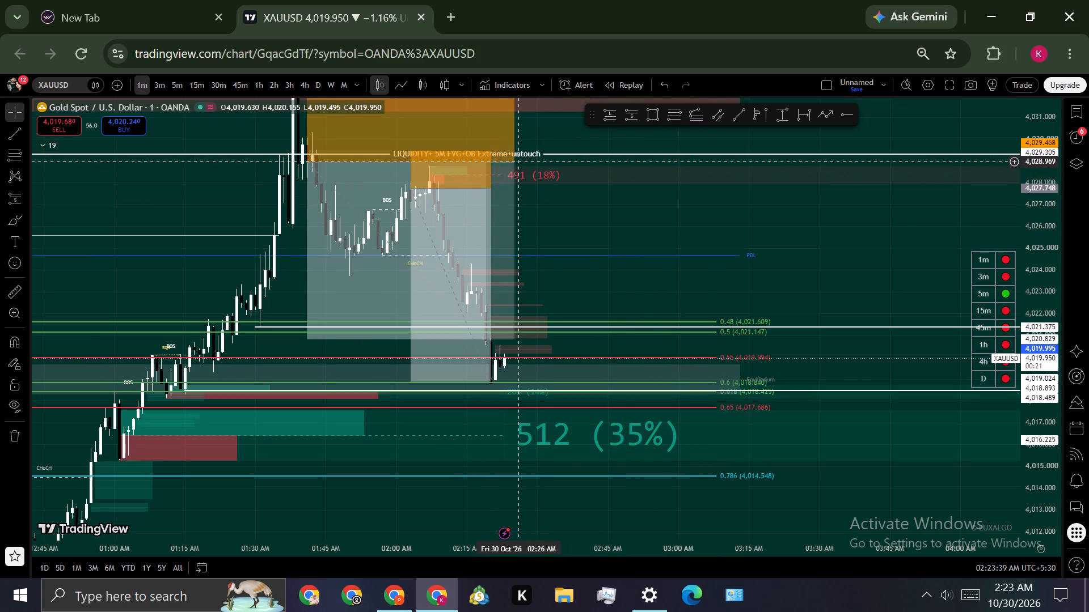
Shorten the earlier short position, which starts at 01:41 AM, so it ends near 02:20 AM.
left_click_drag(517, 160, 491, 164)
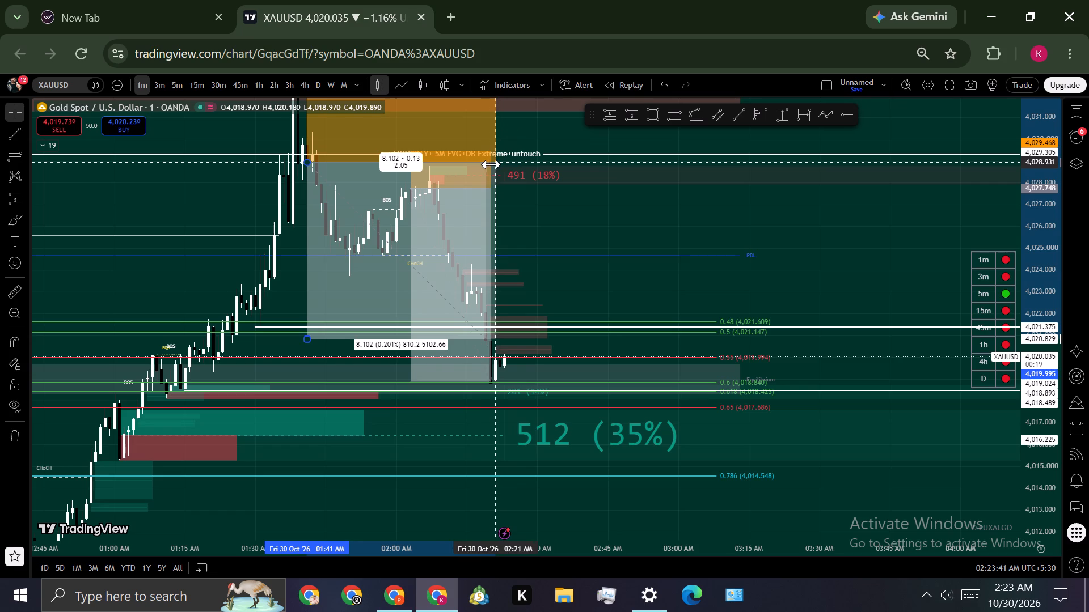
left_click_drag(491, 164, 488, 165)
left_click(676, 206)
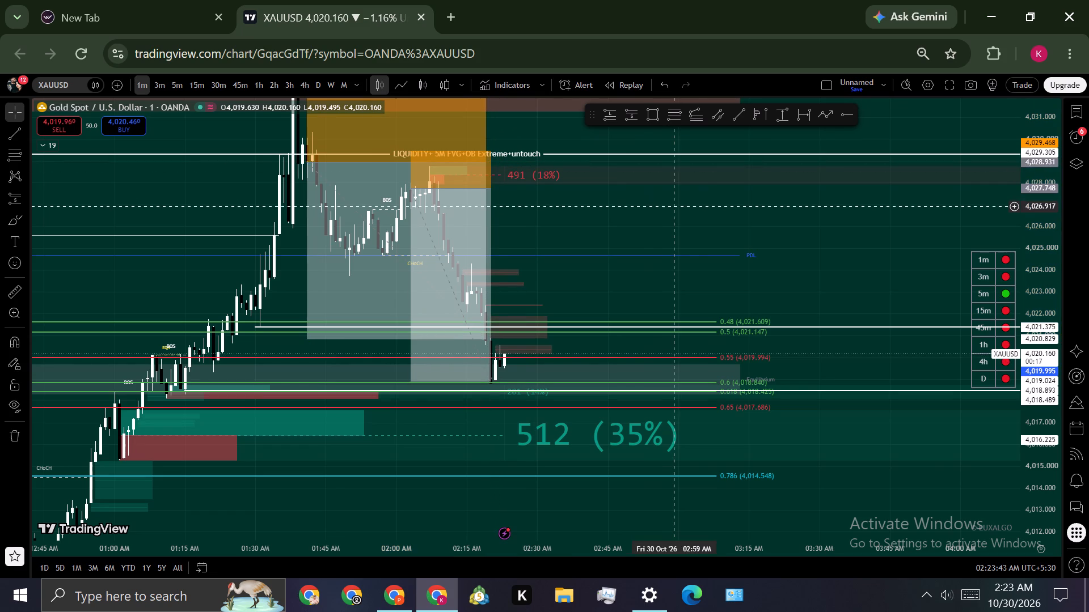
Switch to the 5-minute chart and examine the decline against the Fibonacci levels, 15M FVG liquidity lines and Third Session low.
scroll(1025, 303, "down", 3)
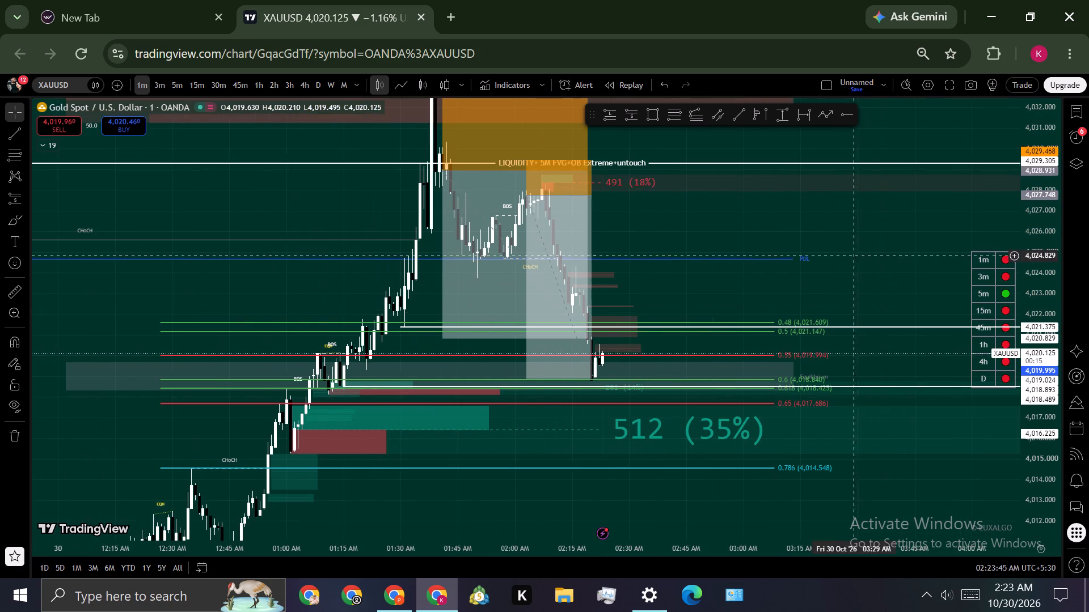
left_click_drag(855, 256, 752, 298)
scroll(1044, 340, "down", 5)
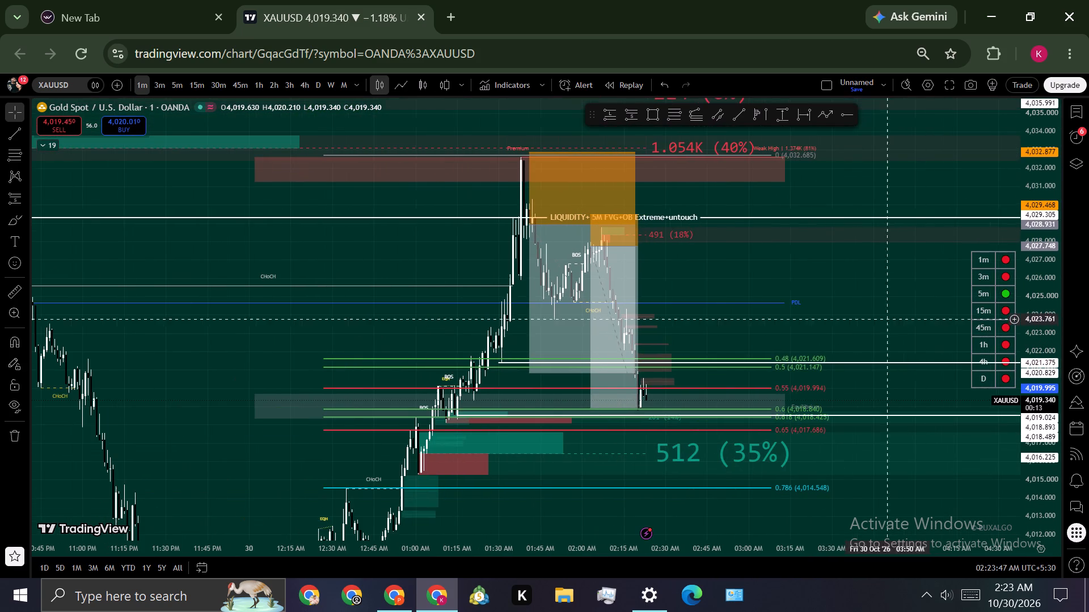
left_click_drag(823, 298, 765, 231)
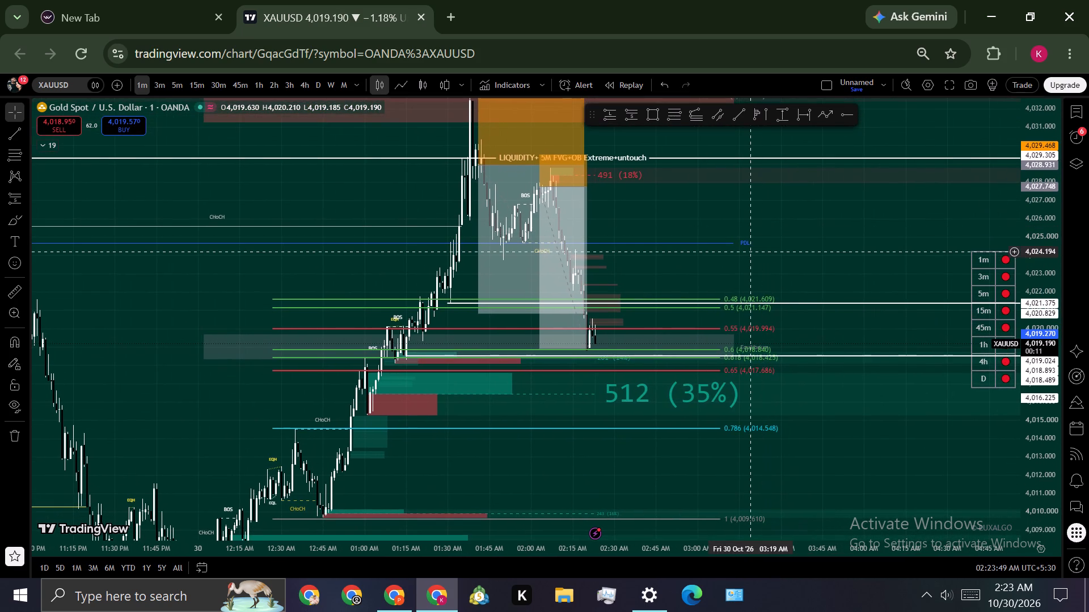
left_click(175, 87)
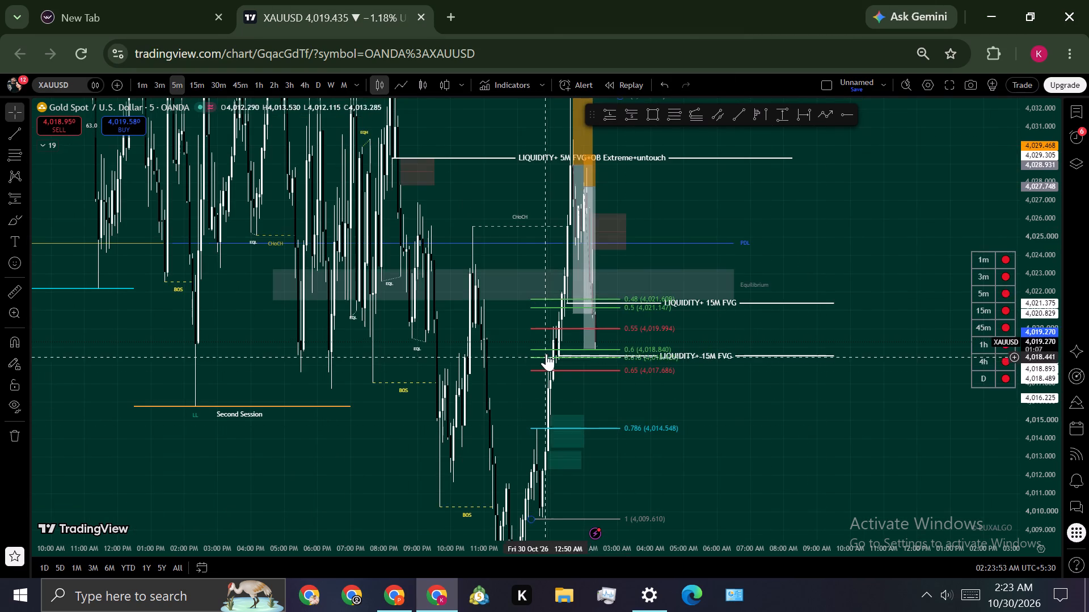
scroll(770, 452, "up", 3)
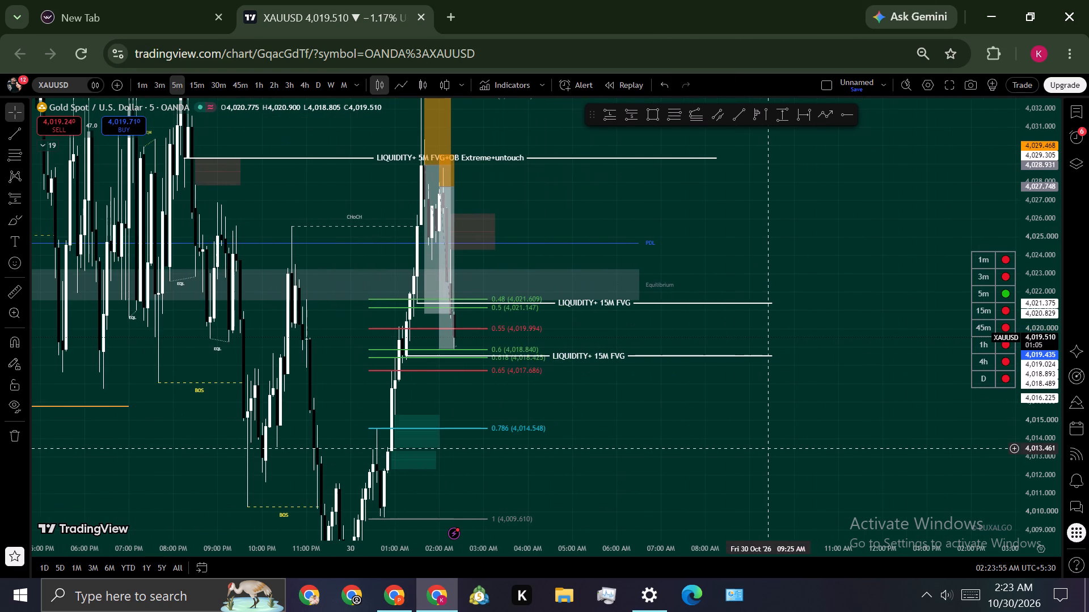
left_click_drag(755, 464, 752, 317)
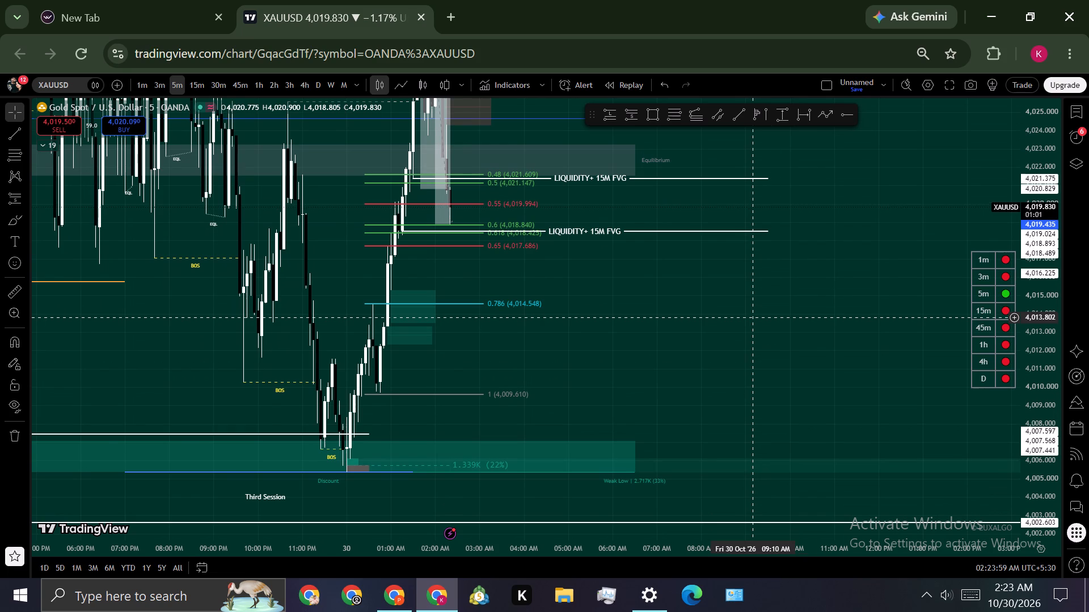
scroll(1023, 364, "down", 6)
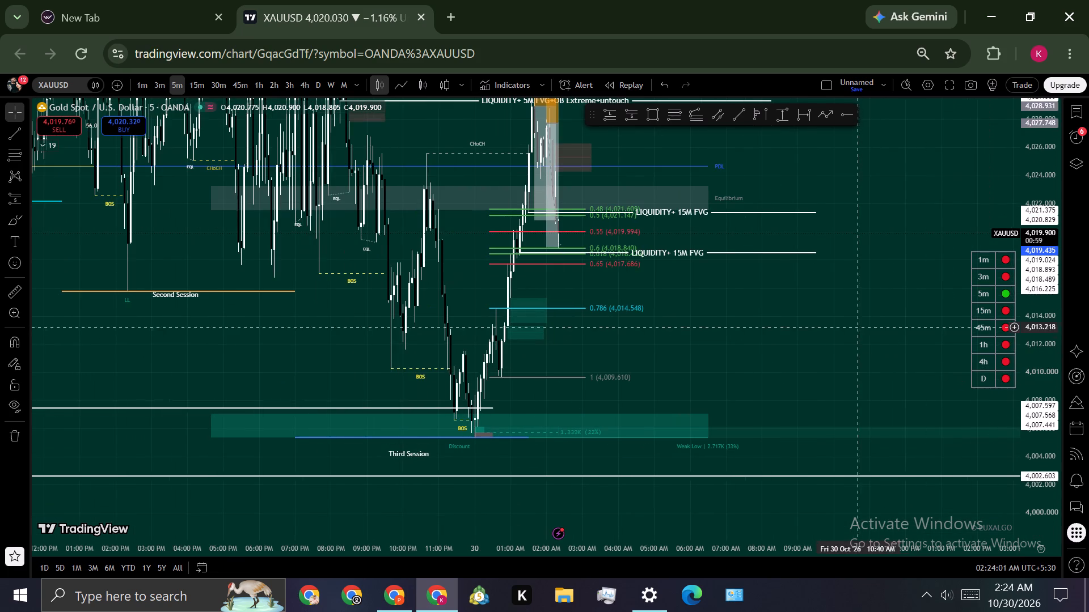
left_click_drag(854, 321, 762, 412)
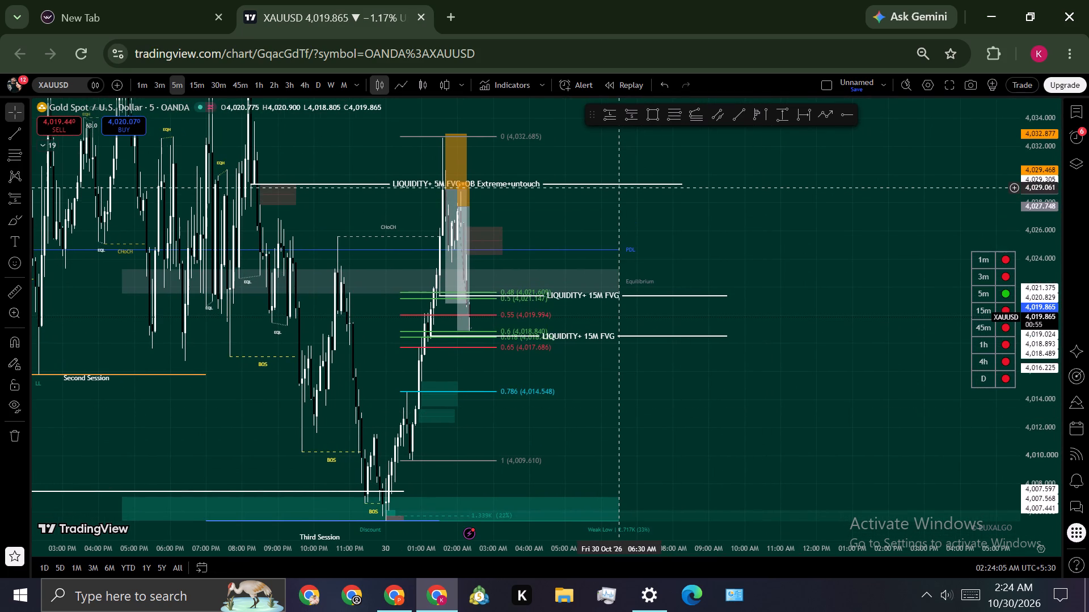
Clone the "LIQUIDITY+ 5M FVG+OB Extreme+untouch" line and place the copy at about 4,012.25, below the 0.786 Fibonacci level.
left_click(621, 185)
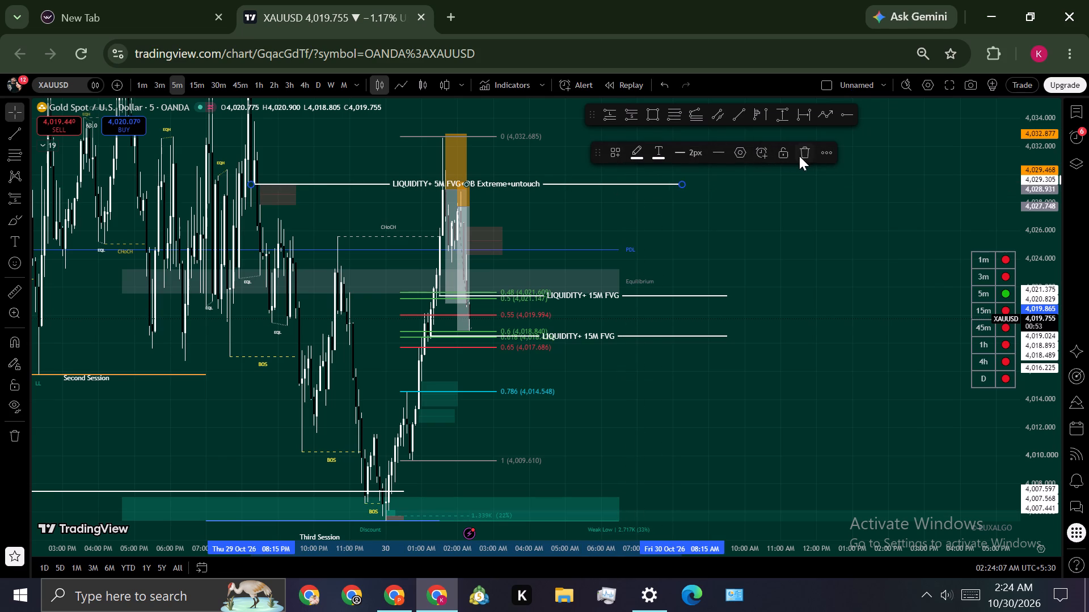
left_click(822, 152)
left_click(852, 222)
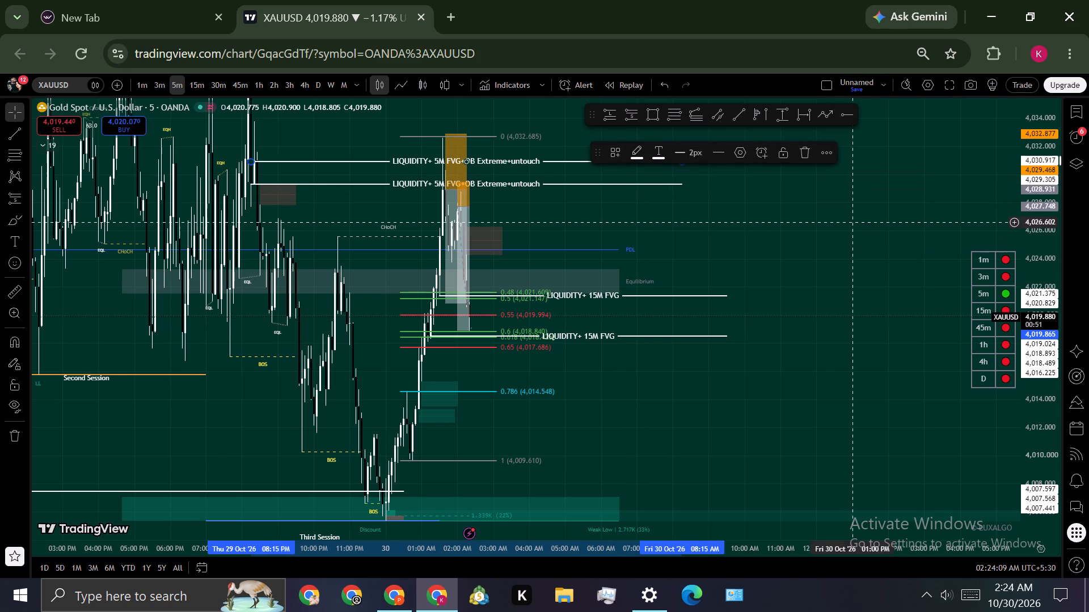
left_click_drag(562, 161, 680, 280)
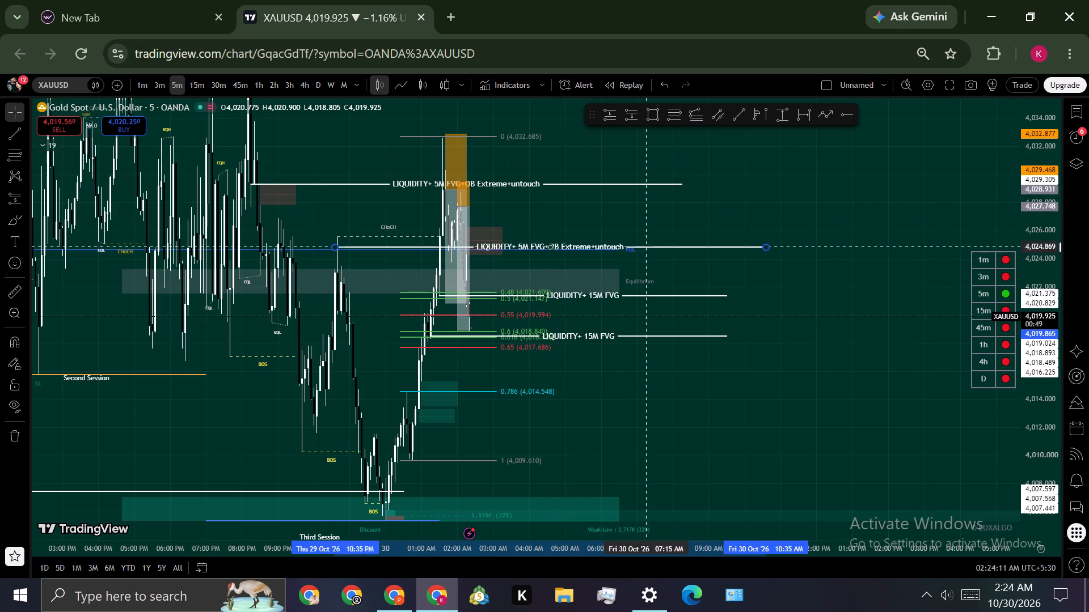
left_click_drag(680, 280, 714, 421)
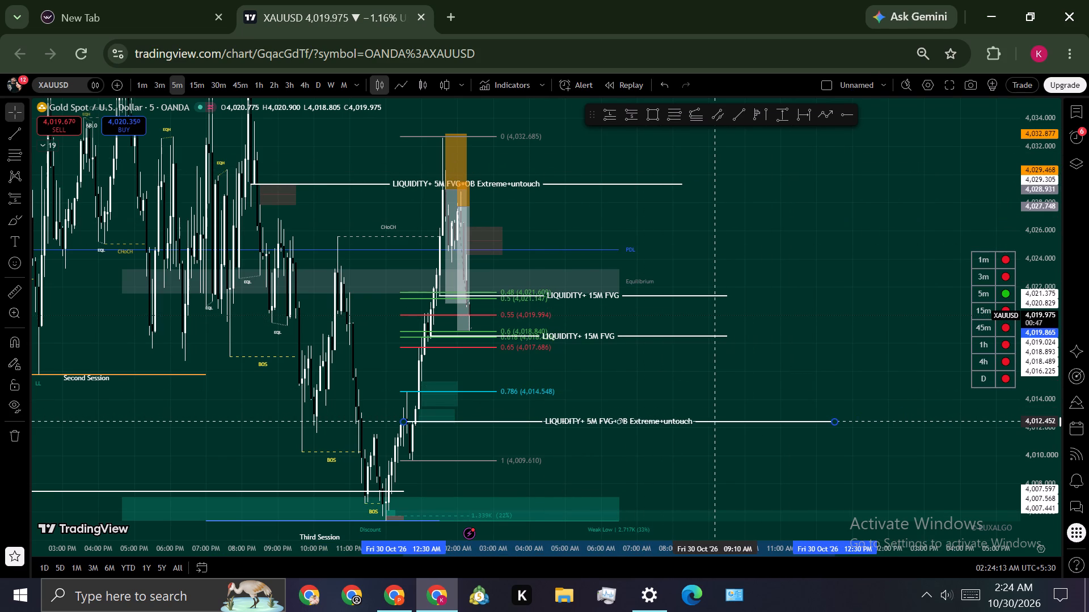
left_click_drag(714, 421, 716, 423)
left_click(724, 475)
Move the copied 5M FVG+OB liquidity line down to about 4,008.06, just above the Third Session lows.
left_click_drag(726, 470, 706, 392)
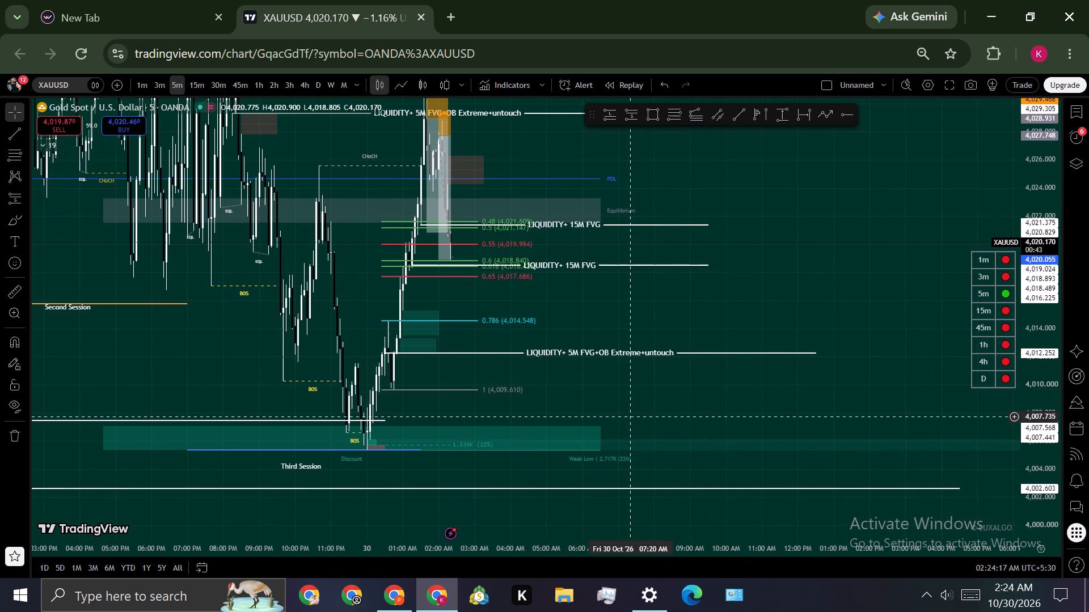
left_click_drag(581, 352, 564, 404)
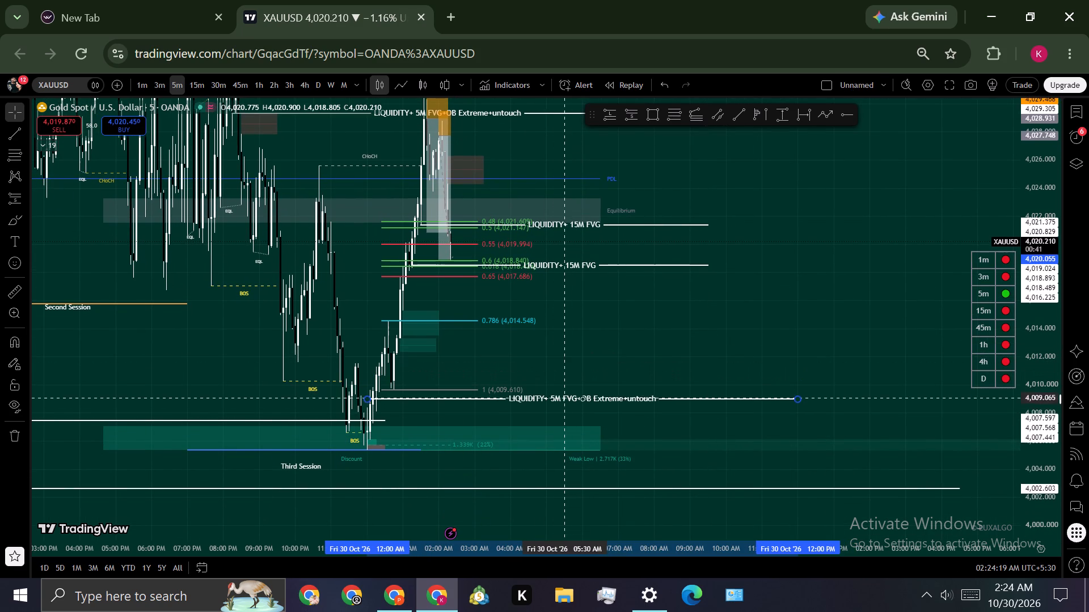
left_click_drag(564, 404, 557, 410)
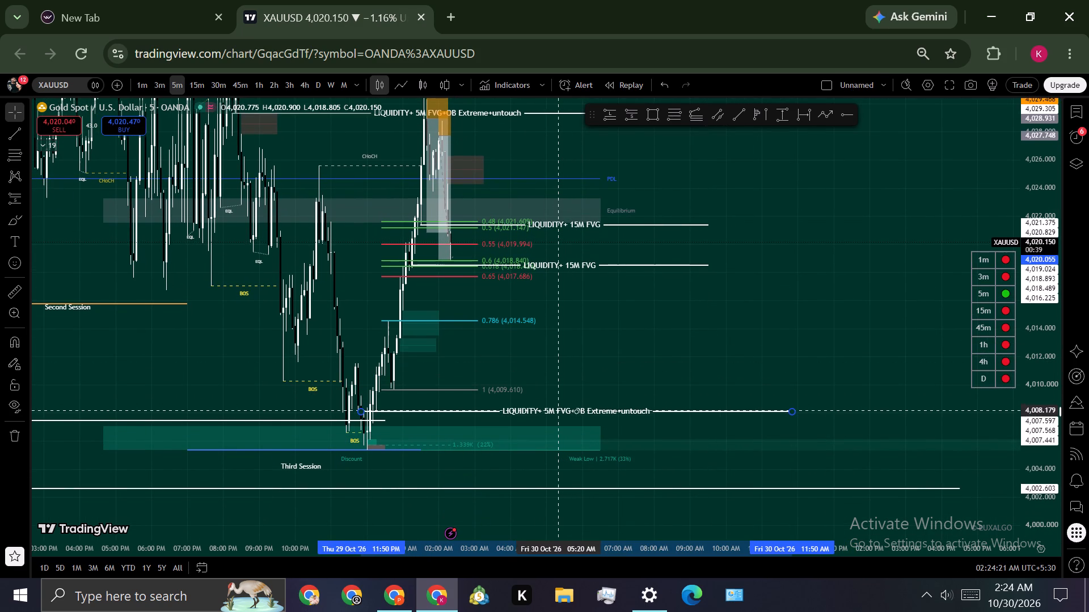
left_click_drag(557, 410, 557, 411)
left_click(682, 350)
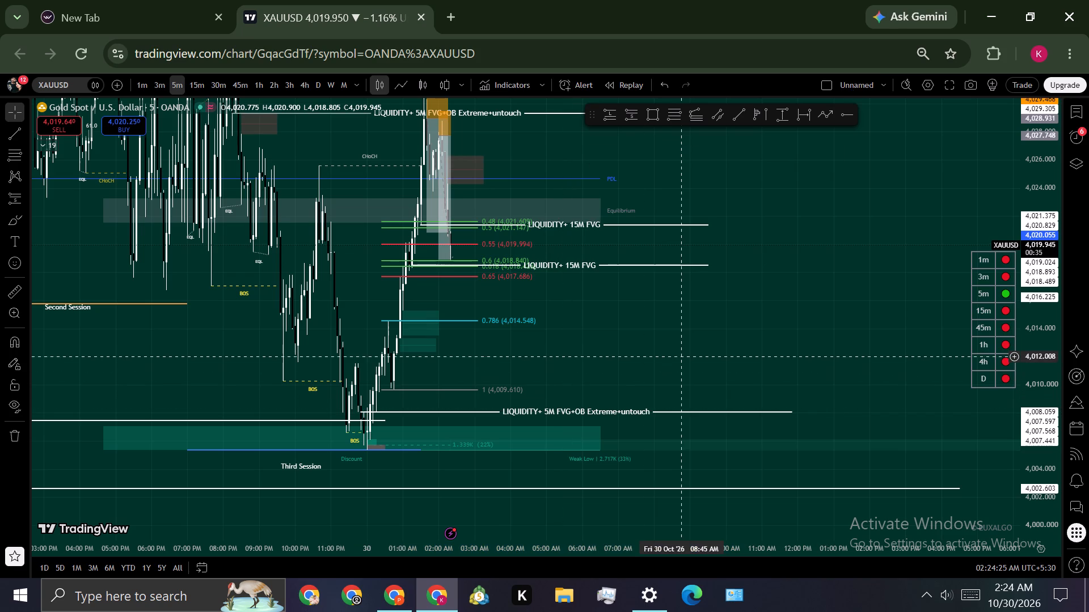
Move the copied 5M FVG+OB liquidity line back up to about 4,012.25, starting at 12:25 AM.
left_click_drag(588, 414, 626, 384)
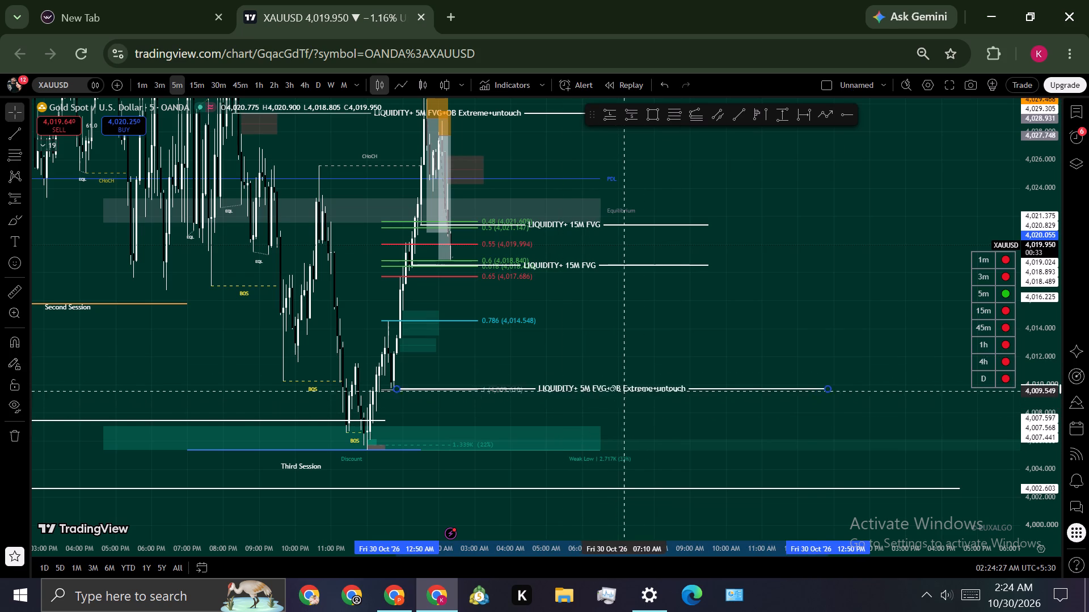
left_click_drag(626, 384, 610, 355)
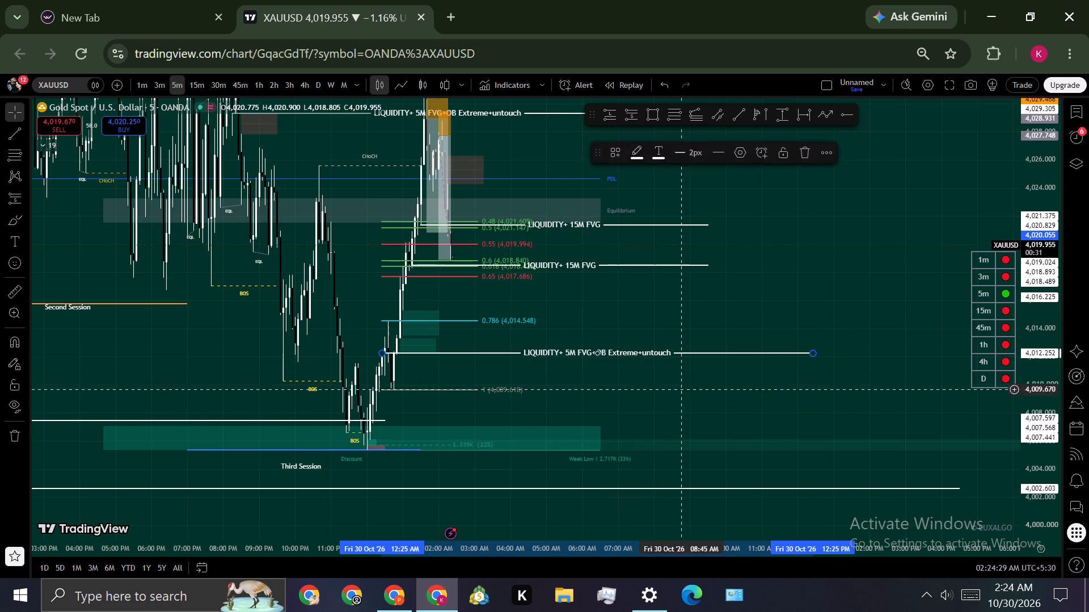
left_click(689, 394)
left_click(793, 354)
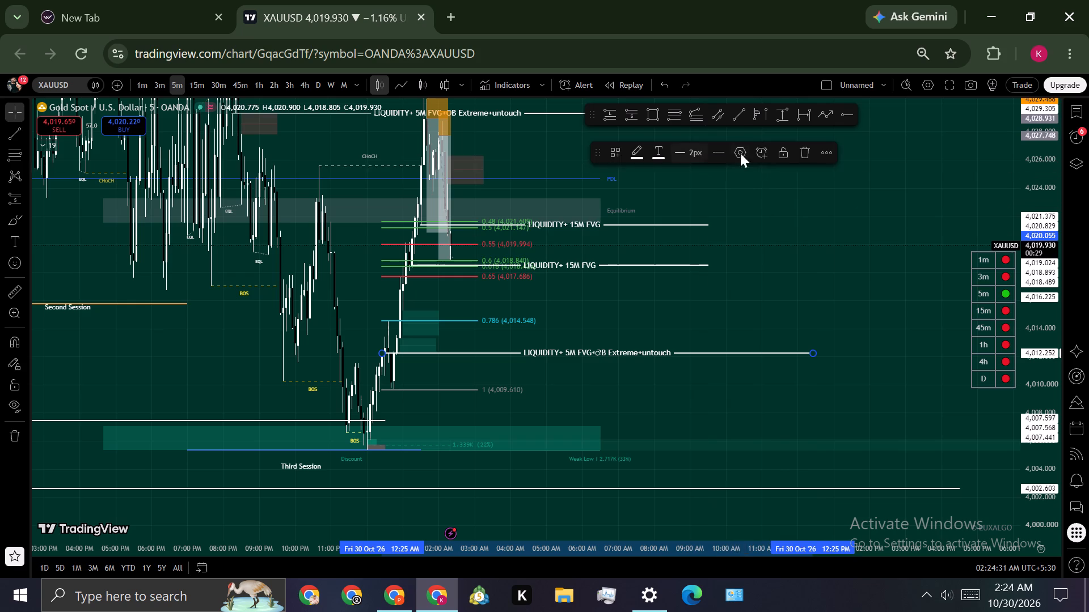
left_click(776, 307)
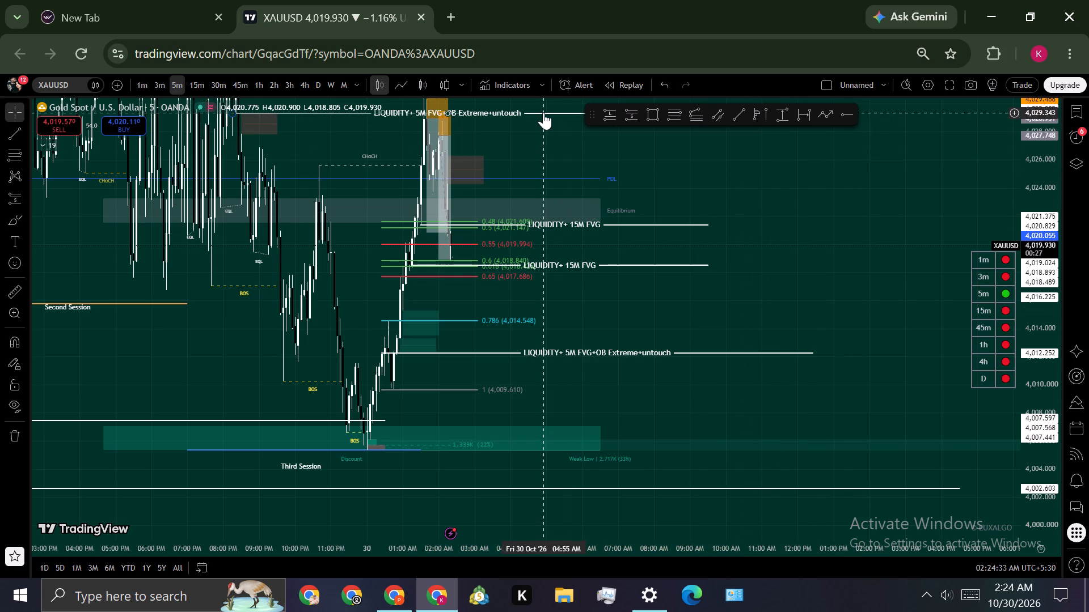
Move the upper "LIQUIDITY+ 5M FVG+OB Extreme+untouch" line near 4,029.3 down to about 4,007.86, just above the Third Session low.
left_click_drag(544, 111, 674, 407)
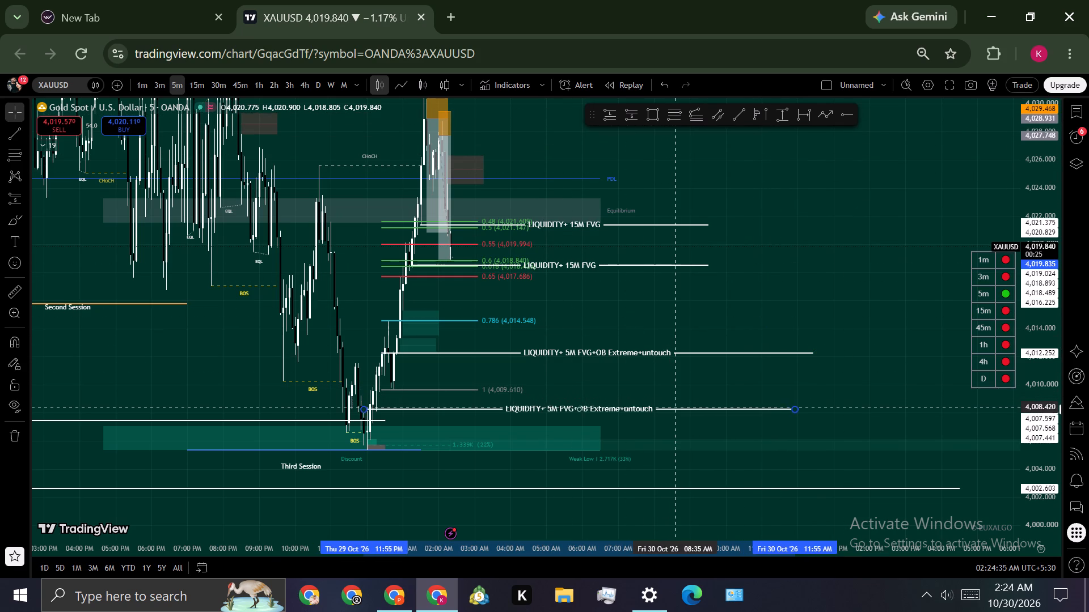
left_click_drag(674, 407, 685, 414)
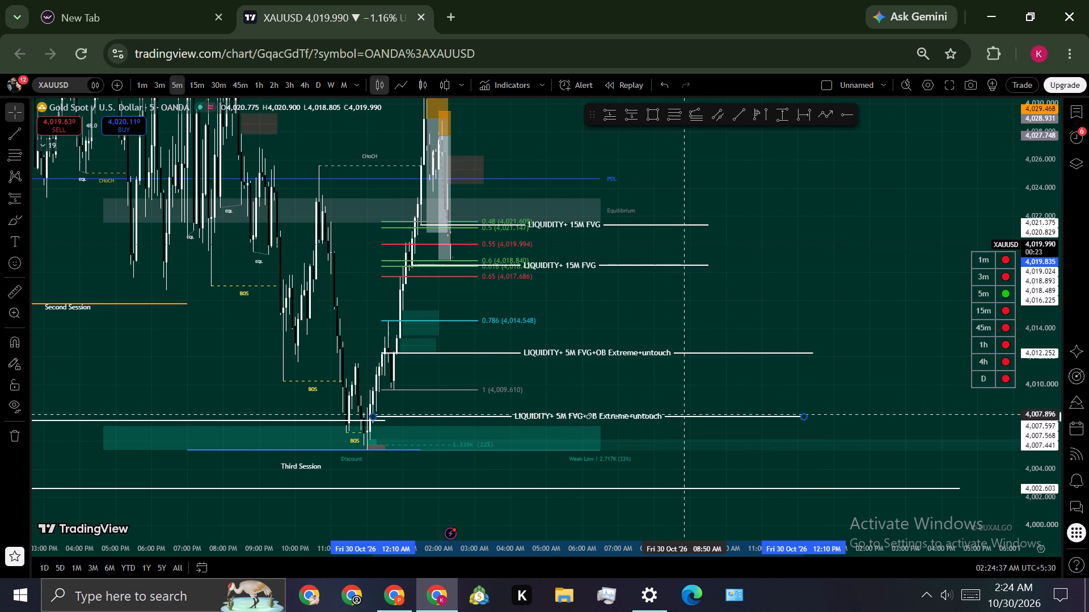
left_click_drag(685, 414, 676, 413)
Examine the 5-minute price action against the Fibonacci levels, the lower liquidity lines and the zones overhead.
left_click_drag(864, 275, 869, 279)
scroll(891, 274, "down", 1)
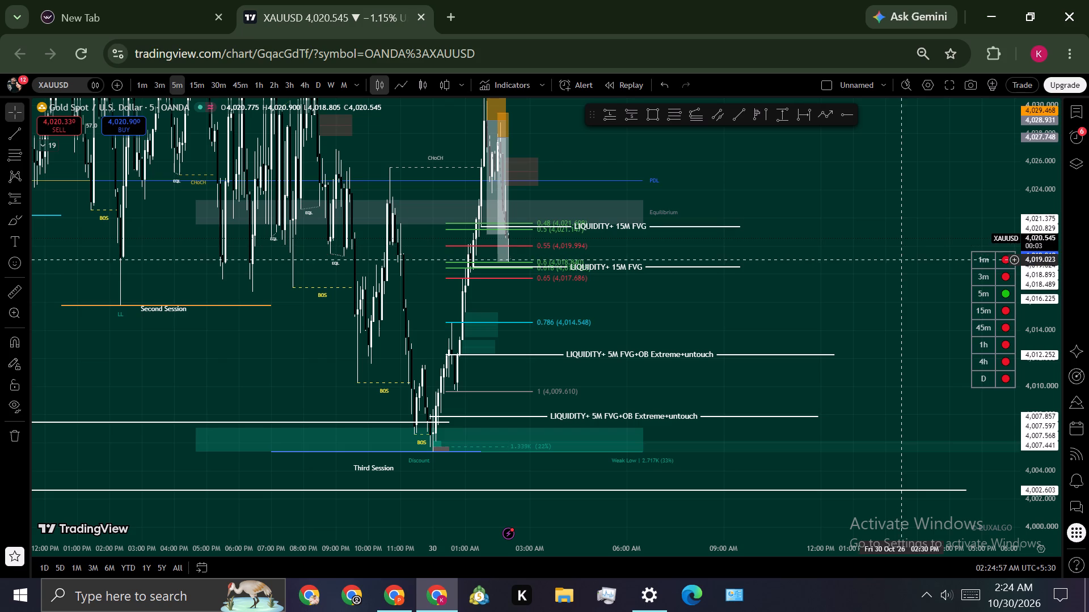
scroll(1045, 307, "down", 3)
scroll(876, 307, "up", 4)
left_click_drag(750, 177, 807, 228)
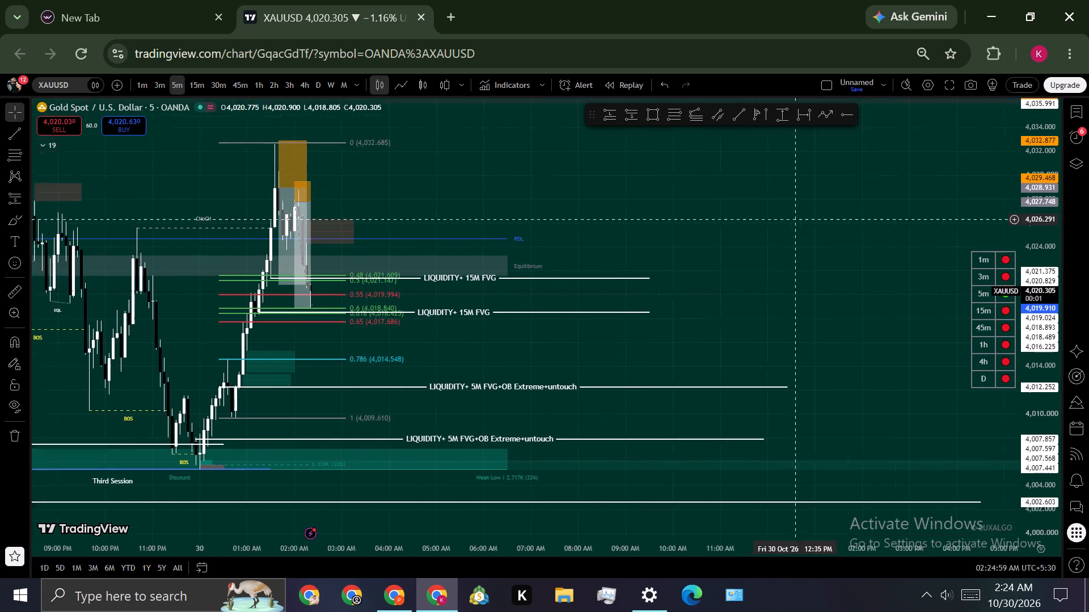
left_click_drag(807, 228, 949, 278)
scroll(773, 285, "up", 4)
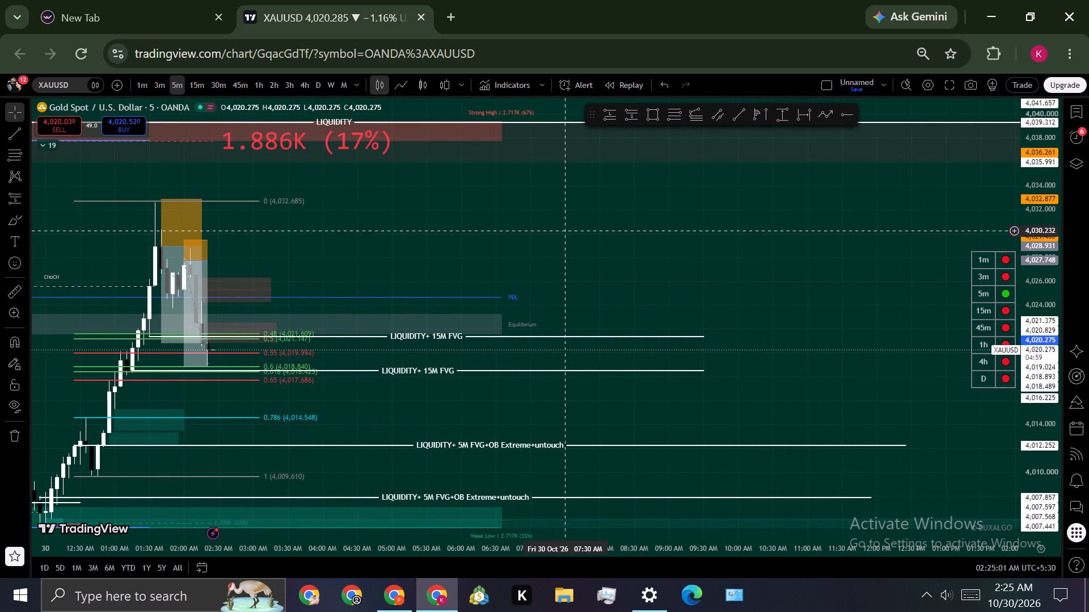
left_click_drag(565, 231, 812, 258)
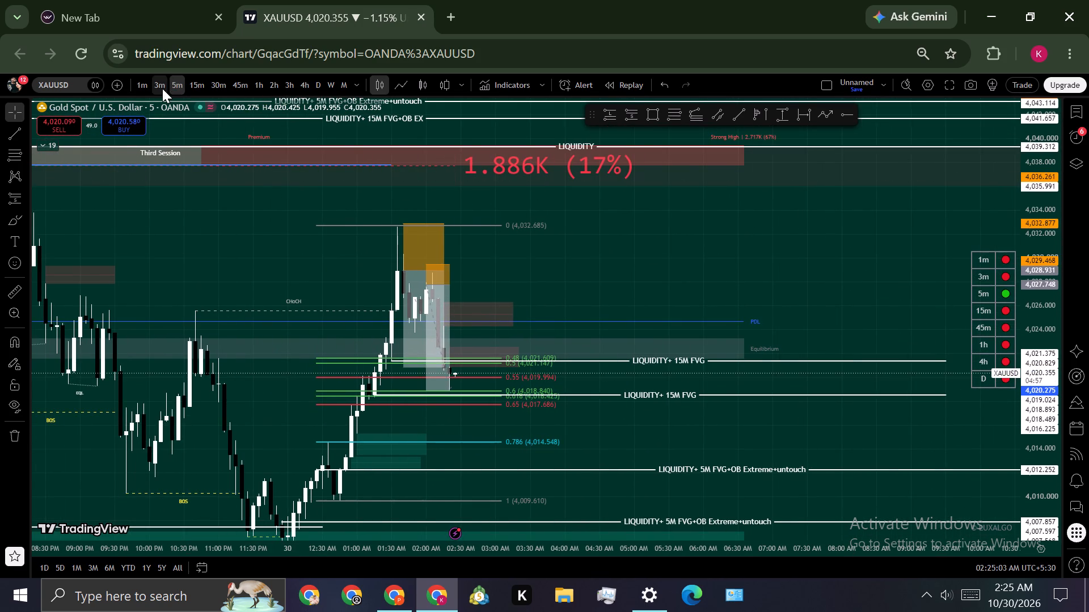
On the 3-minute chart, draw a Fibonacci retracement from the recent lower high at 4,028.718 to the swing low at 4,018.839.
left_click(162, 88)
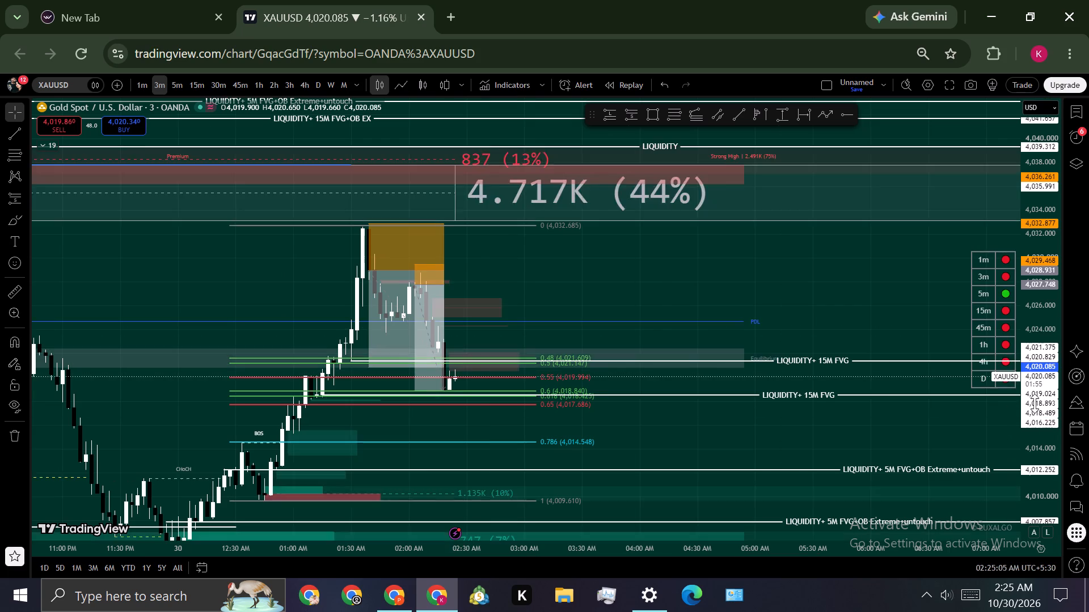
scroll(1035, 403, "up", 5)
scroll(733, 256, "down", 2)
left_click_drag(723, 274, 736, 273)
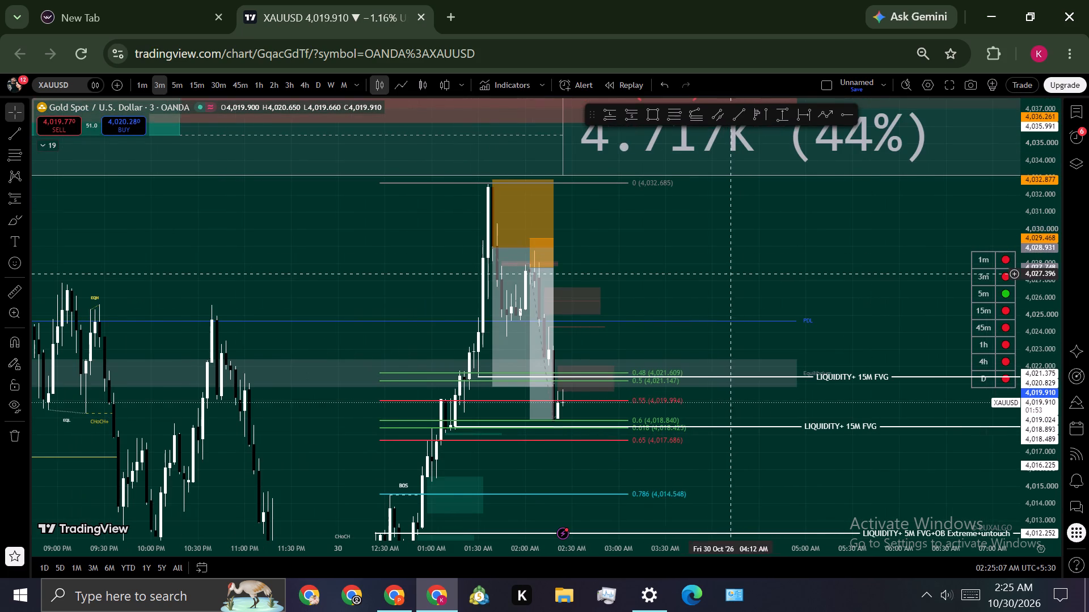
left_click_drag(736, 273, 915, 220)
scroll(821, 267, "up", 4)
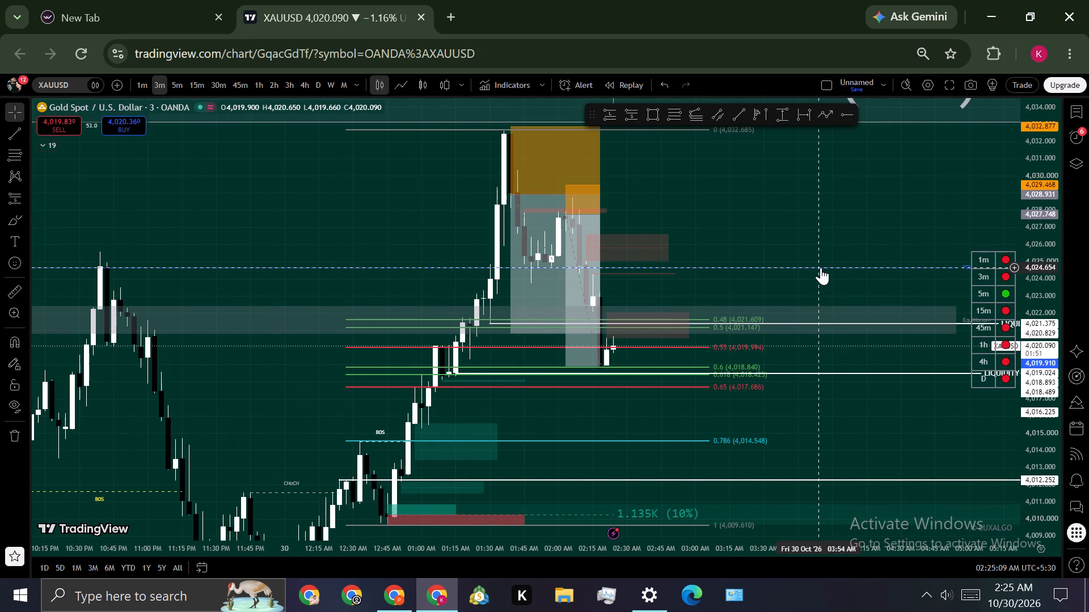
scroll(786, 291, "up", 2)
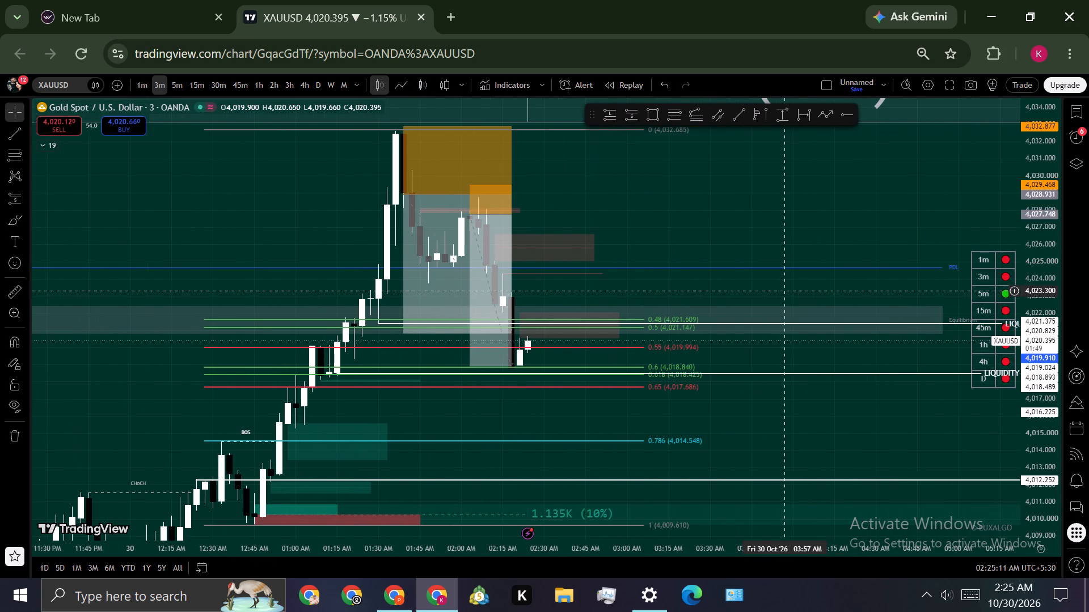
left_click(679, 113)
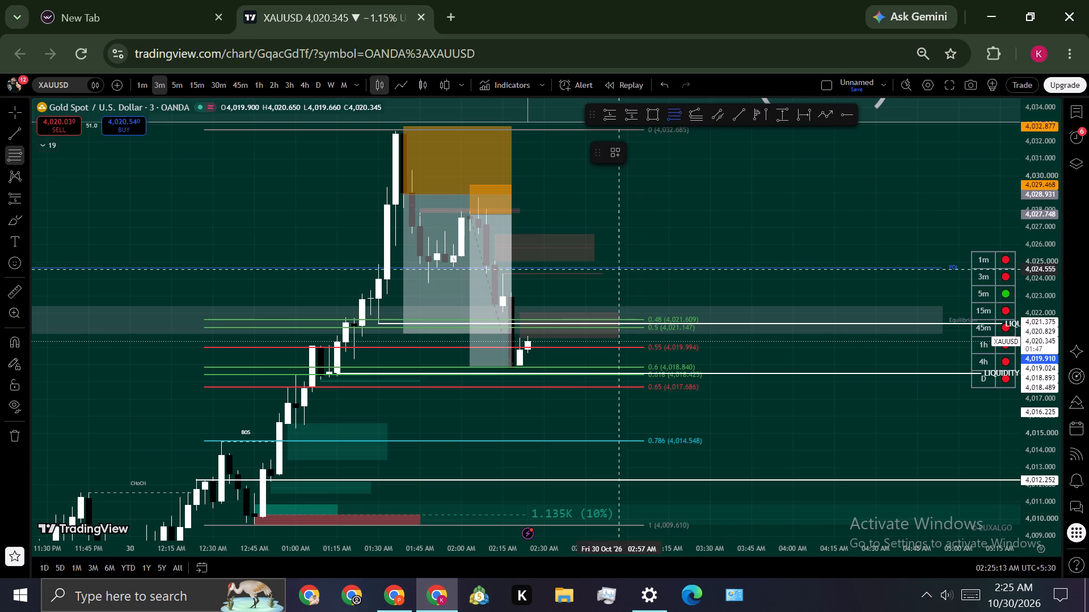
left_click(497, 198)
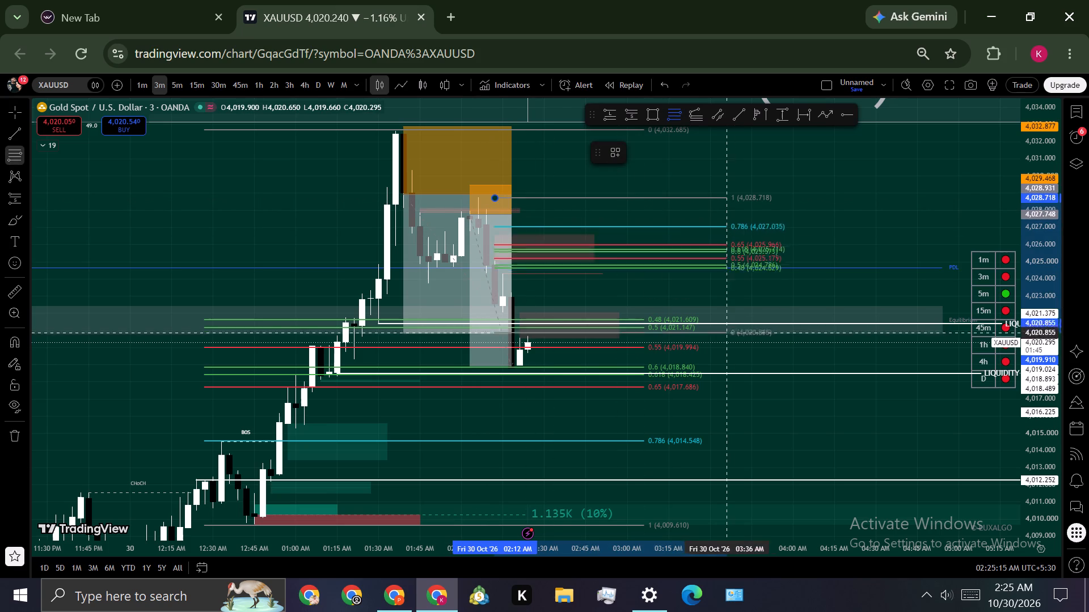
left_click(749, 367)
left_click(897, 219)
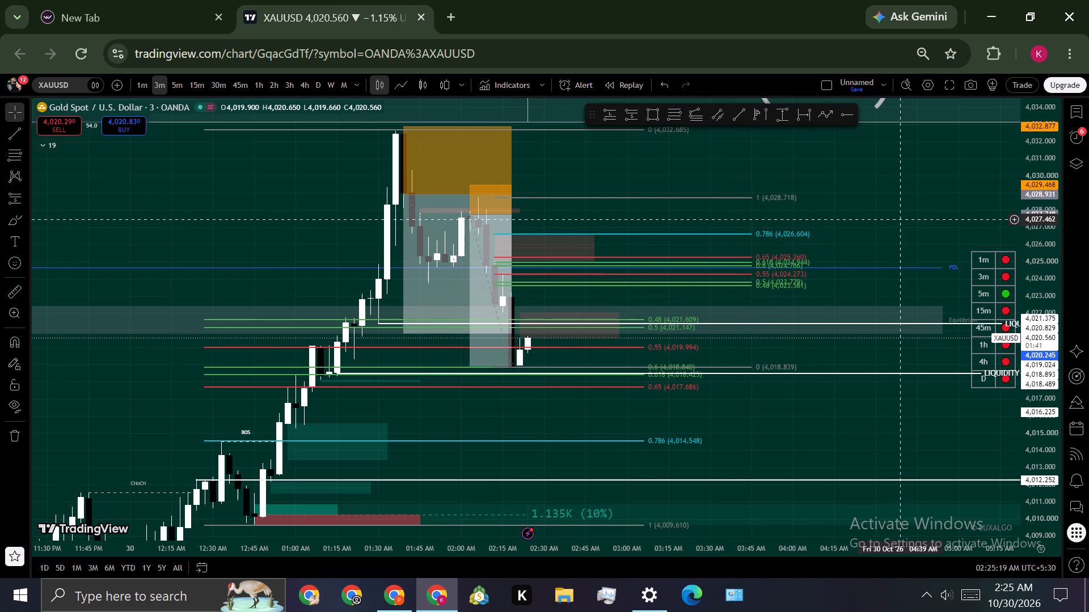
Place a short position at the new 0.48 Fibonacci level with entry 4,023.597, stop 4,025.381 and target 4,018.148.
left_click_drag(880, 222, 860, 267)
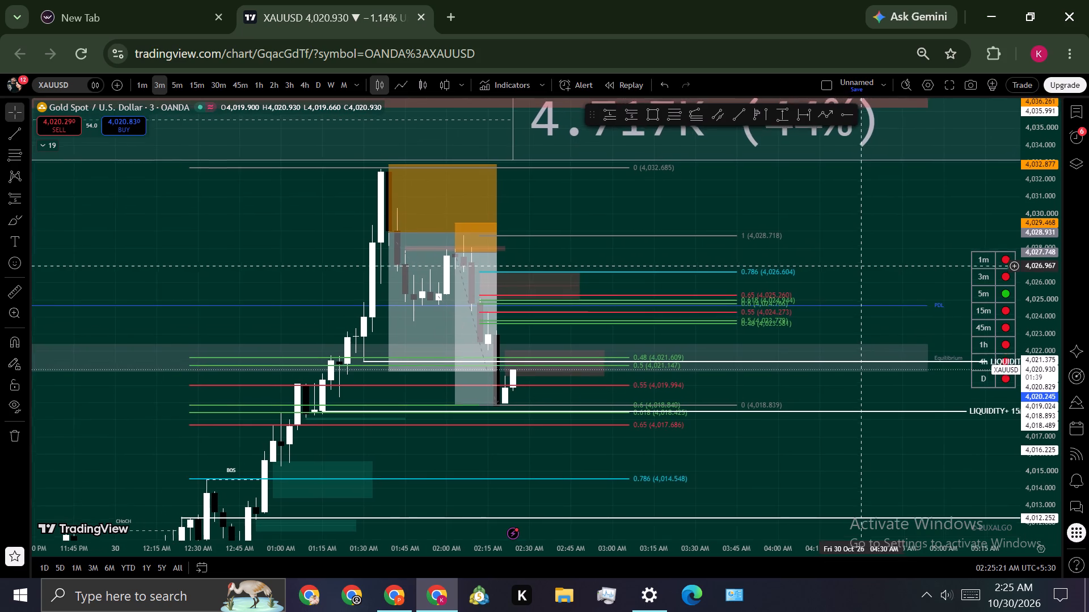
left_click_drag(860, 267, 855, 269)
left_click(632, 120)
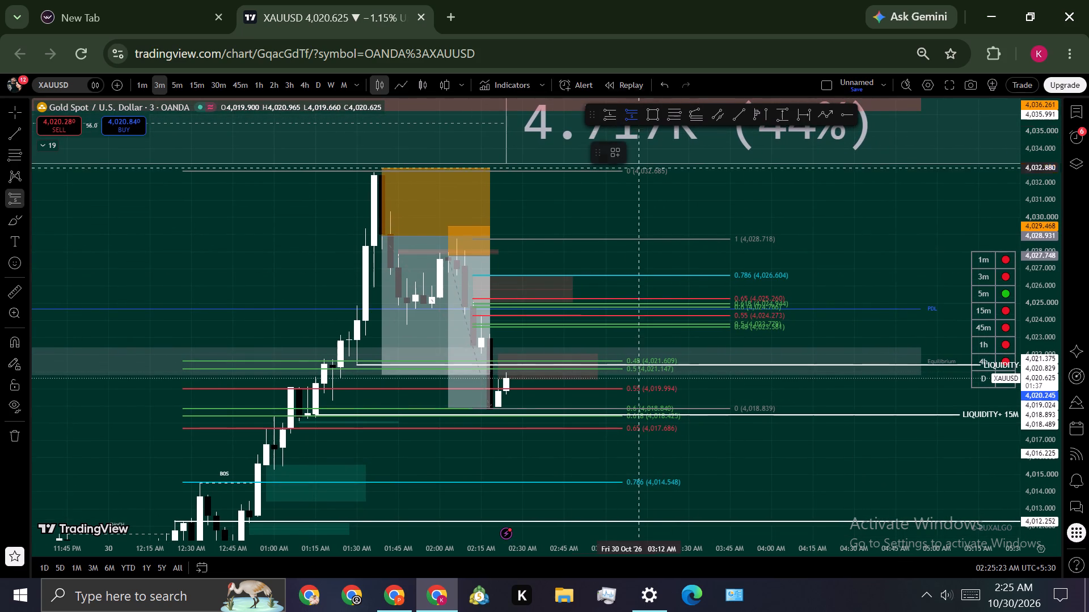
left_click(516, 327)
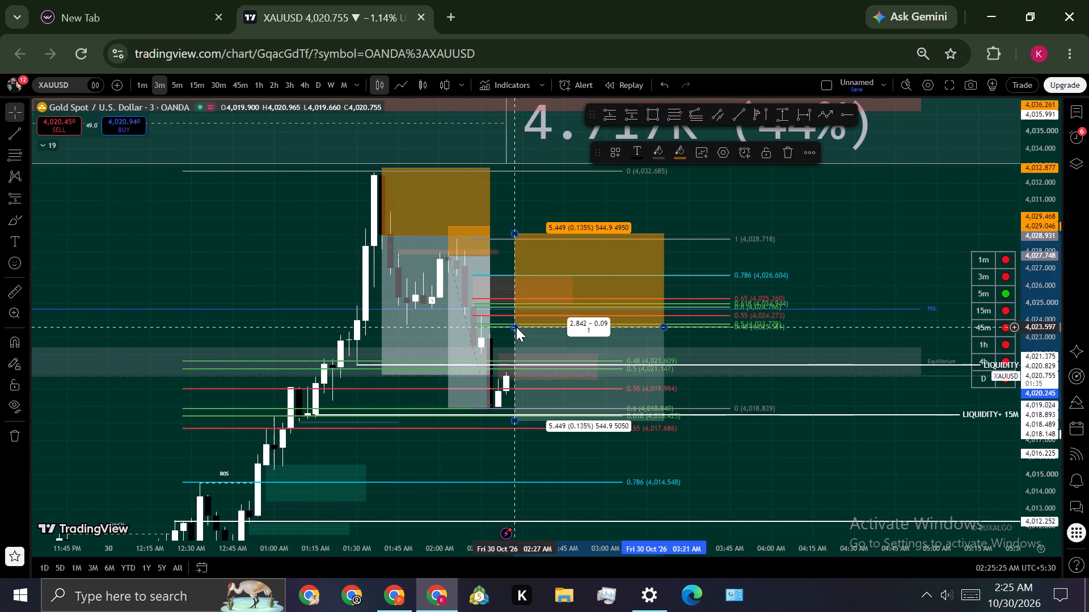
left_click_drag(514, 235, 498, 294)
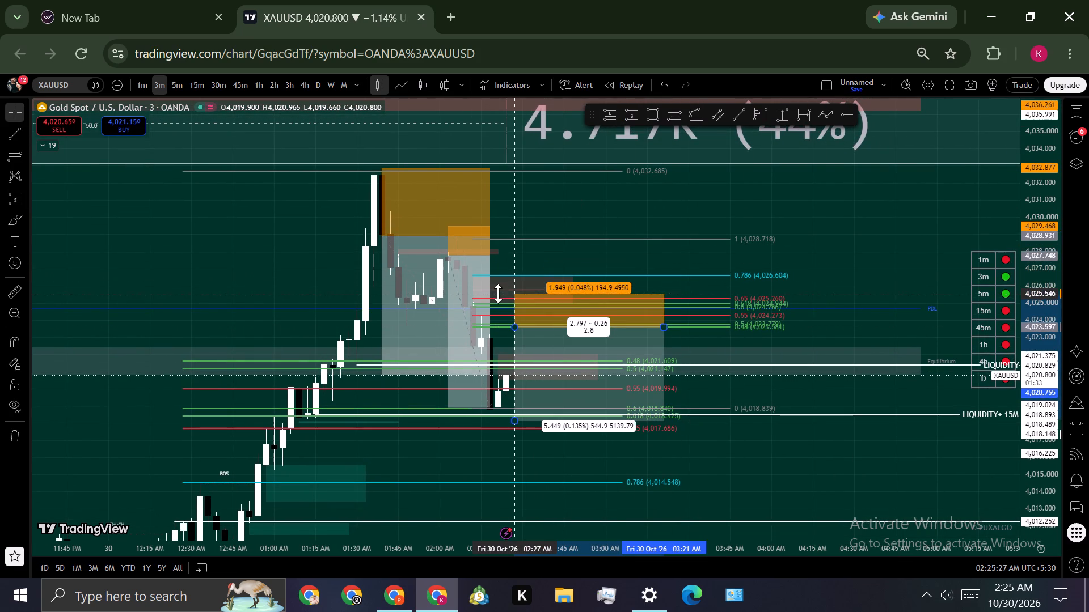
left_click_drag(498, 294, 498, 296)
left_click(800, 470)
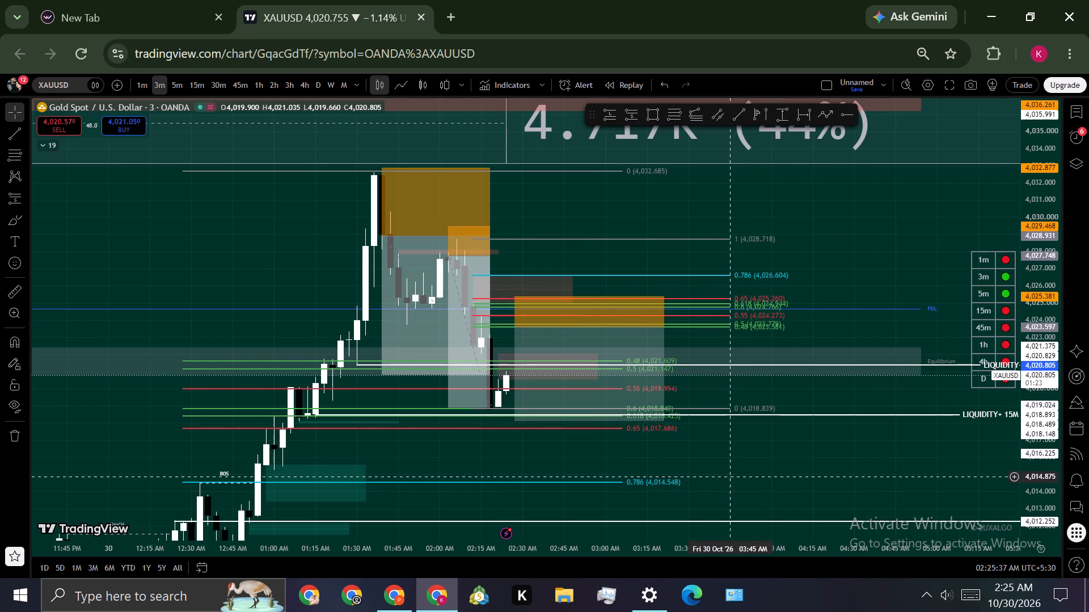
On the 1-minute chart, shorten the new short position so it ends at about 2:44 AM.
left_click(147, 87)
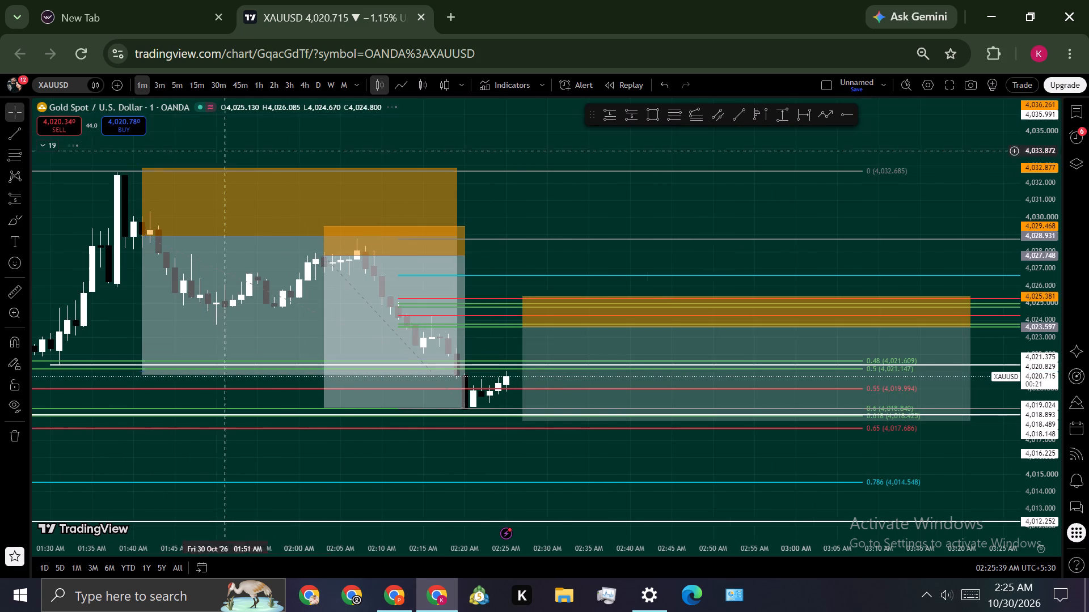
scroll(610, 429, "down", 5)
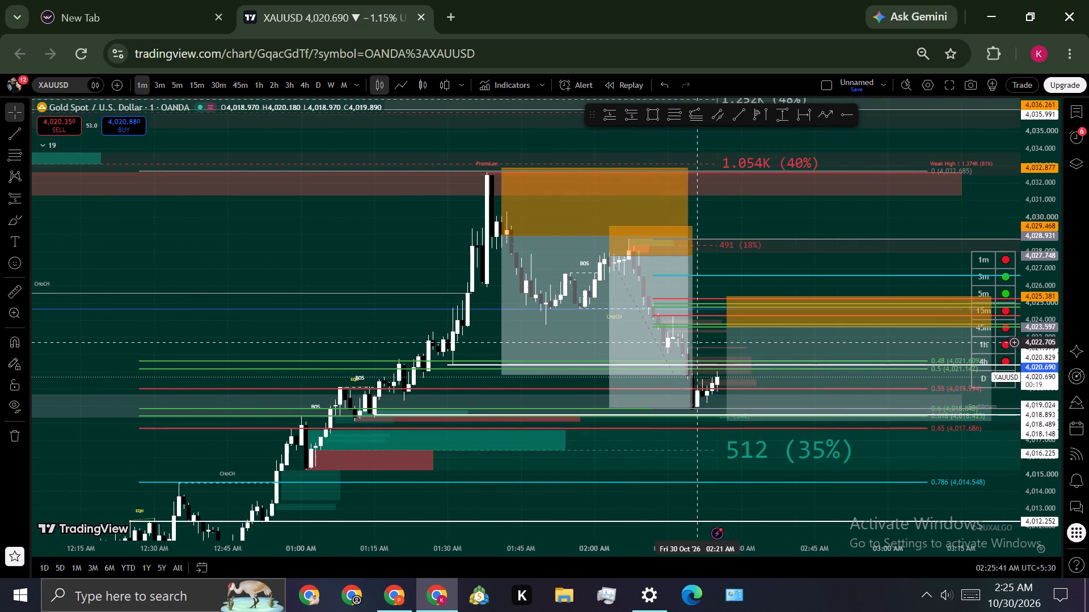
left_click_drag(702, 341, 493, 306)
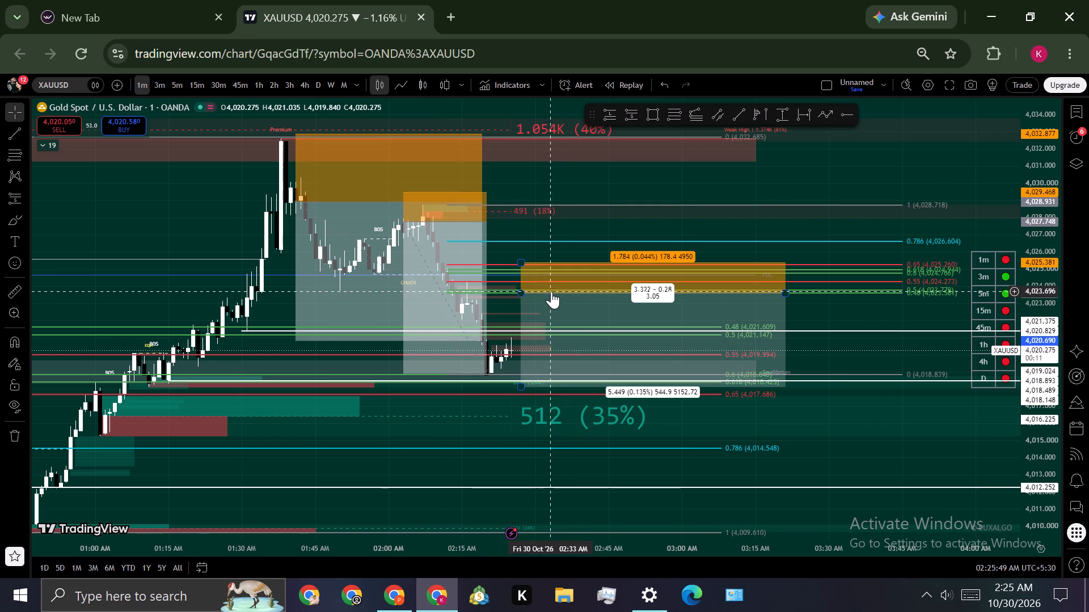
scroll(1037, 418, "up", 8)
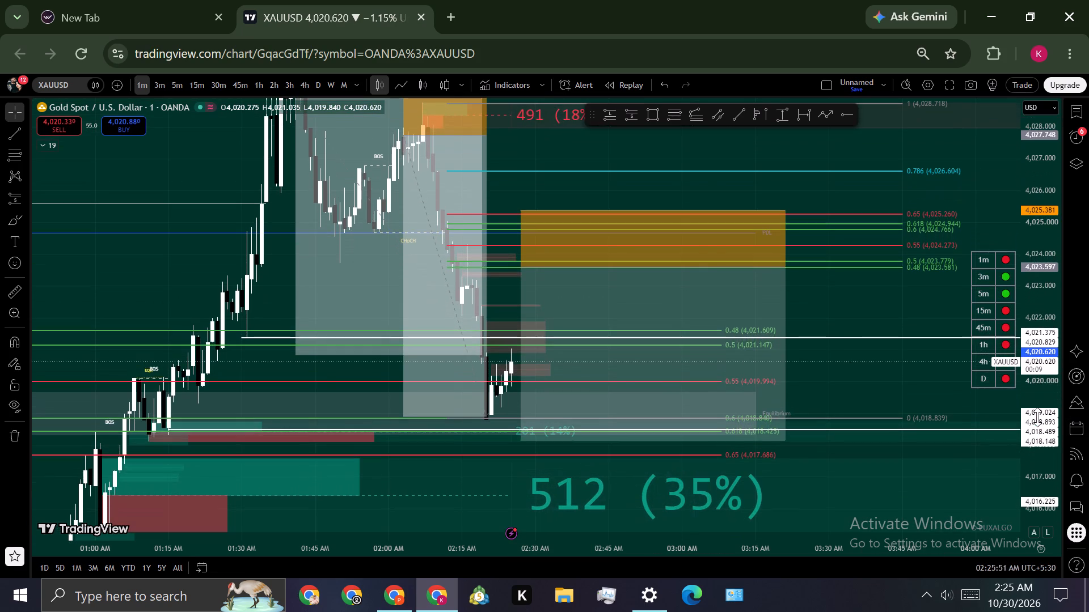
left_click_drag(785, 268, 658, 268)
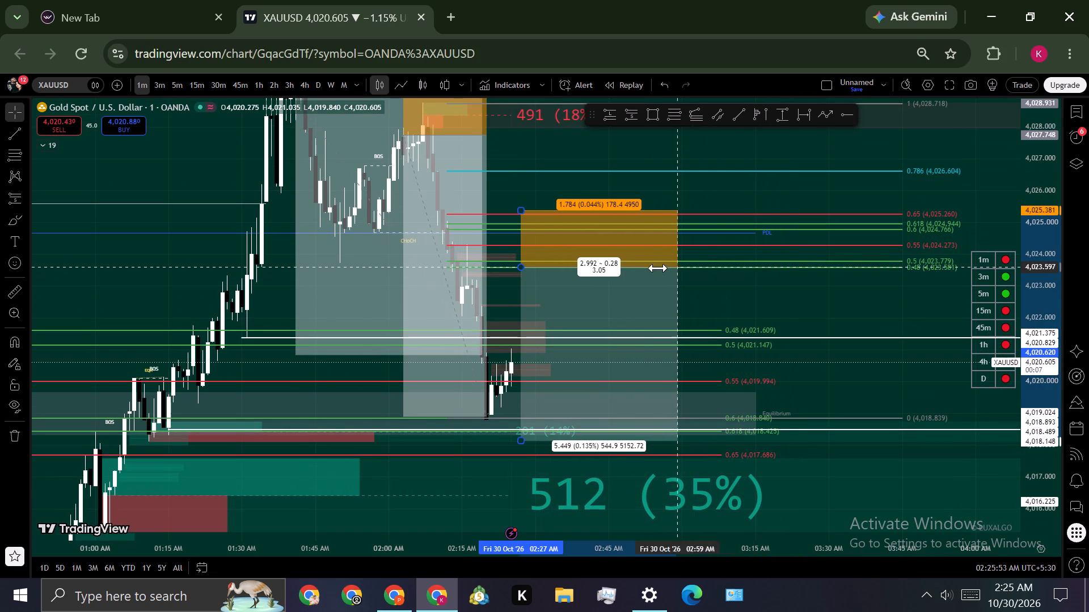
left_click_drag(658, 268, 603, 272)
left_click(788, 312)
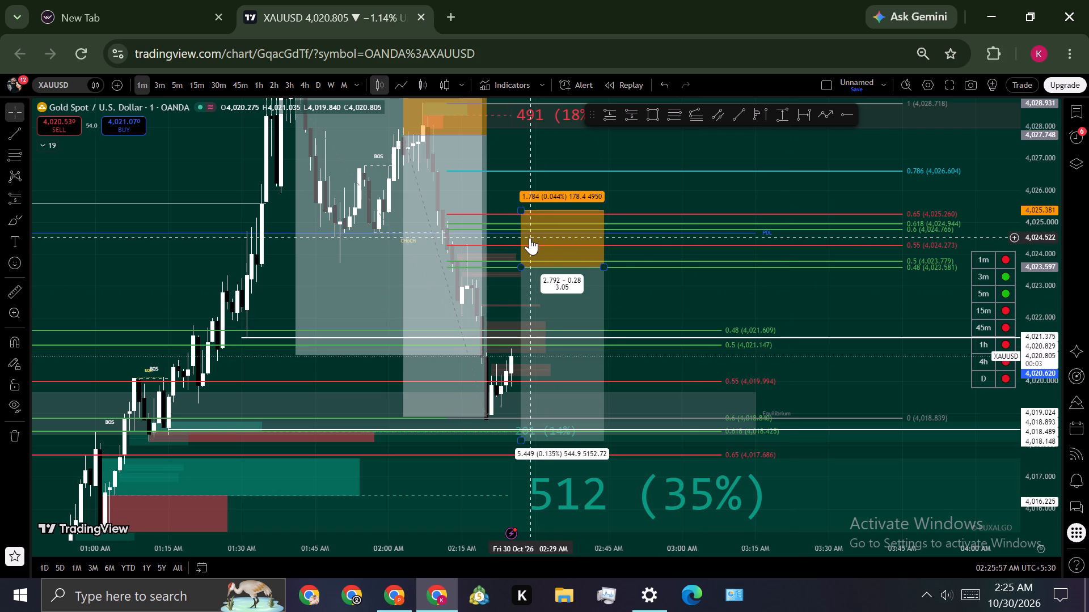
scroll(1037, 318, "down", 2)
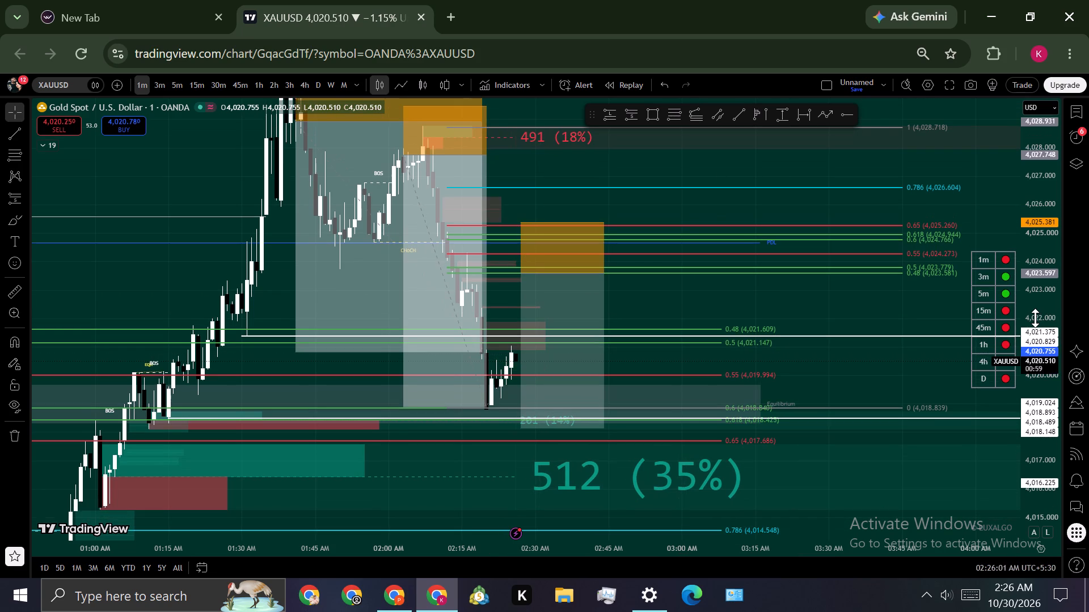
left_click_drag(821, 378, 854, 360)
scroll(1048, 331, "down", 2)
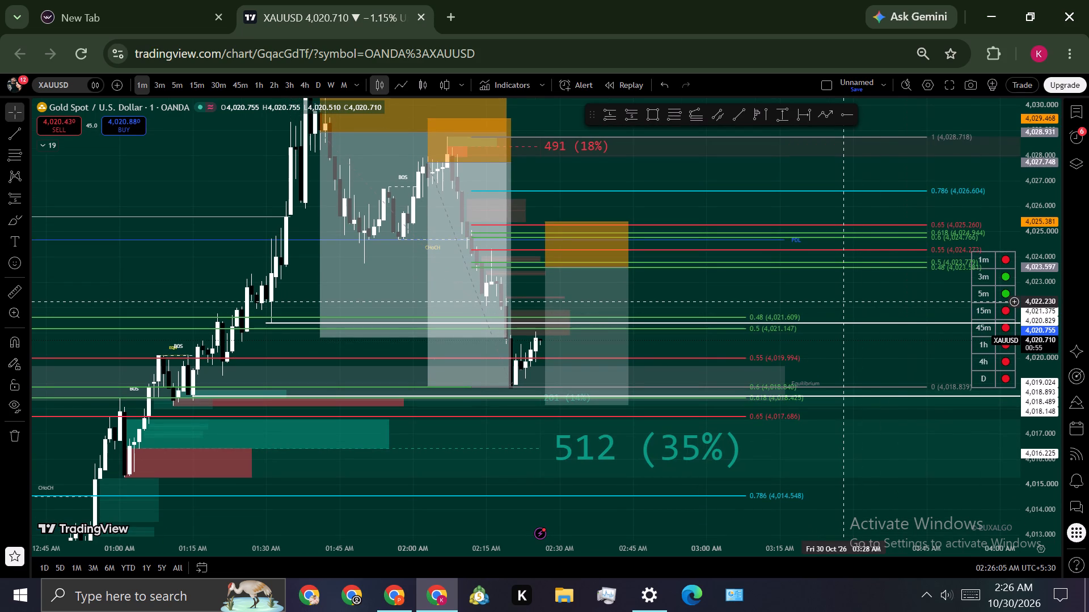
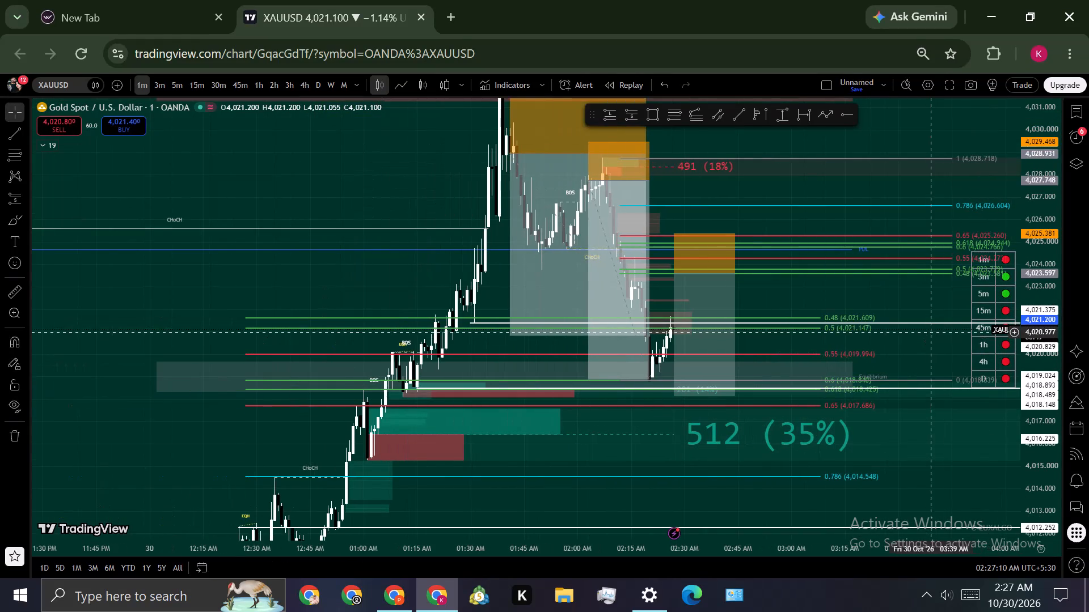
Delete the older Fibonacci retracement on the 1-minute chart, the one with its 0.786 level at 4,014.548.
left_click_drag(949, 334, 783, 318)
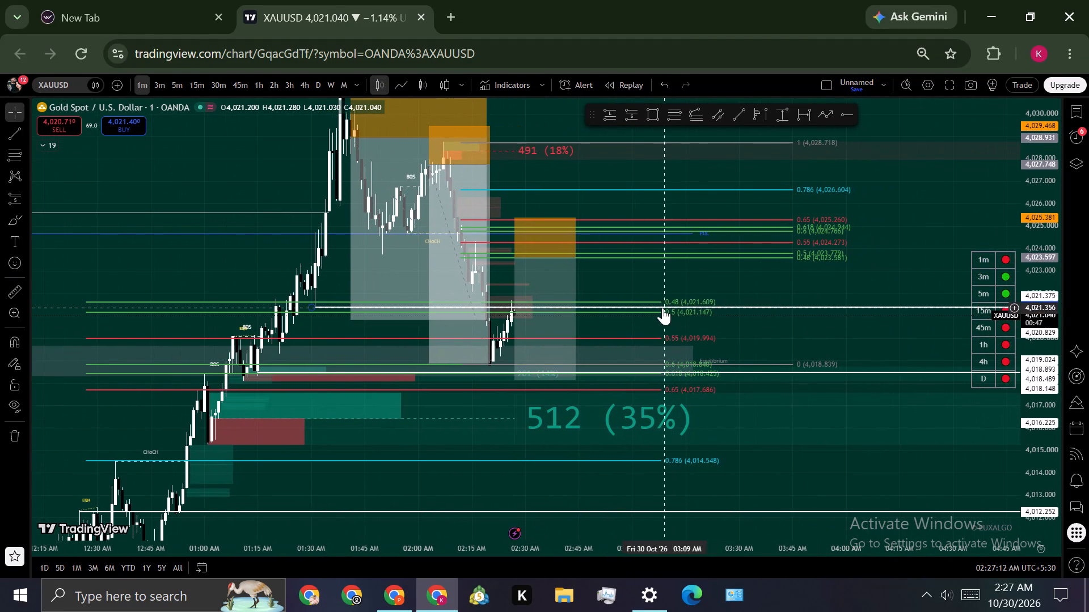
left_click(655, 313)
left_click(764, 161)
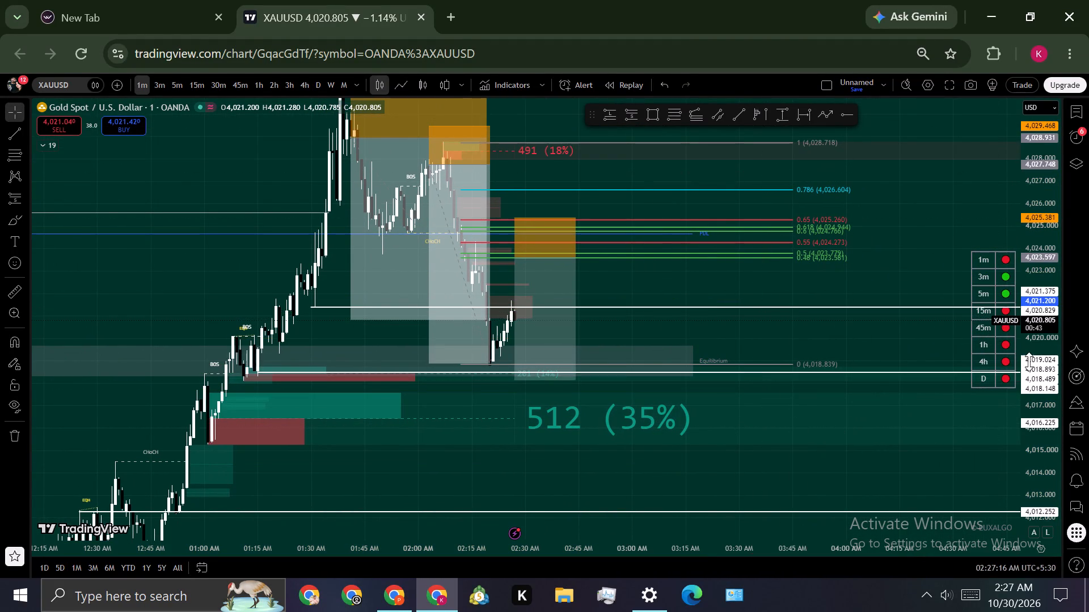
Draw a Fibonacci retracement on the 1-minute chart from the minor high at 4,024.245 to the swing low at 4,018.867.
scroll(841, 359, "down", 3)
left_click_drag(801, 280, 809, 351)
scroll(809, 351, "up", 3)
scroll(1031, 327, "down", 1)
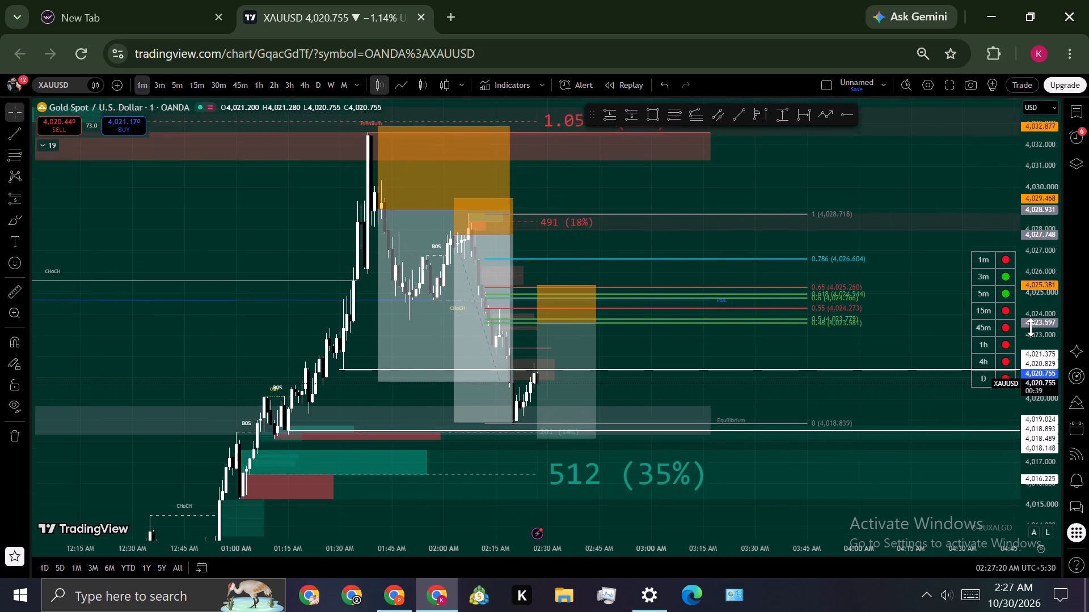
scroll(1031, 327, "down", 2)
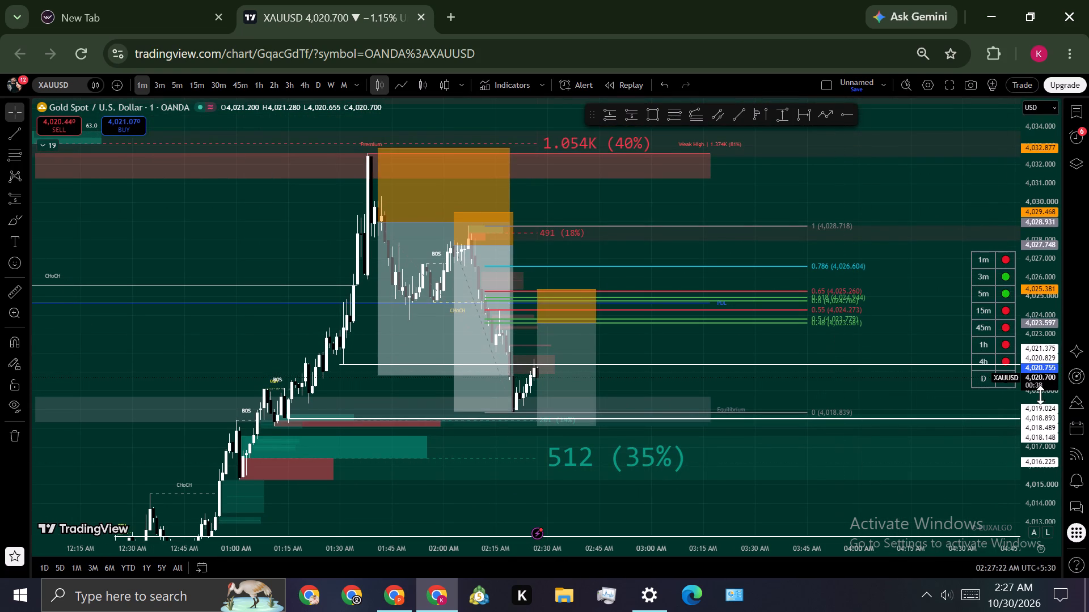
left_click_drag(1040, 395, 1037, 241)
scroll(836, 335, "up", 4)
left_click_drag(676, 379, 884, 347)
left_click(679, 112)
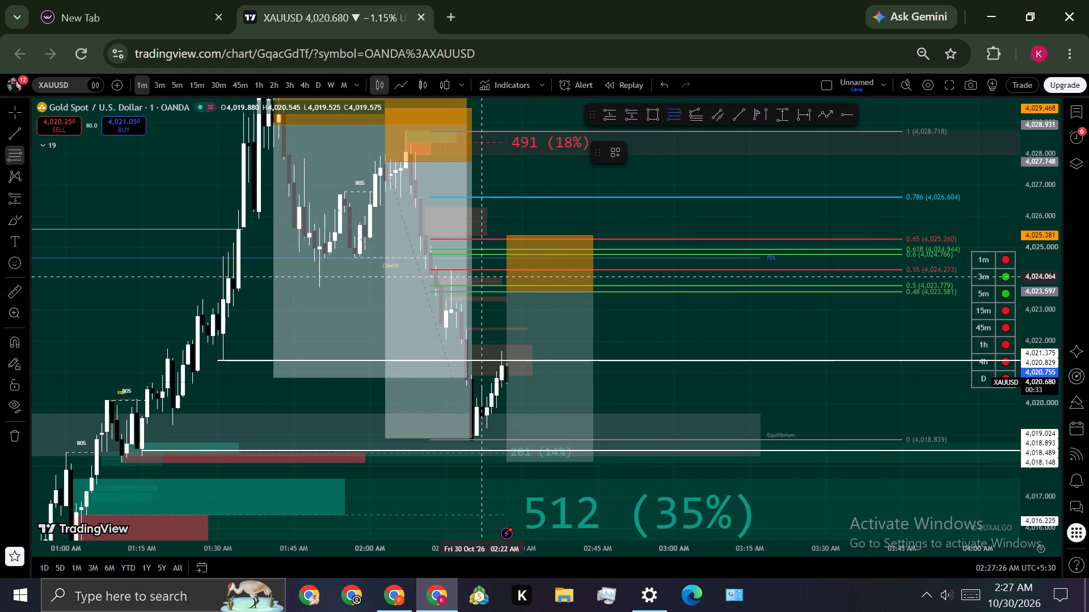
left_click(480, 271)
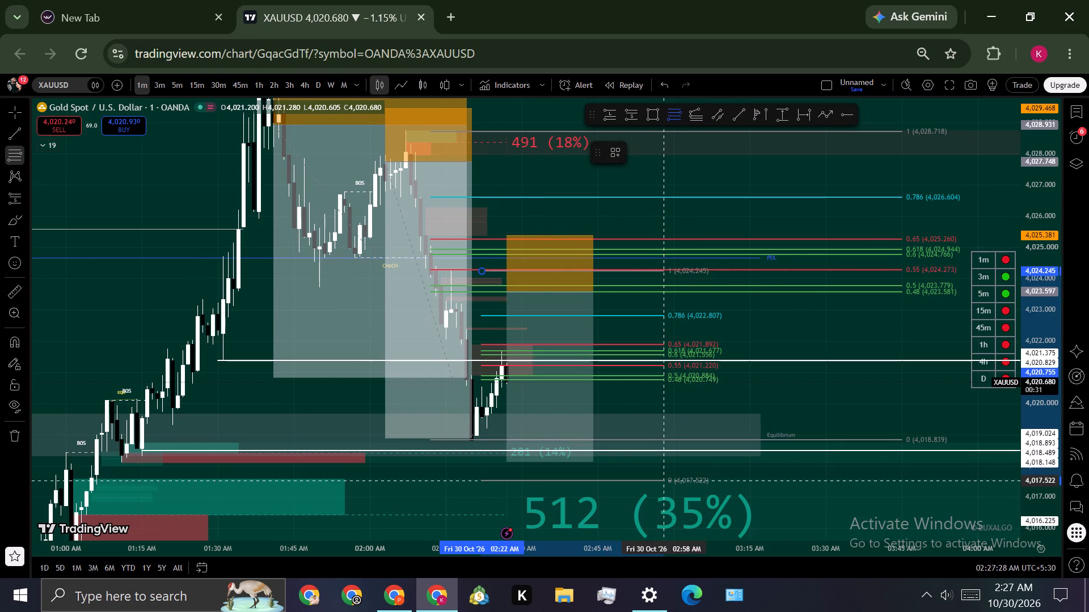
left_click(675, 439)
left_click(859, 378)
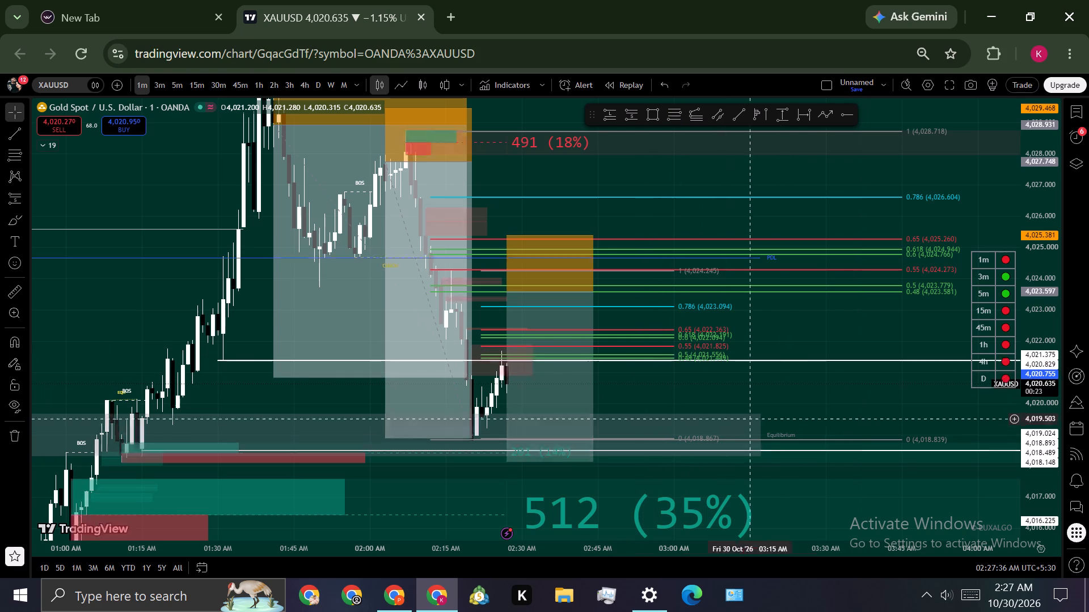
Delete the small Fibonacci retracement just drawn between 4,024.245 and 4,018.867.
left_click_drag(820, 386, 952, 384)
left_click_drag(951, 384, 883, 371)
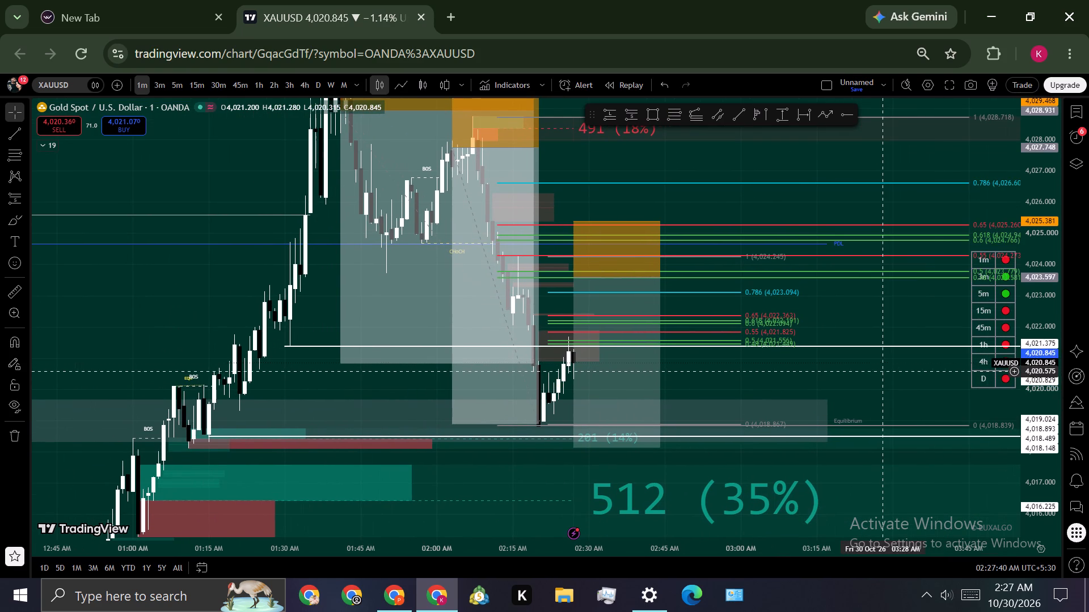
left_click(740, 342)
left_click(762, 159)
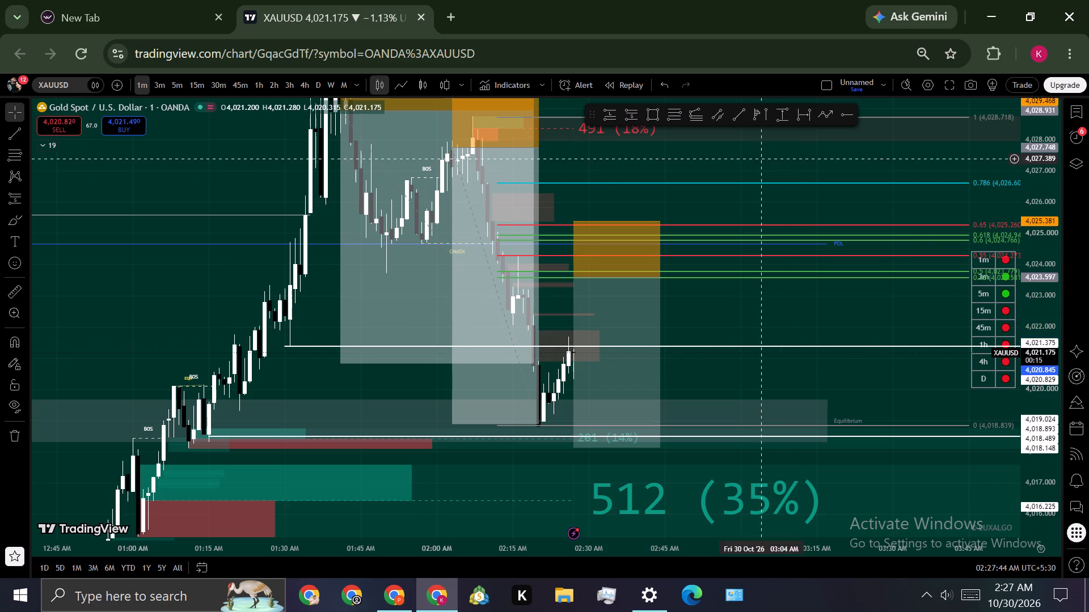
Examine the 5- and 15-minute charts around the Liquidity + 15M FVG lines, the Fibonacci levels and the planned short.
left_click_drag(812, 324, 733, 329)
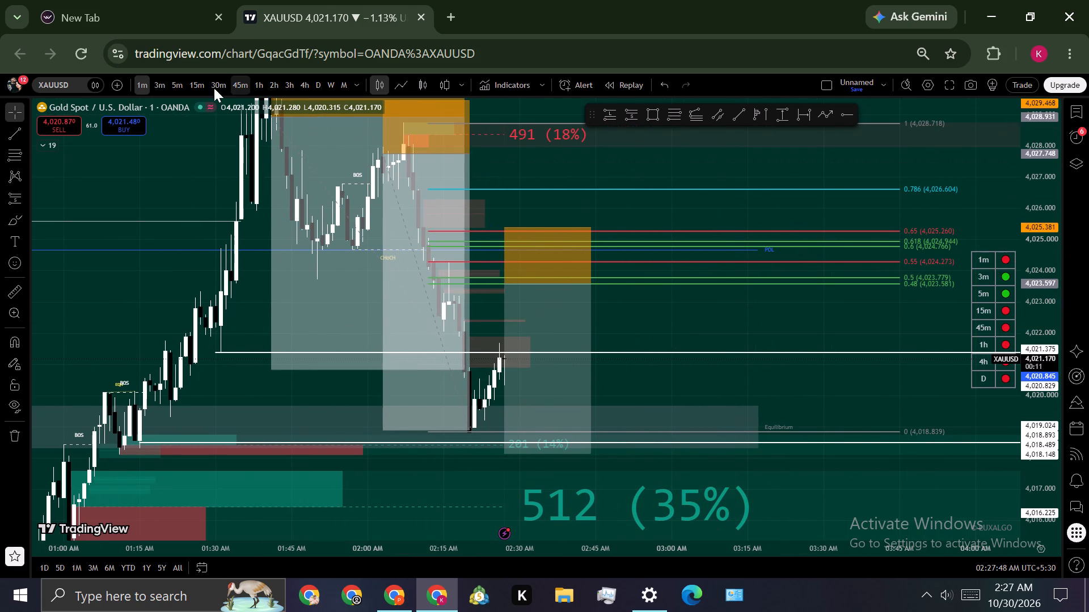
left_click(181, 90)
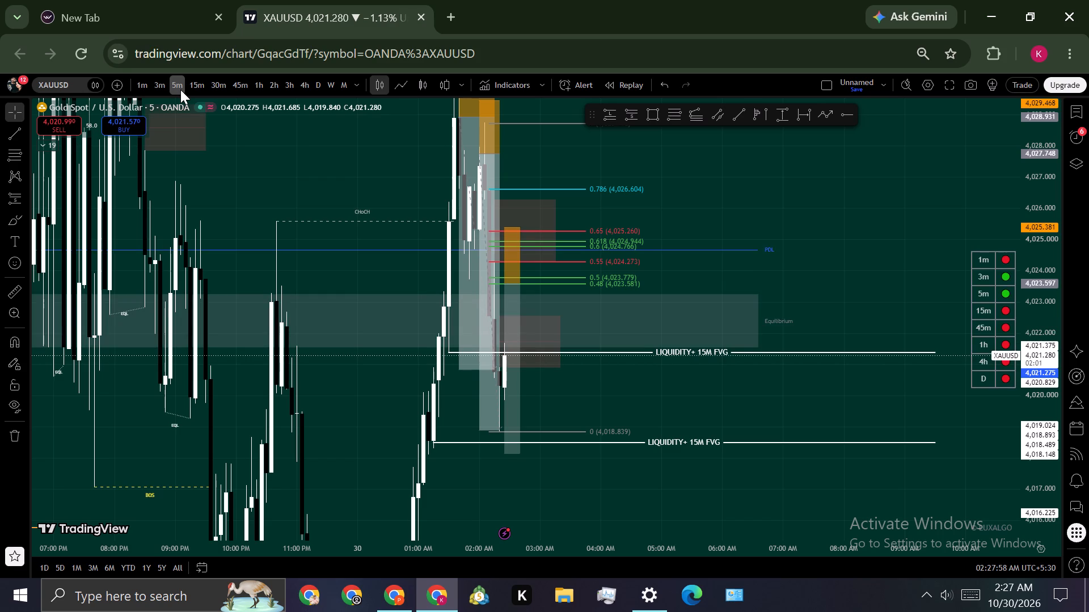
left_click(197, 88)
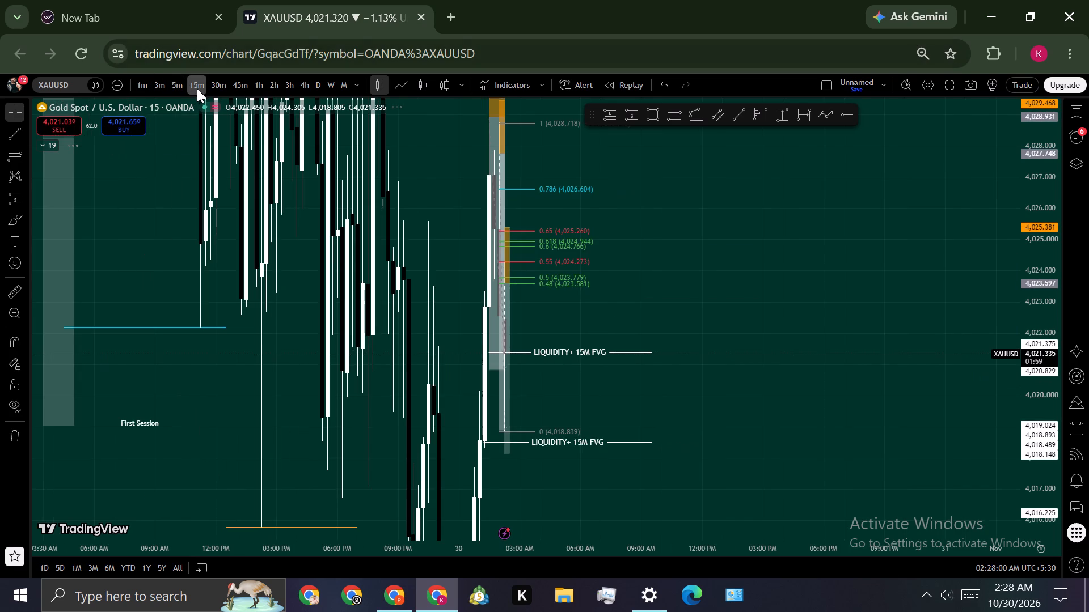
scroll(749, 322, "up", 9)
left_click_drag(413, 305, 493, 313)
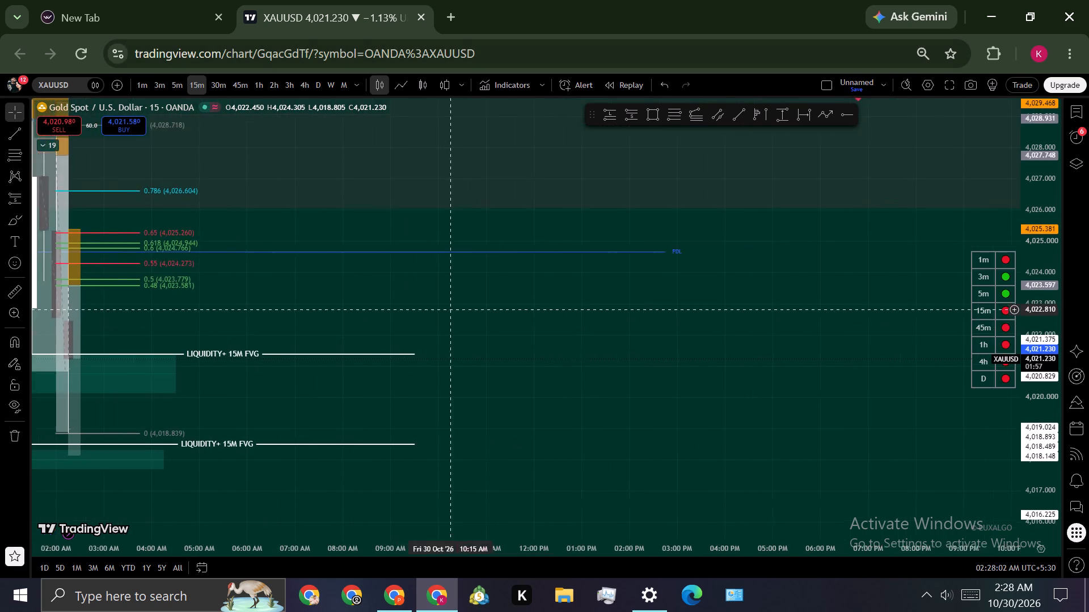
left_click_drag(493, 313, 931, 326)
scroll(852, 326, "up", 4)
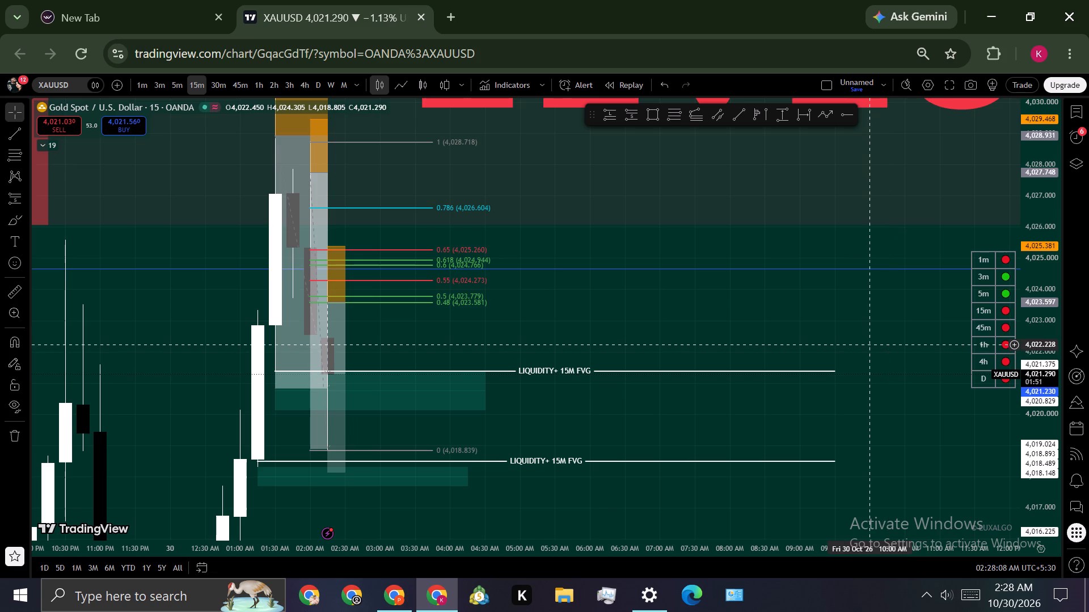
left_click_drag(1036, 427, 1036, 333)
left_click_drag(754, 354, 862, 321)
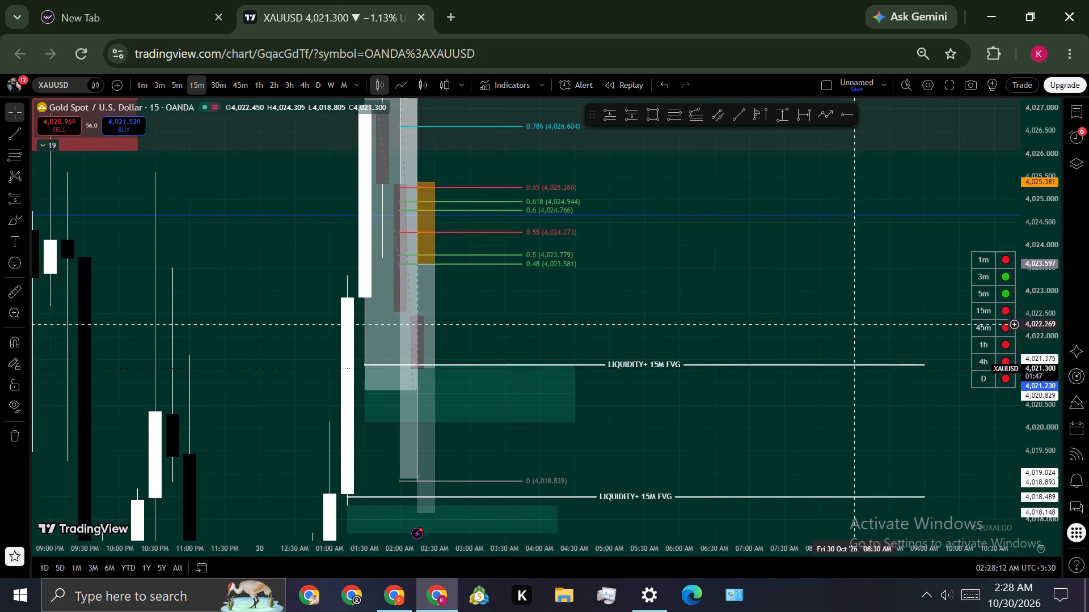
left_click_drag(862, 321, 869, 316)
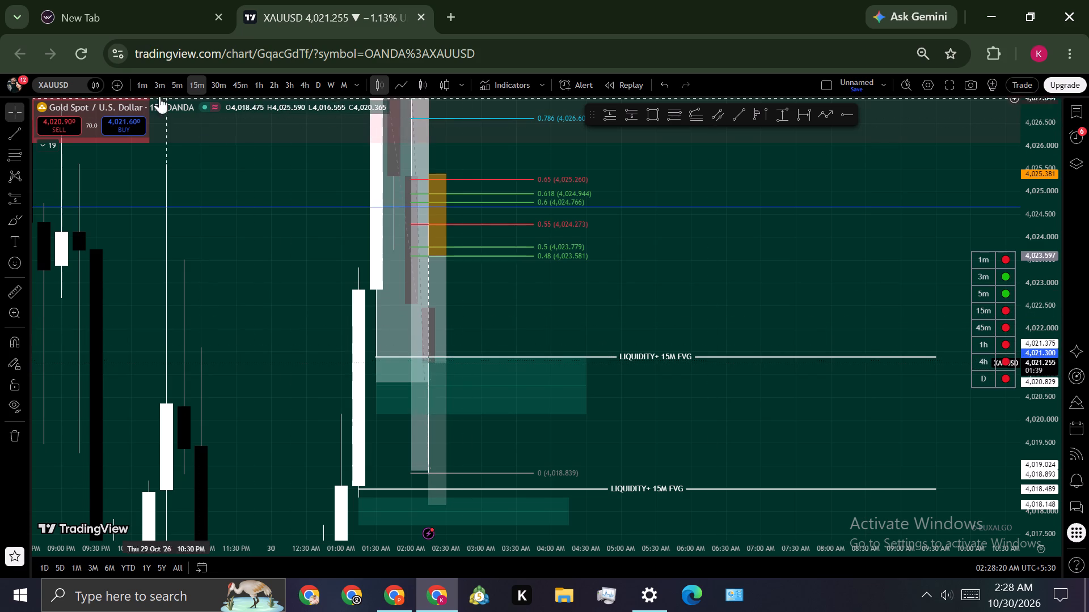
On the 3-minute chart, extend the short position with entry 4,023.597 so it ends at 3:15 AM.
left_click(151, 83)
scroll(1035, 347, "down", 12)
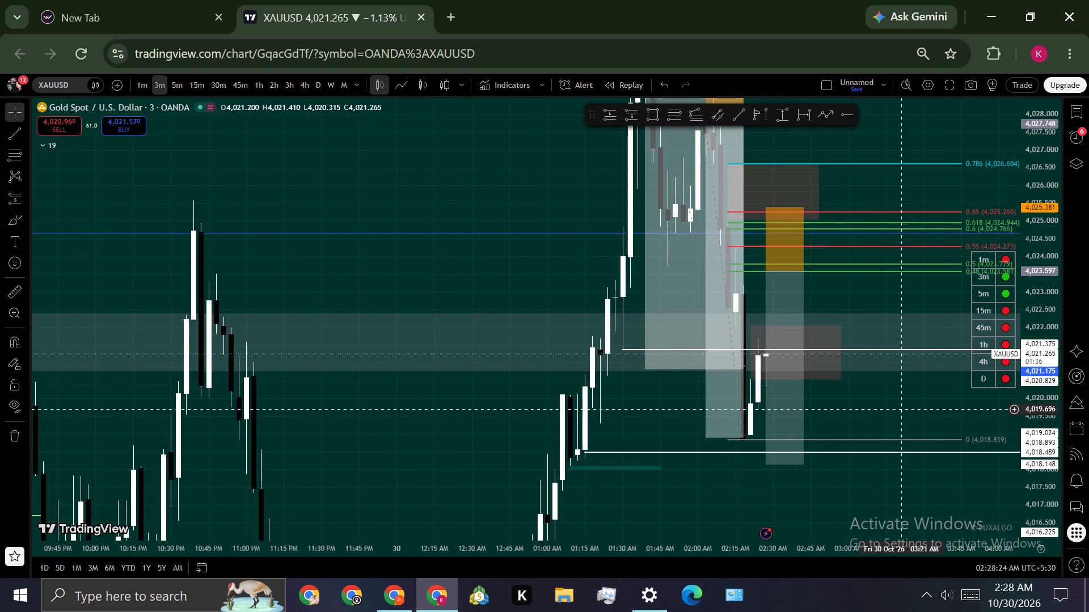
scroll(1046, 401, "down", 6)
left_click_drag(928, 457, 736, 465)
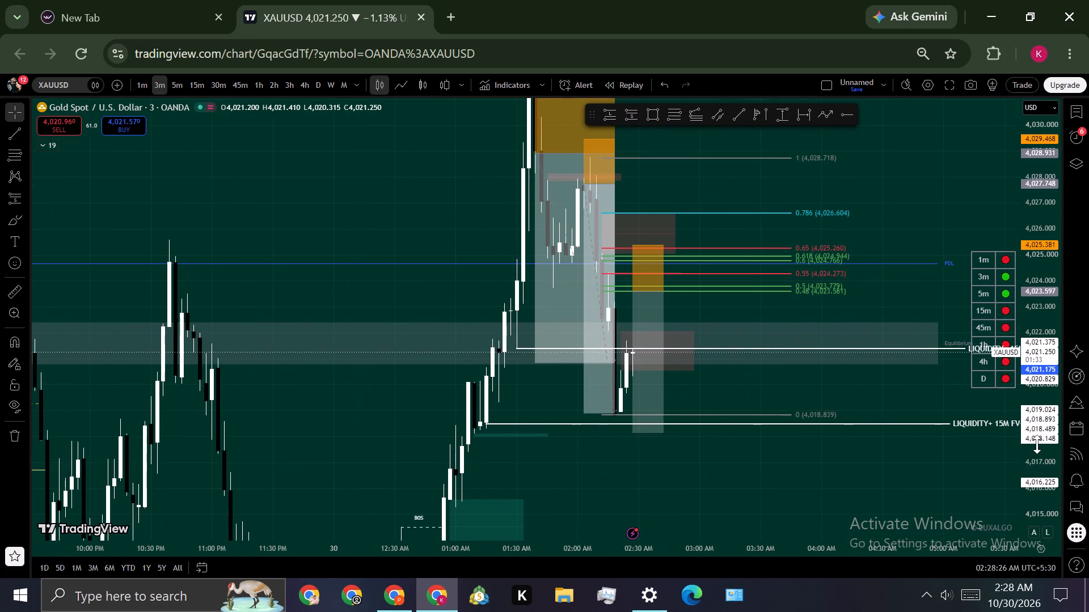
scroll(1037, 444, "down", 6)
left_click_drag(849, 439, 745, 455)
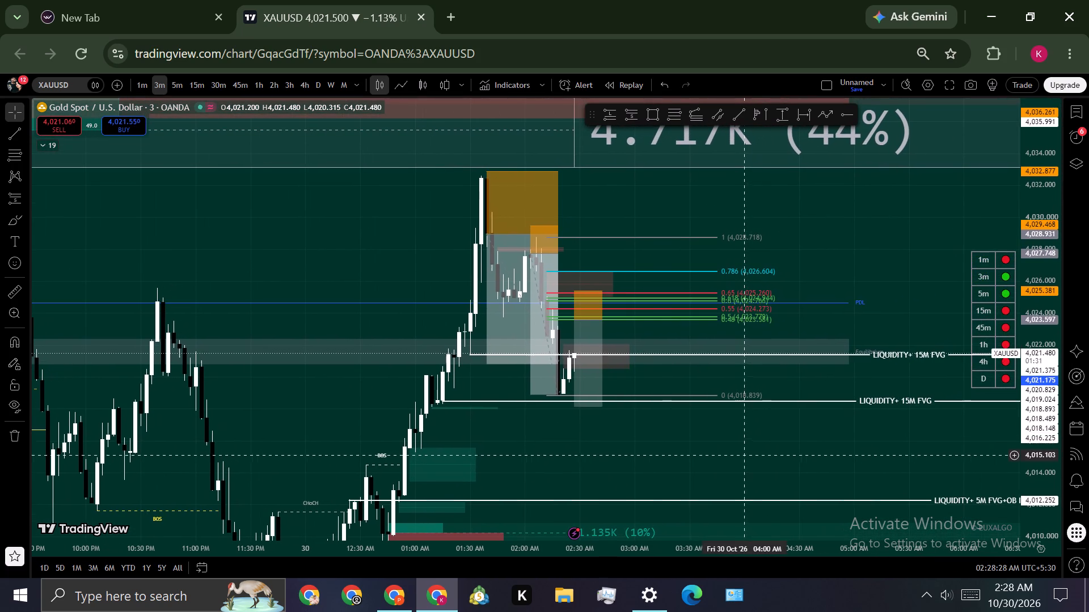
left_click_drag(602, 320, 626, 320)
left_click(750, 470)
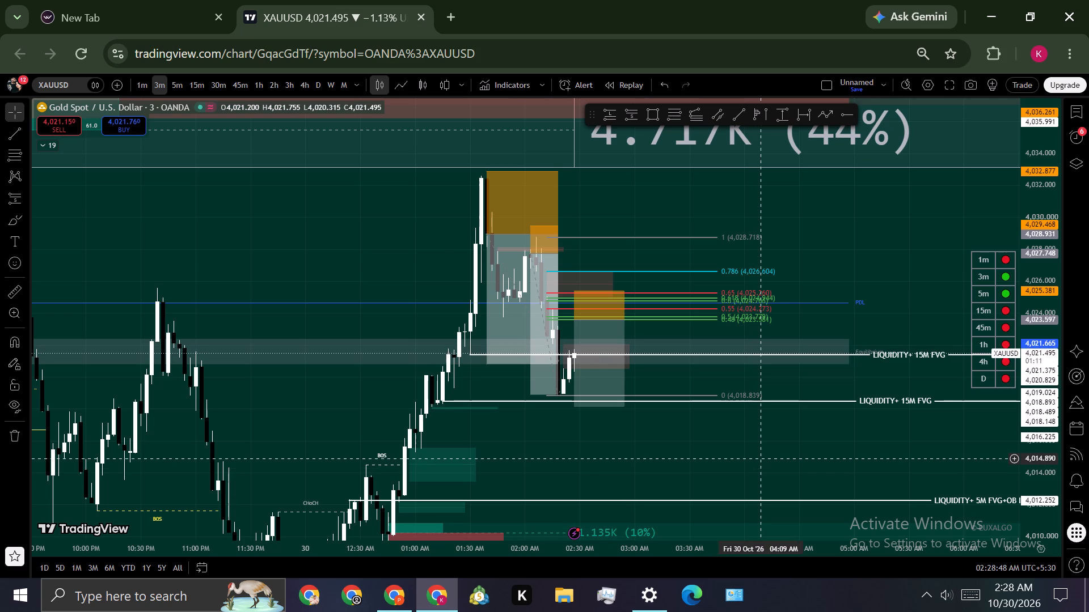
left_click_drag(1030, 436, 1027, 422)
scroll(860, 456, "up", 1)
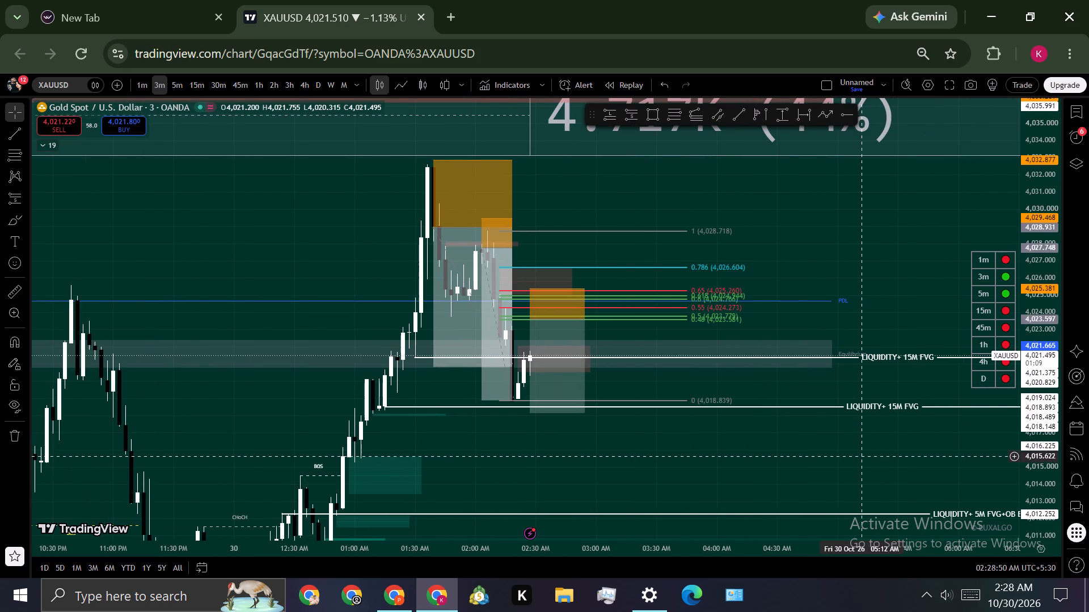
left_click_drag(760, 460, 704, 448)
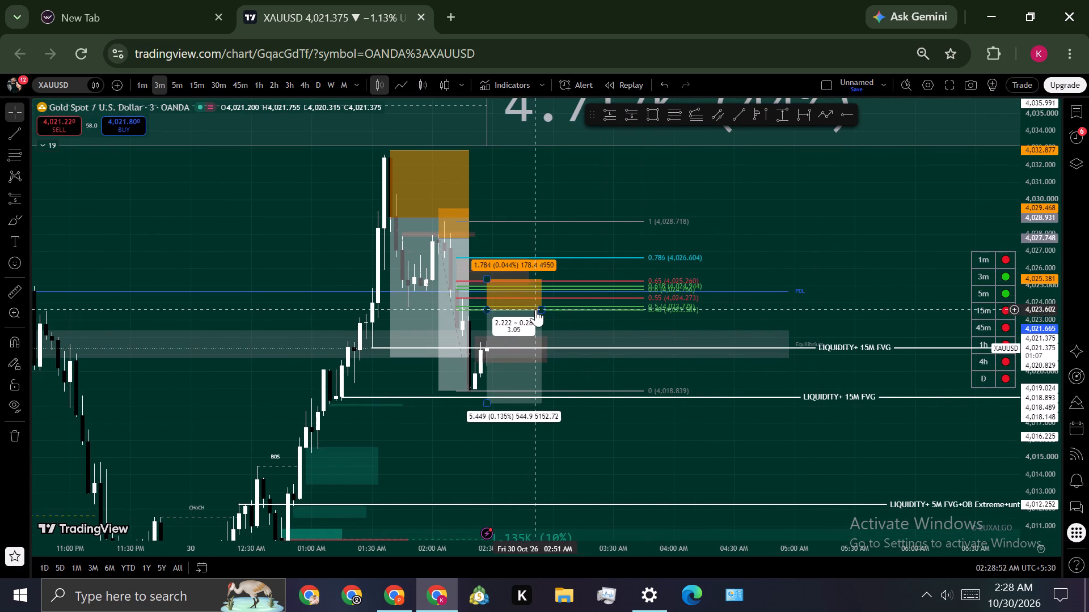
left_click_drag(544, 310, 581, 310)
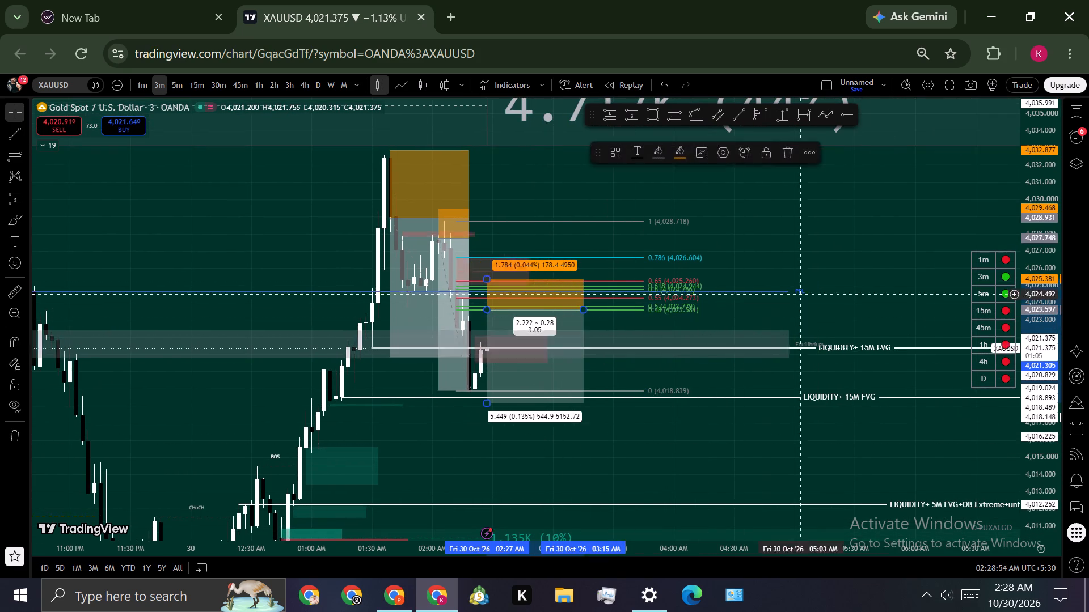
left_click(857, 273)
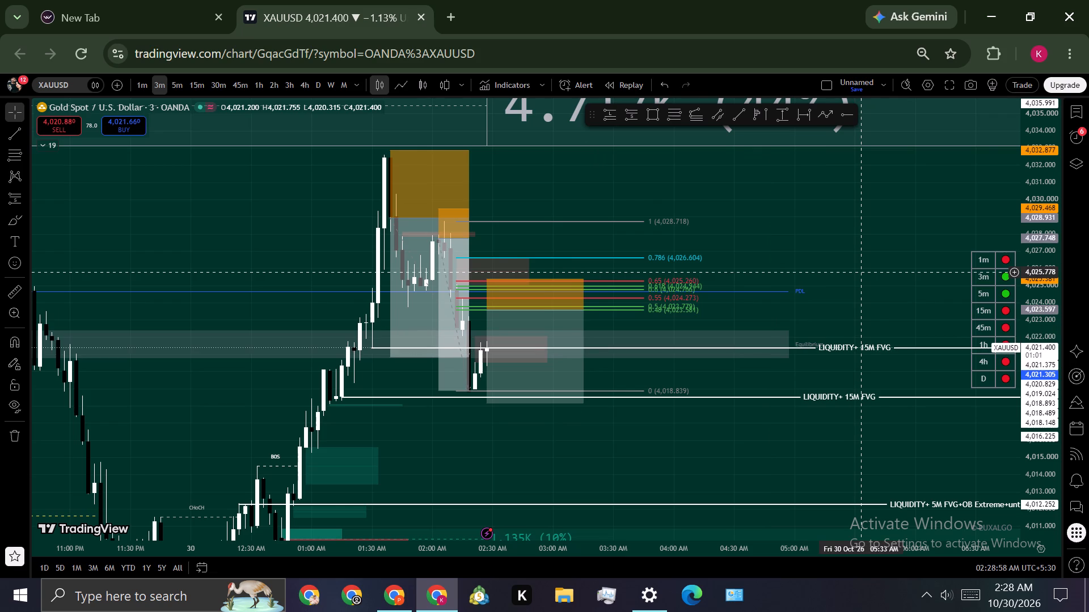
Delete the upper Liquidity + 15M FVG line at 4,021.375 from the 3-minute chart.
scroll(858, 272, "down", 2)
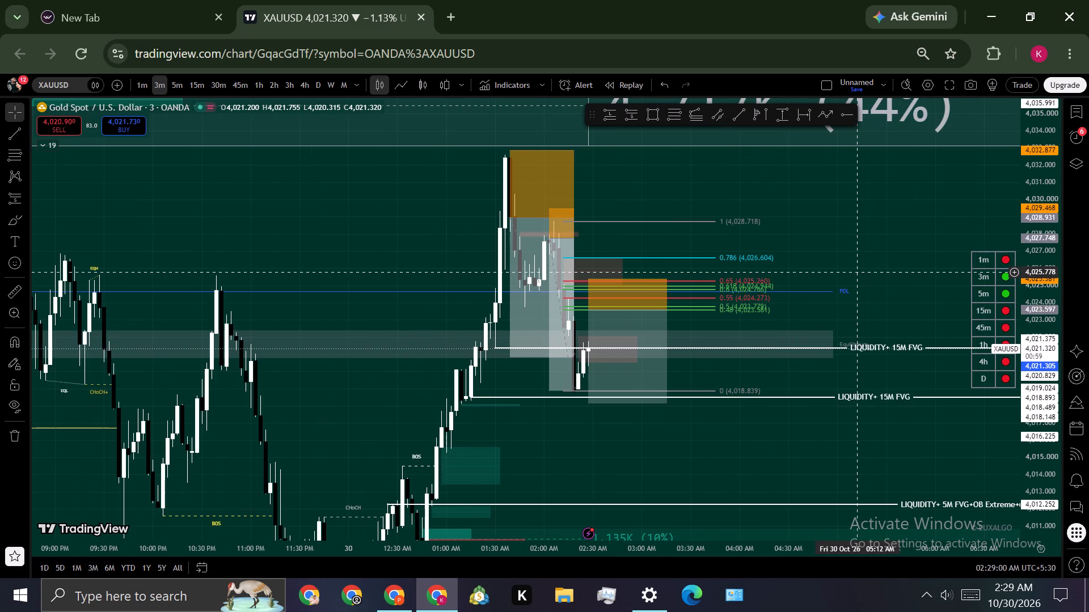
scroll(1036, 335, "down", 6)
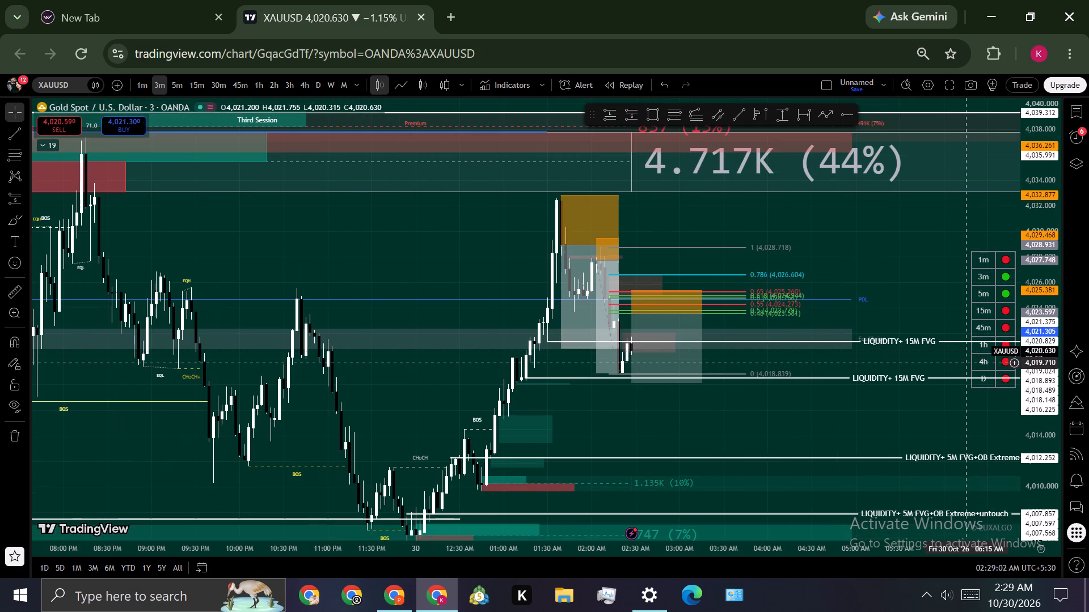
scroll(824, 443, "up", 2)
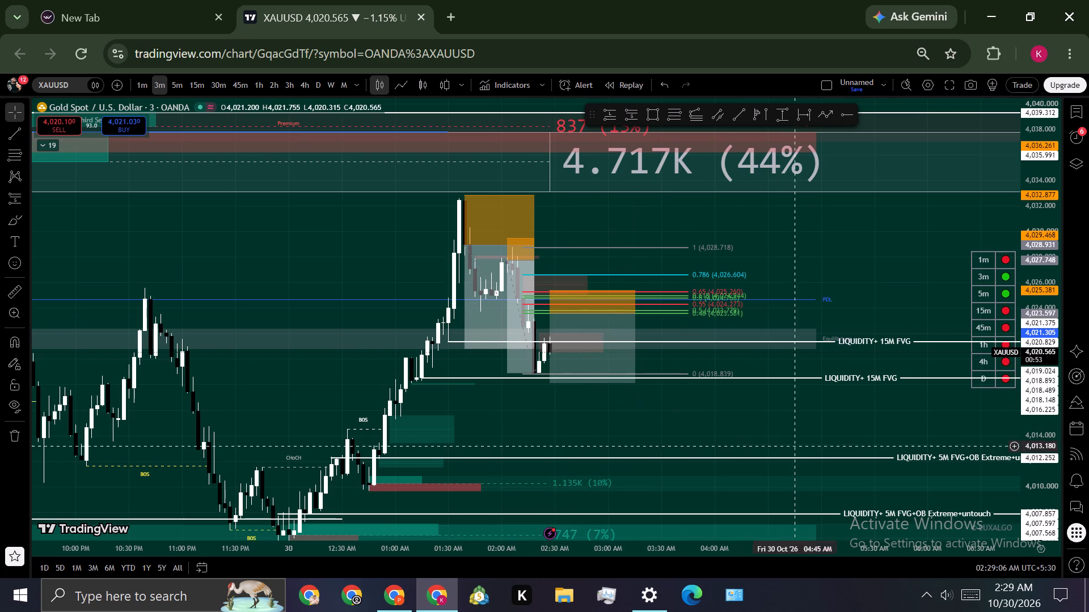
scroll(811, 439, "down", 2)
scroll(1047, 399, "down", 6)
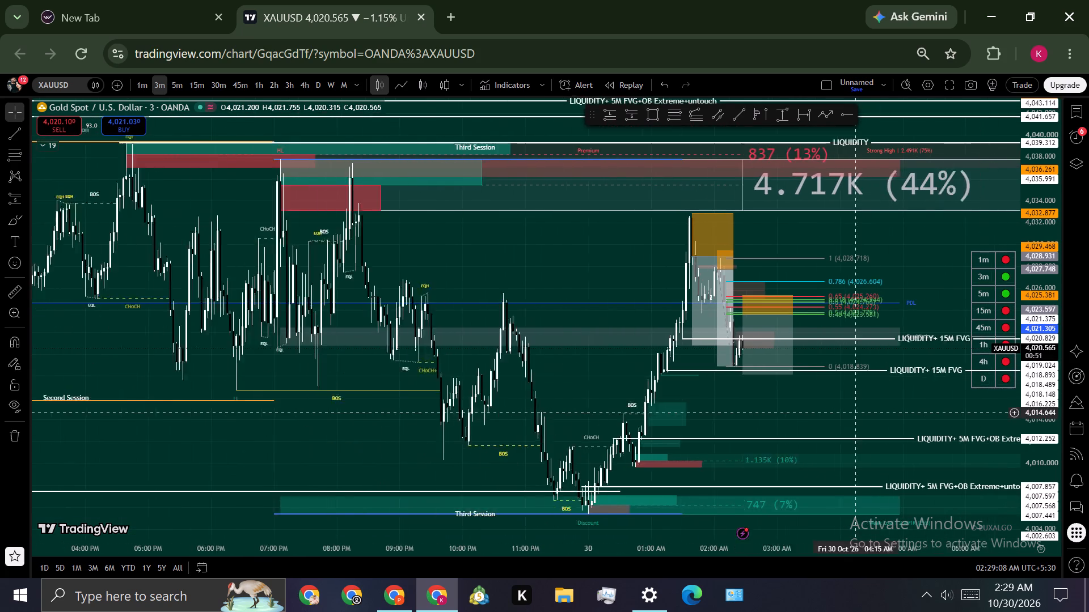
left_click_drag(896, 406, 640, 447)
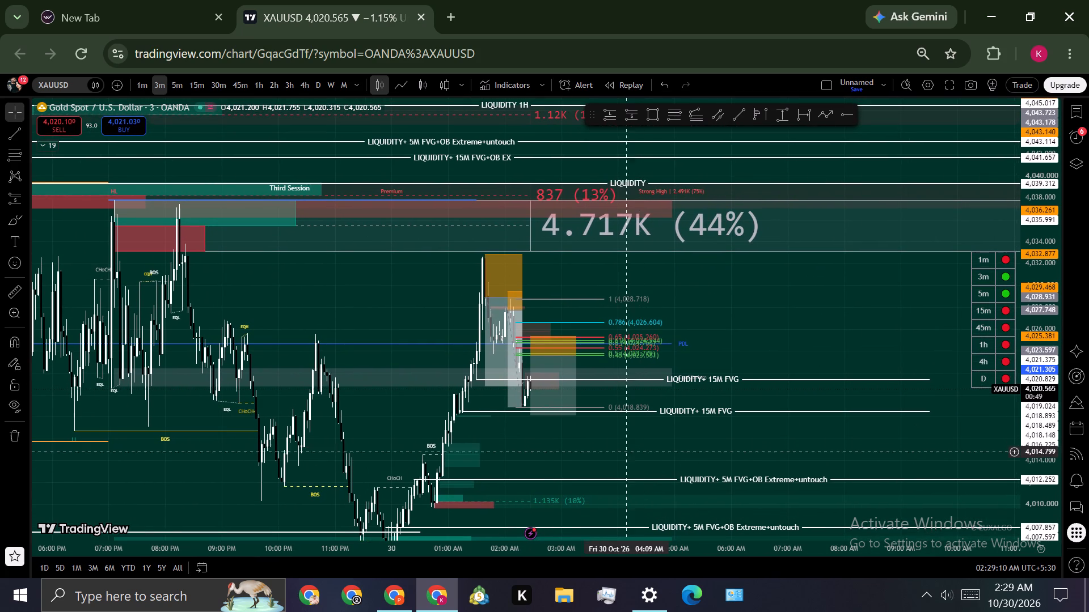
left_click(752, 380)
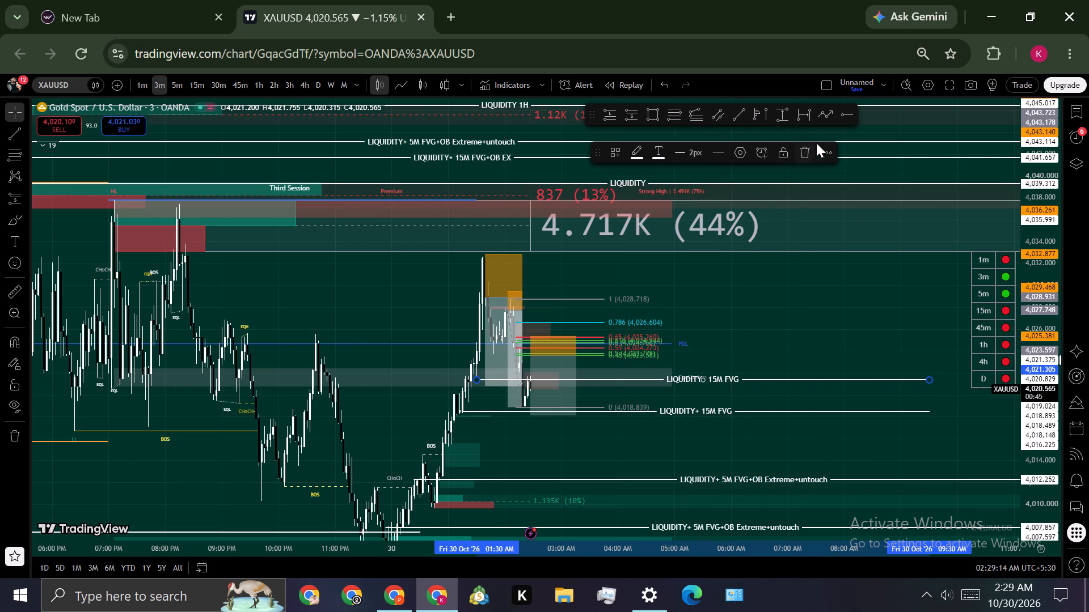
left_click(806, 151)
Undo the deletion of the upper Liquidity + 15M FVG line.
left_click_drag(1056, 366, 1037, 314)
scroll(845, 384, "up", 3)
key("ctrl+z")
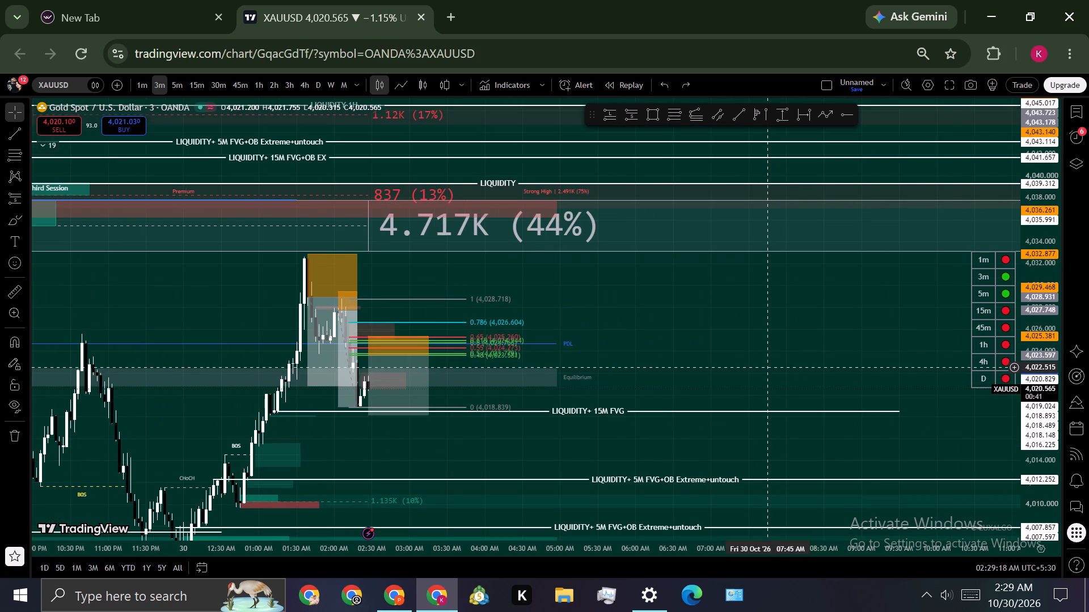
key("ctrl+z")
Delete the Fibonacci retracement drawn from 4,028.718 to 4,018.839 on the 3-minute chart.
scroll(766, 367, "up", 1, "ctrl")
left_click_drag(745, 339, 804, 320)
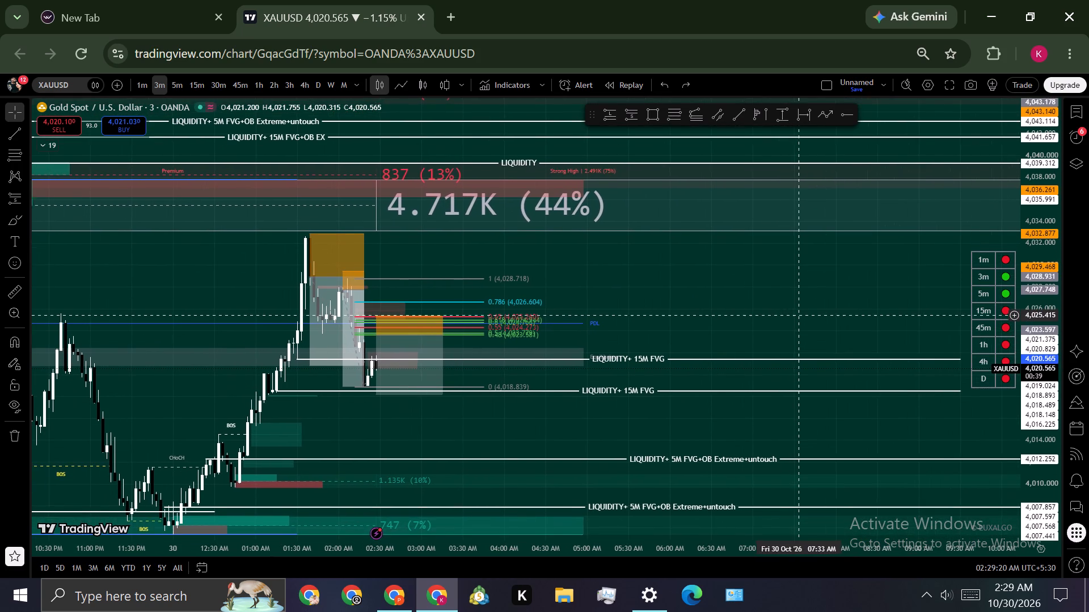
left_click_drag(804, 320, 829, 346)
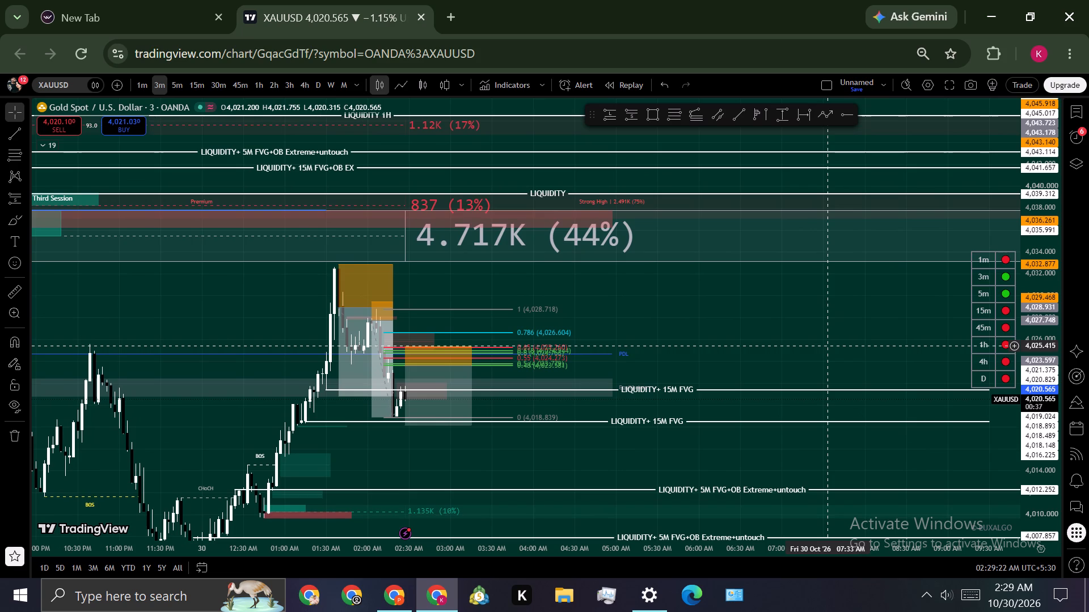
left_click(502, 365)
left_click(757, 155)
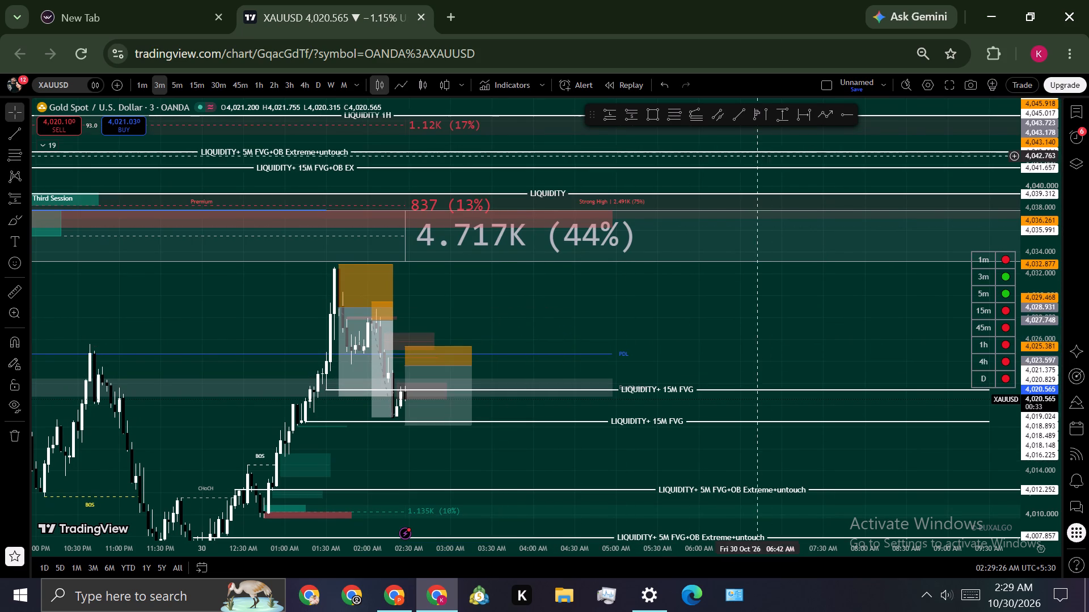
left_click_drag(656, 316, 847, 292)
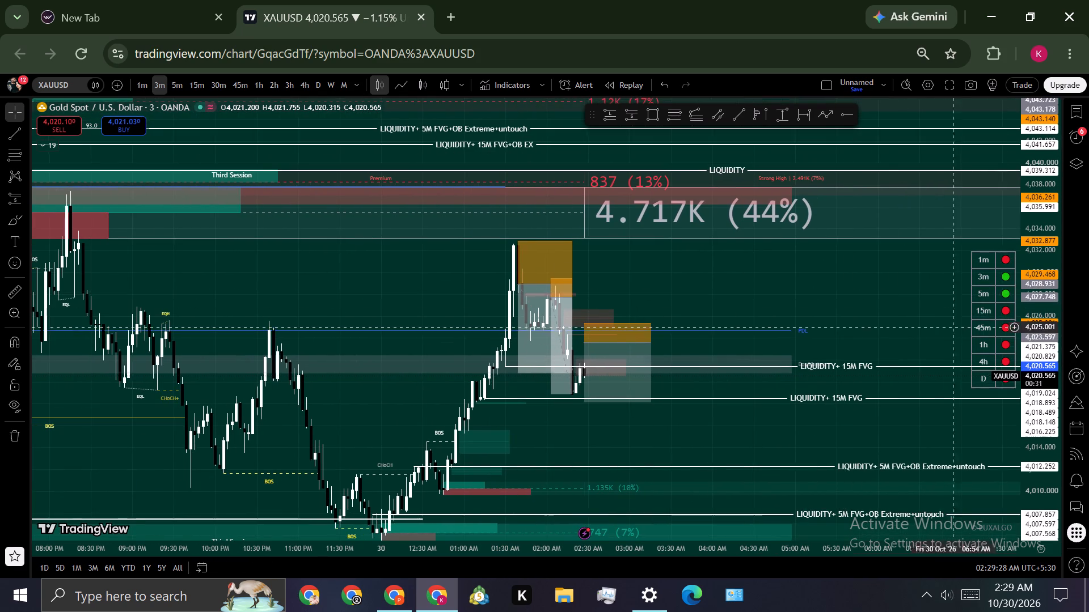
On the 3-minute chart, raise the profit target of the short position with entry 4,028.931 to 4,023.640.
scroll(1034, 324, "up", 3)
scroll(786, 330, "up", 2)
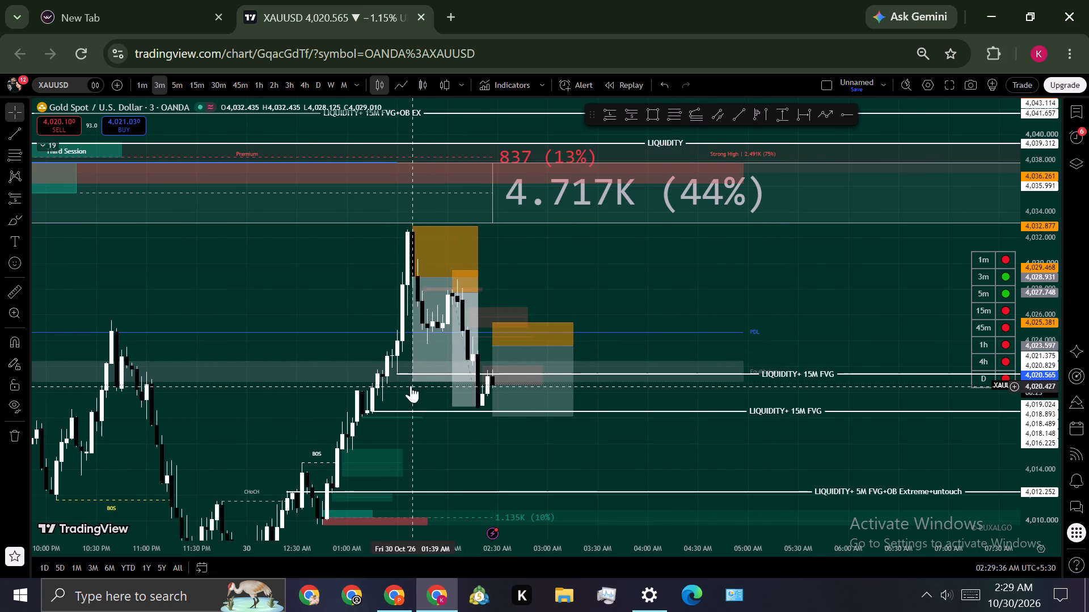
left_click_drag(411, 385, 416, 345)
left_click(764, 297)
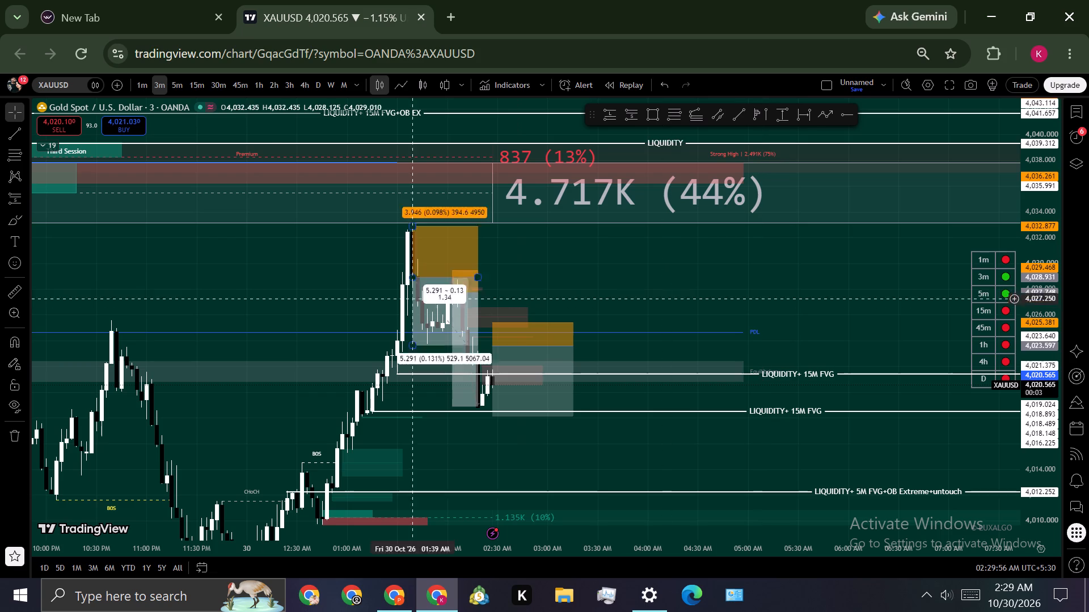
Switch to the 1-minute XAUUSD chart and examine recent price action around the three short positions and nearby liquidity levels.
left_click(139, 89)
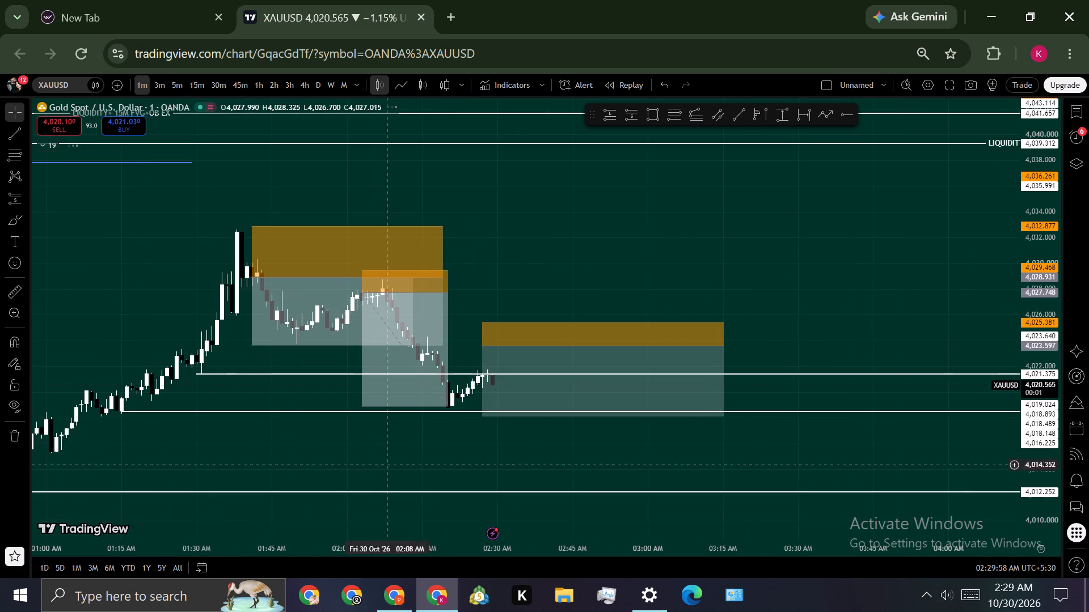
scroll(1056, 445, "down", 5)
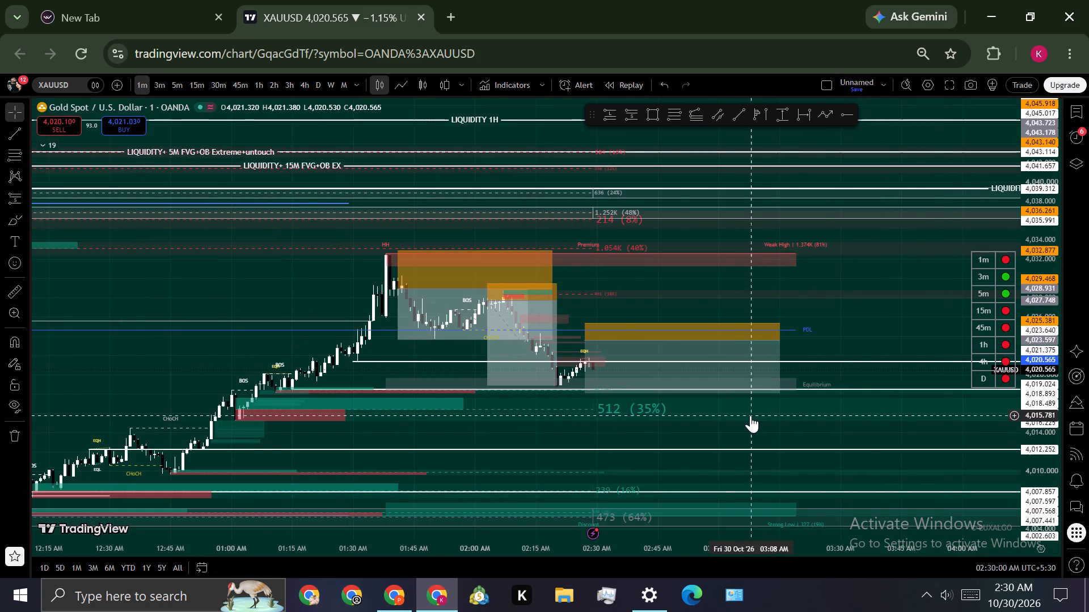
scroll(750, 415, "down", 5)
left_click_drag(1047, 415, 1022, 275)
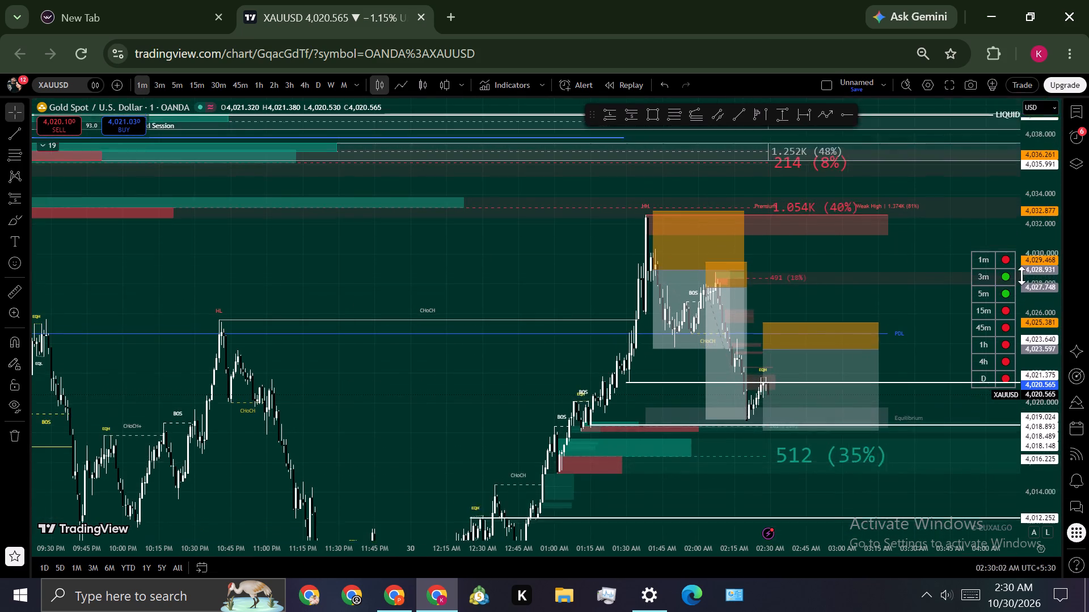
left_click_drag(1022, 275, 1020, 258)
scroll(926, 282, "up", 2)
scroll(1044, 368, "down", 1)
left_click_drag(962, 292, 793, 282)
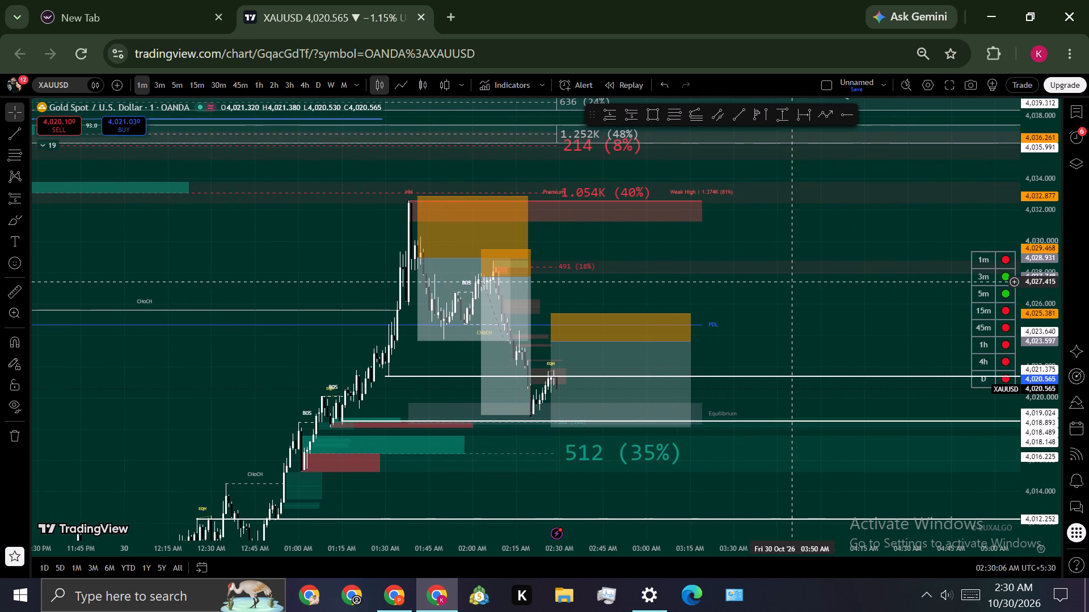
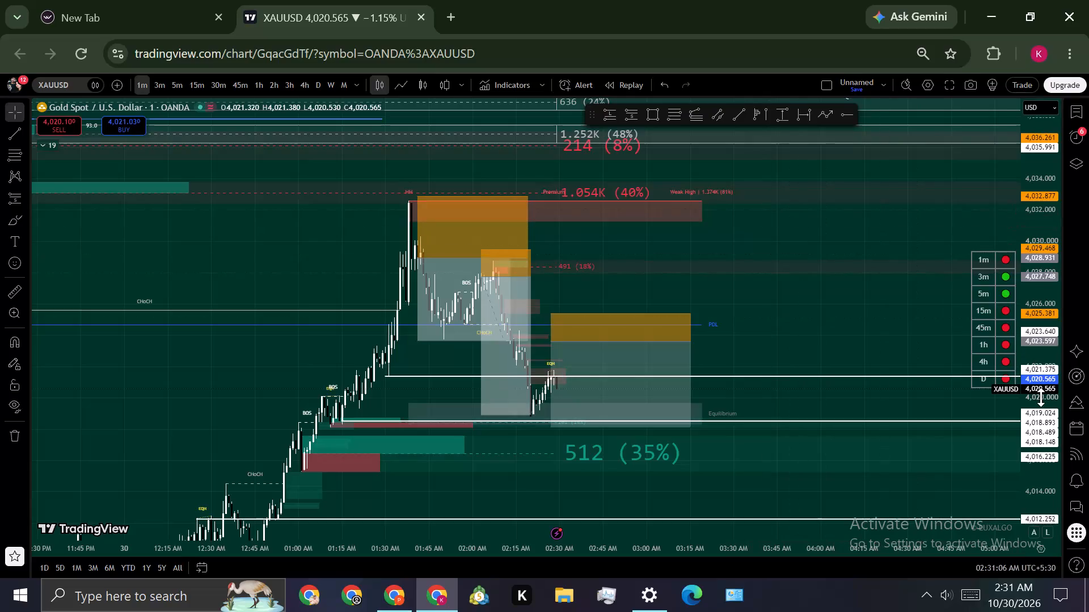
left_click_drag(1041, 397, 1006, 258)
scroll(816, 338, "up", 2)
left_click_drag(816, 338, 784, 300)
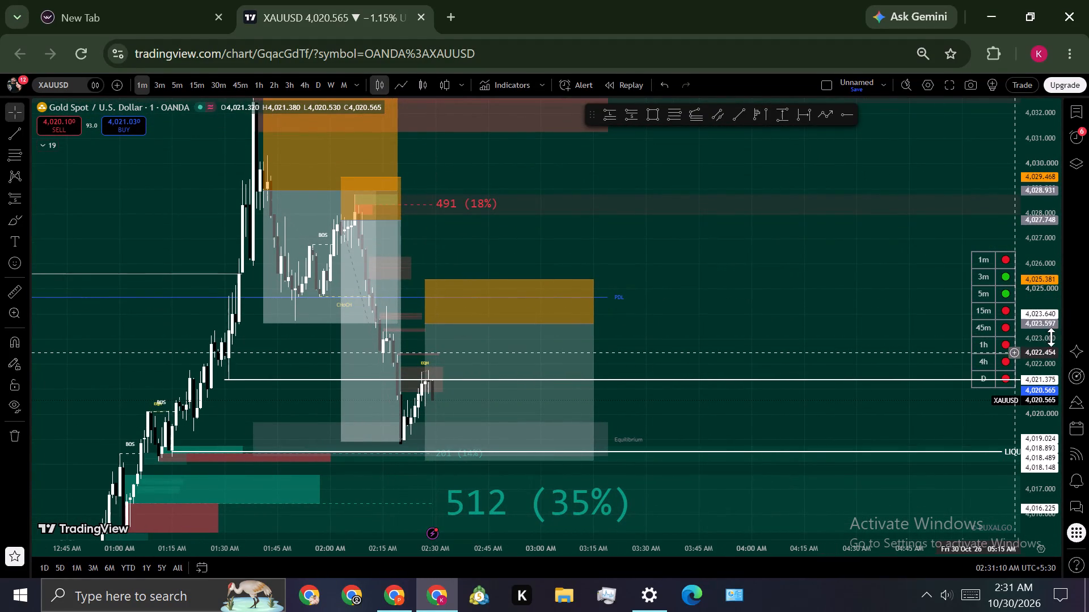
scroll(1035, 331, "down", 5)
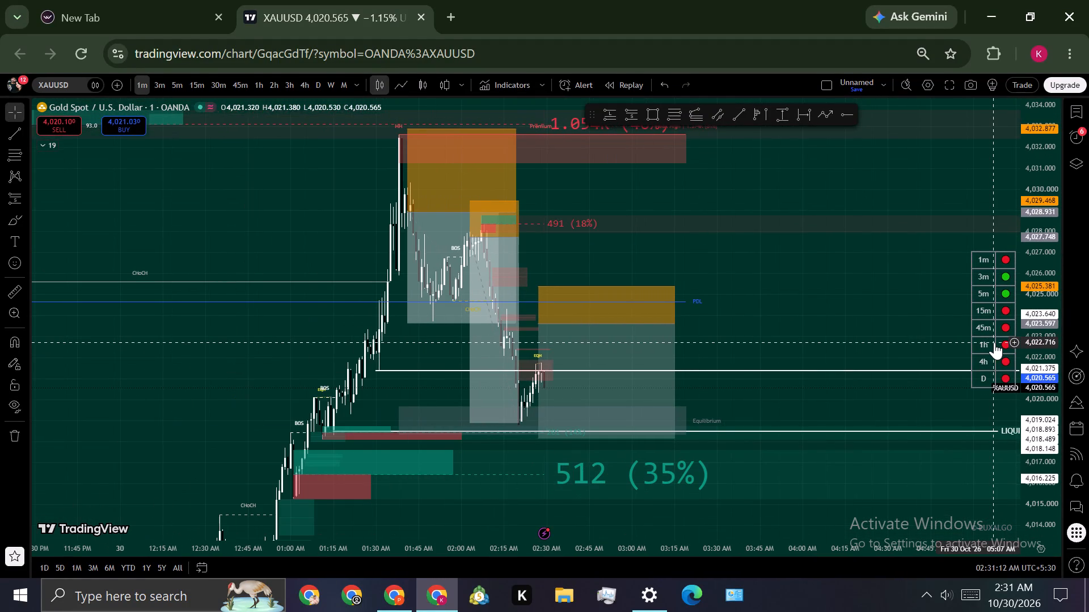
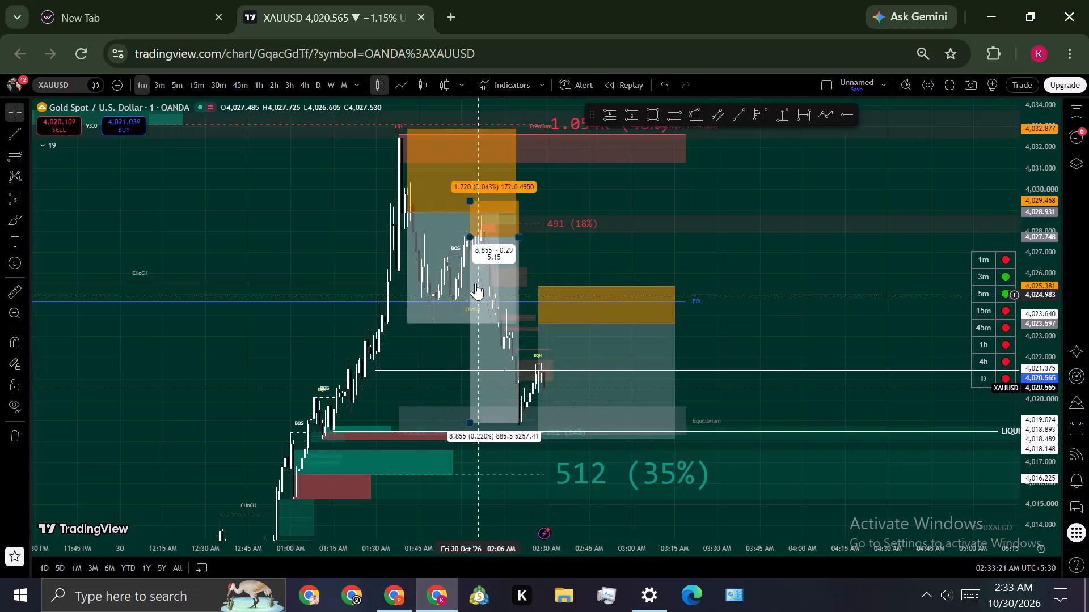
Switch XAUUSD to the 5-minute timeframe and examine price around the short positions and the liquidity levels.
left_click(183, 88)
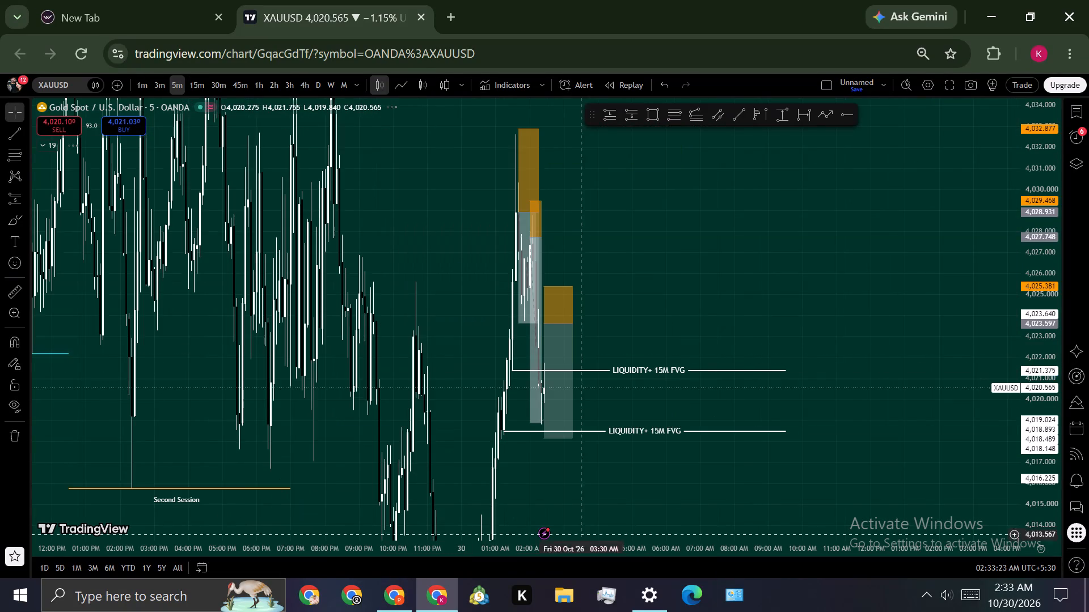
left_click_drag(717, 316, 873, 248)
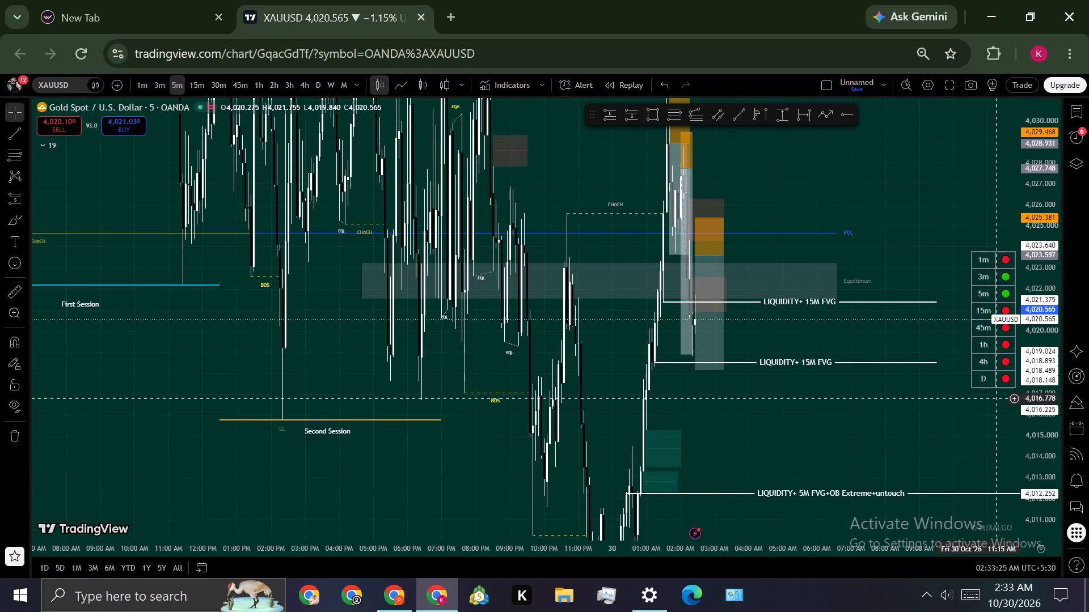
scroll(1023, 378, "down", 9)
scroll(738, 431, "up", 5)
scroll(1035, 306, "down", 5)
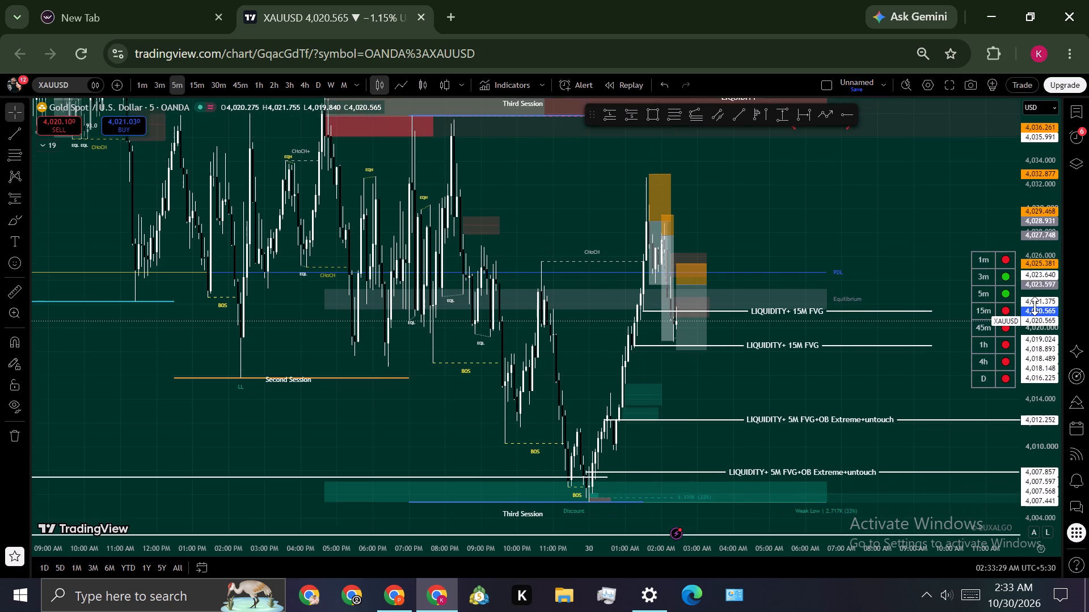
scroll(1035, 306, "down", 4)
scroll(869, 385, "up", 2)
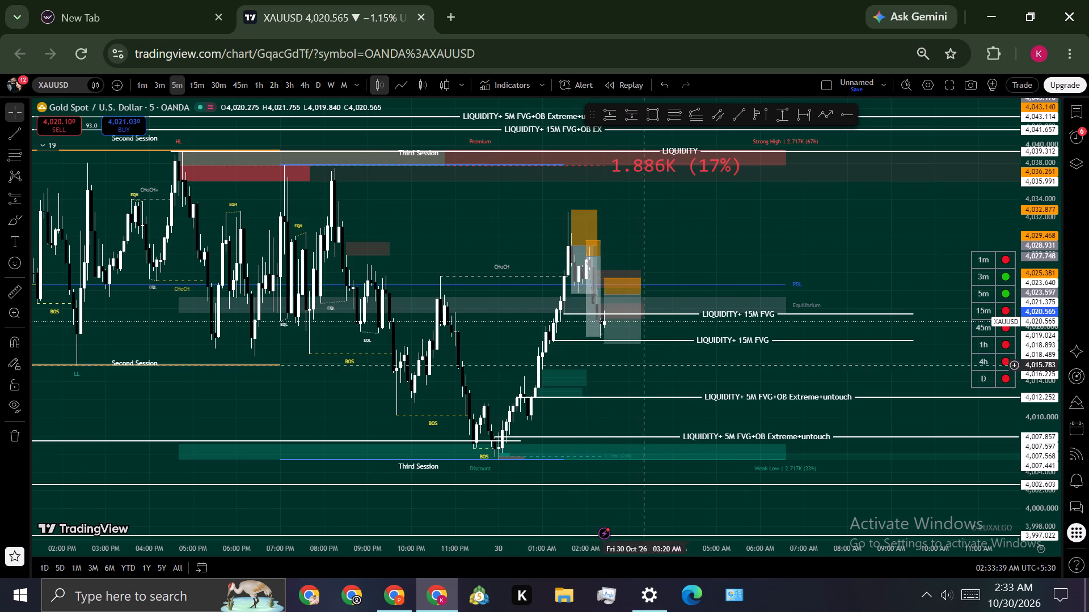
scroll(1039, 317, "up", 3)
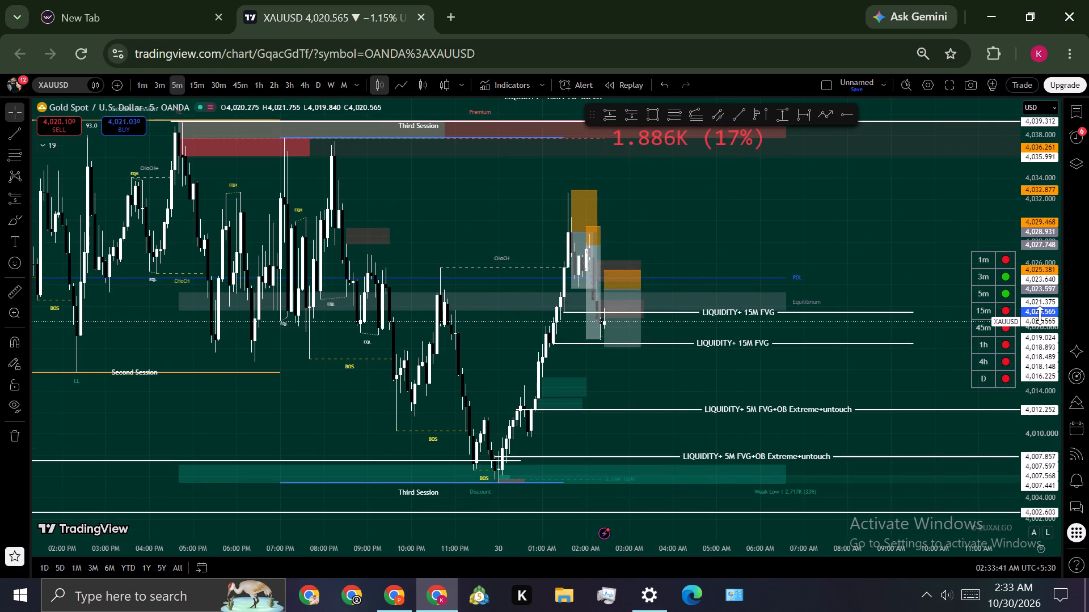
scroll(831, 233, "up", 3)
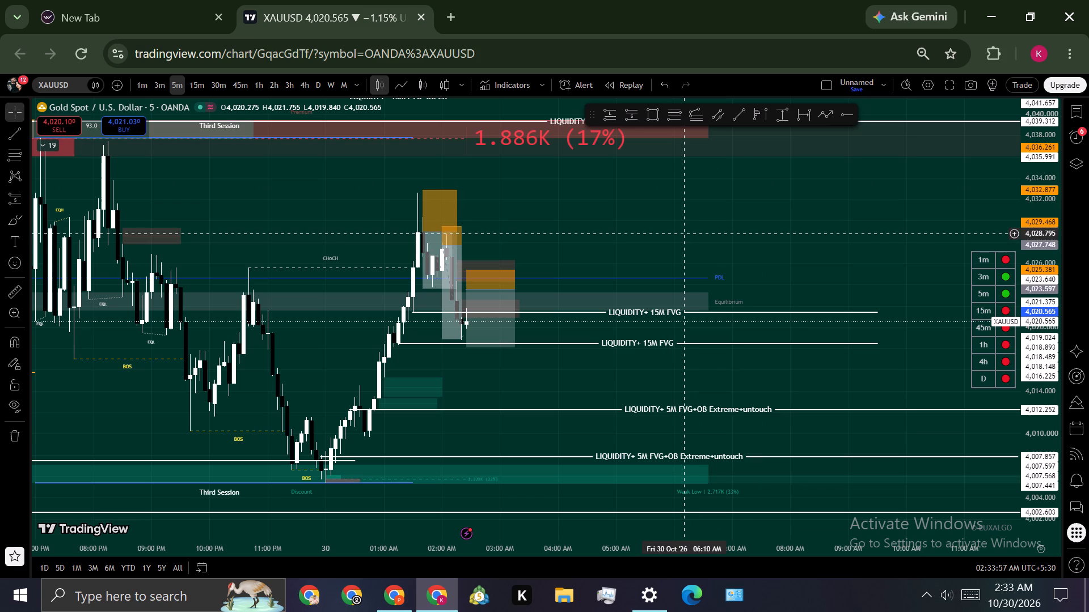
Check the alerts list and the watchlist, and close the side view again.
left_click(1070, 146)
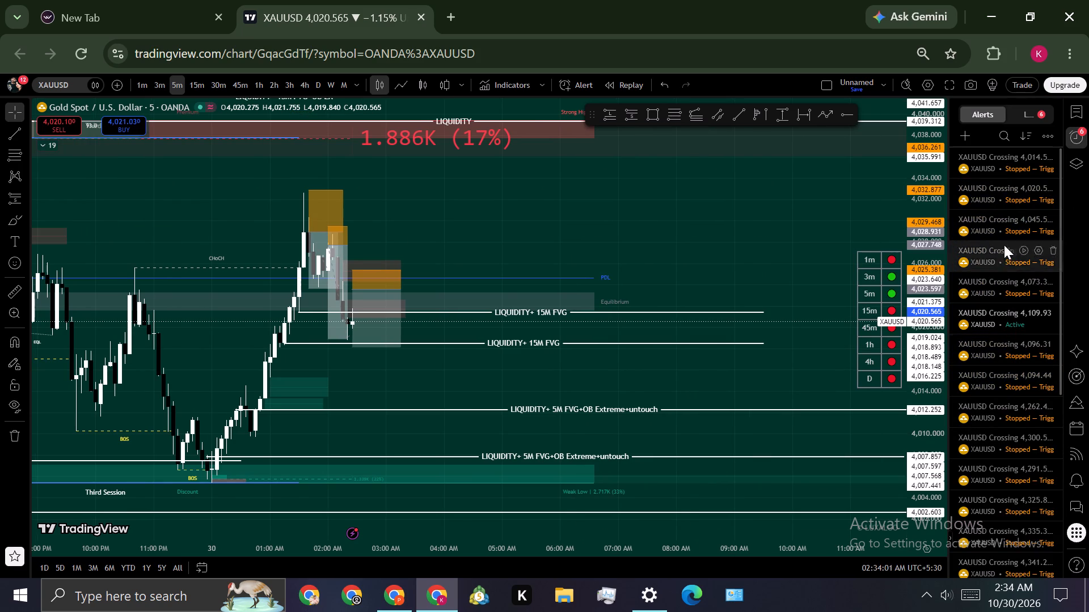
left_click(1082, 107)
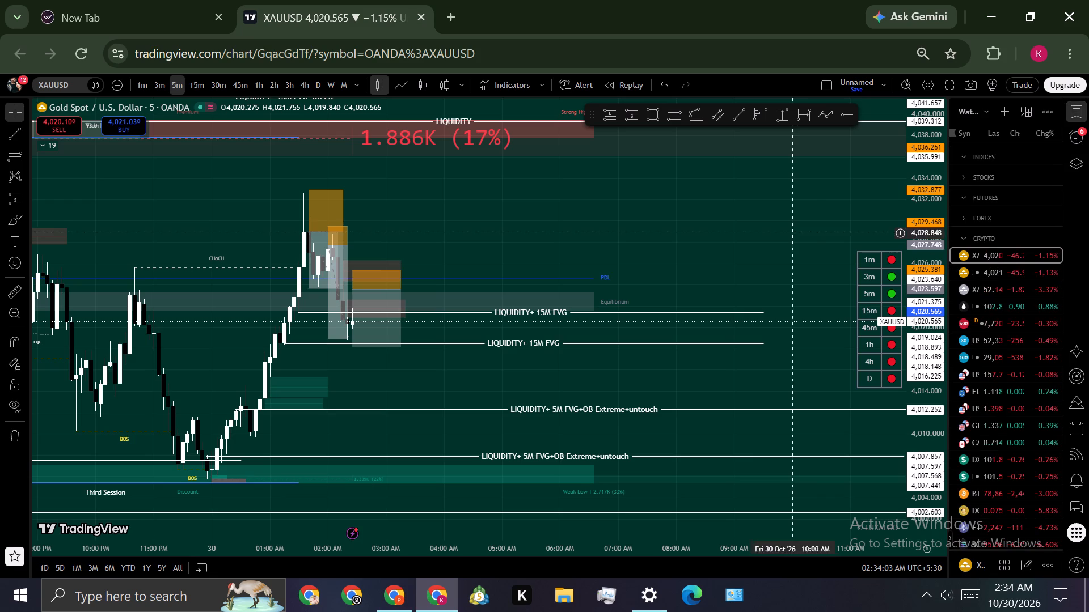
left_click(1075, 108)
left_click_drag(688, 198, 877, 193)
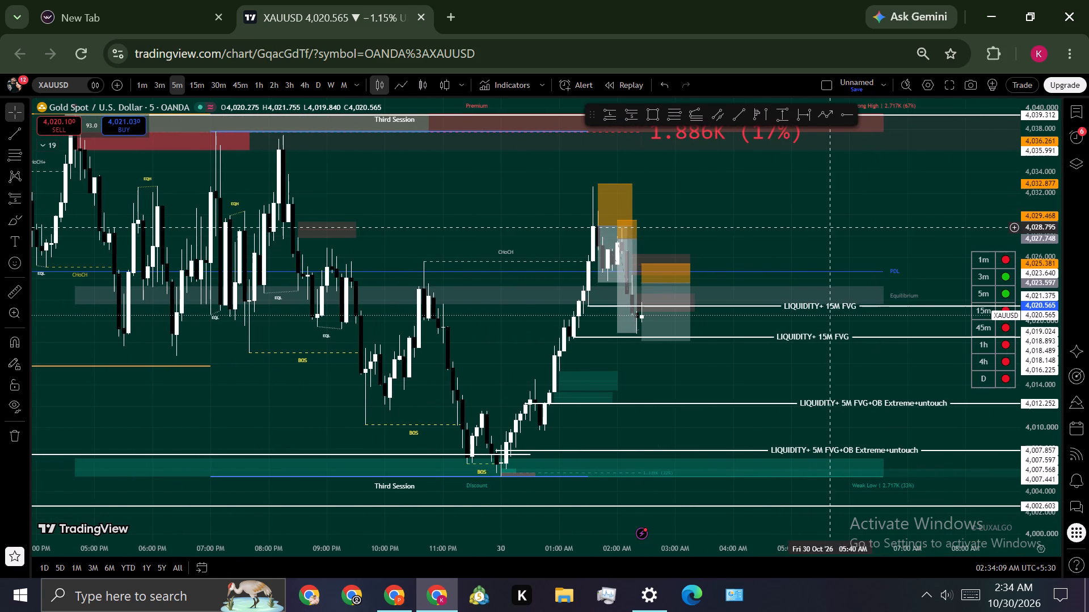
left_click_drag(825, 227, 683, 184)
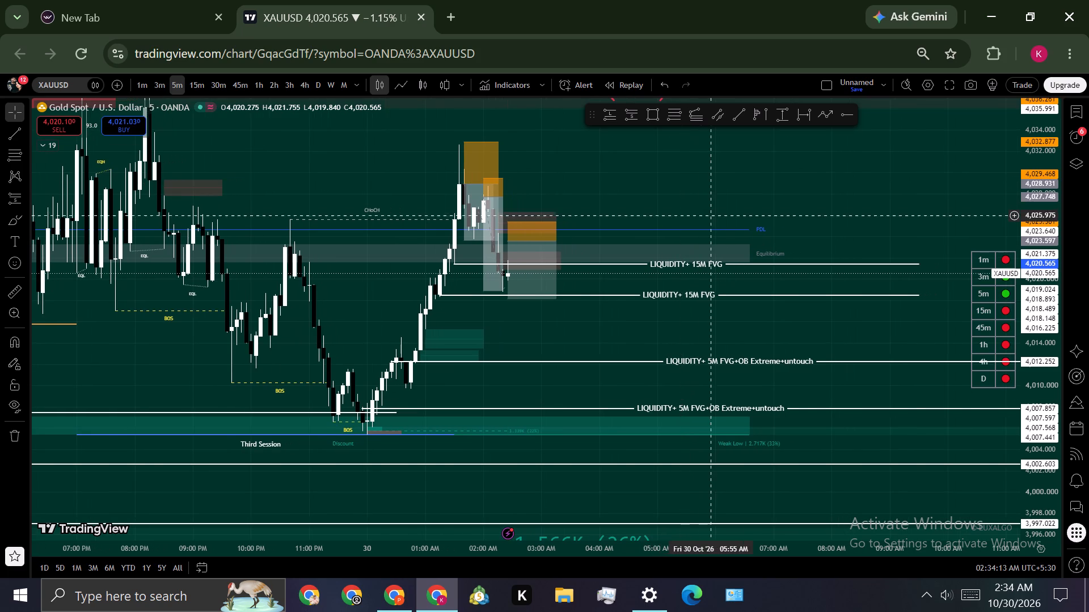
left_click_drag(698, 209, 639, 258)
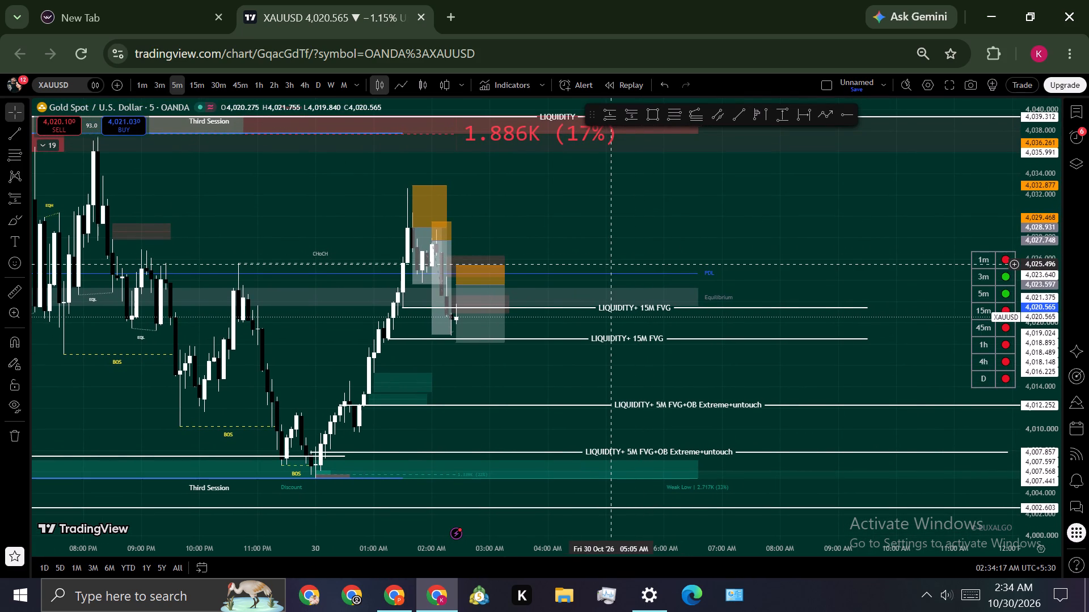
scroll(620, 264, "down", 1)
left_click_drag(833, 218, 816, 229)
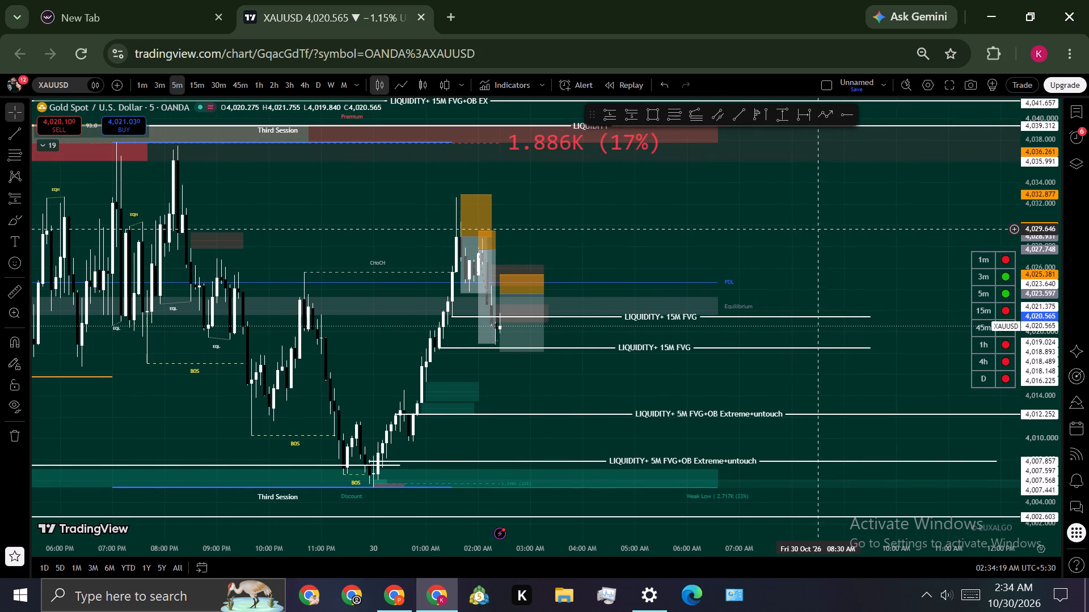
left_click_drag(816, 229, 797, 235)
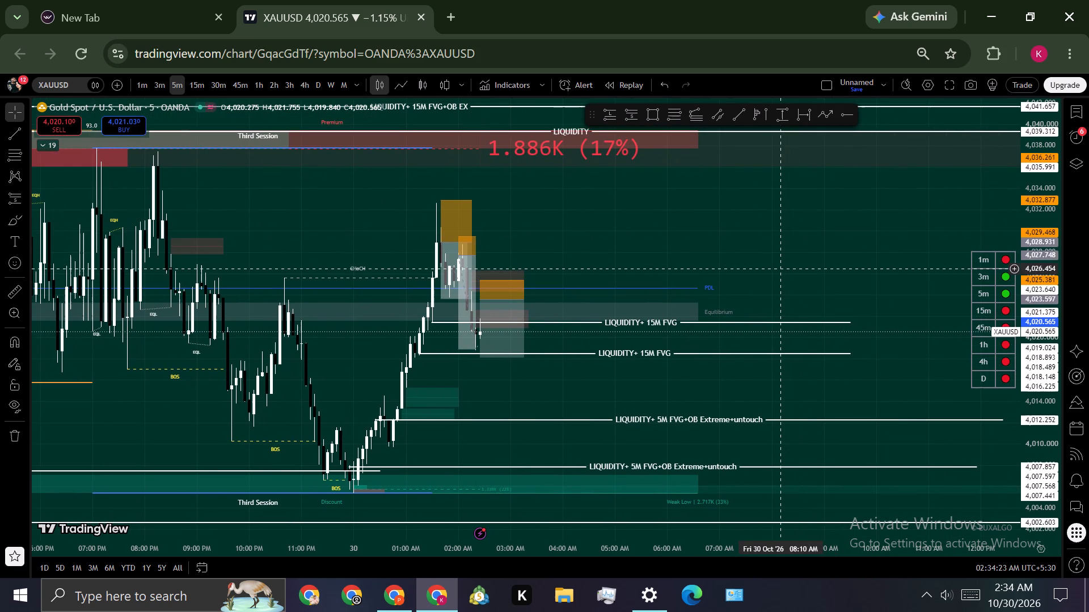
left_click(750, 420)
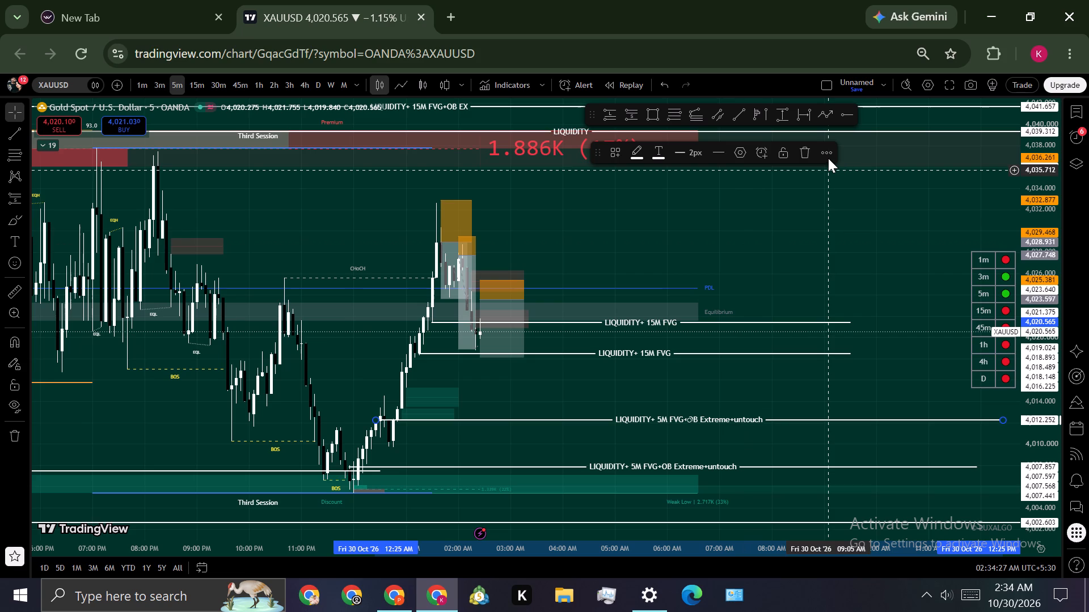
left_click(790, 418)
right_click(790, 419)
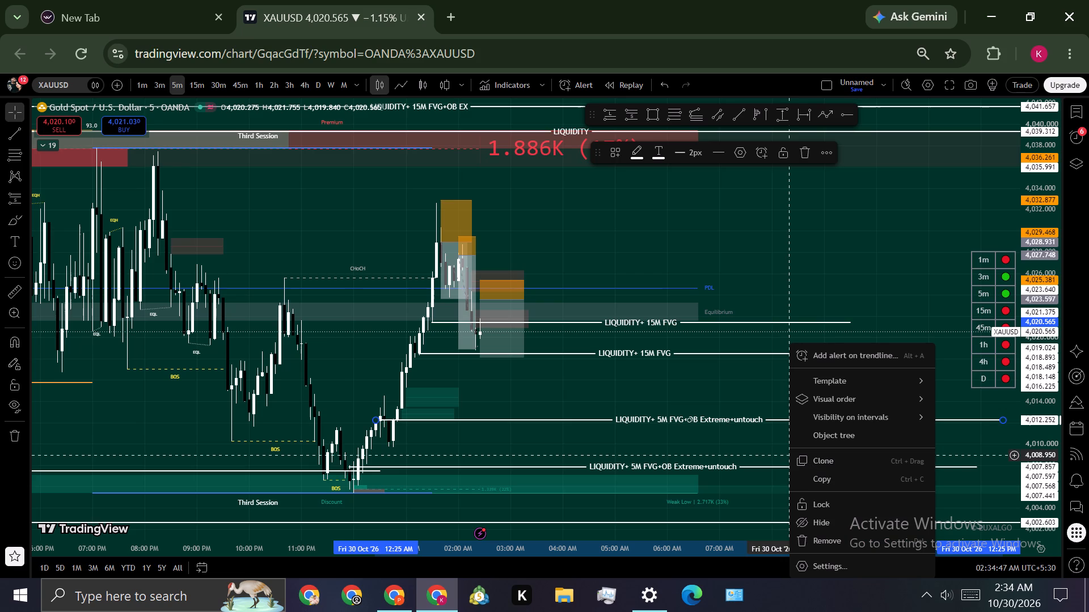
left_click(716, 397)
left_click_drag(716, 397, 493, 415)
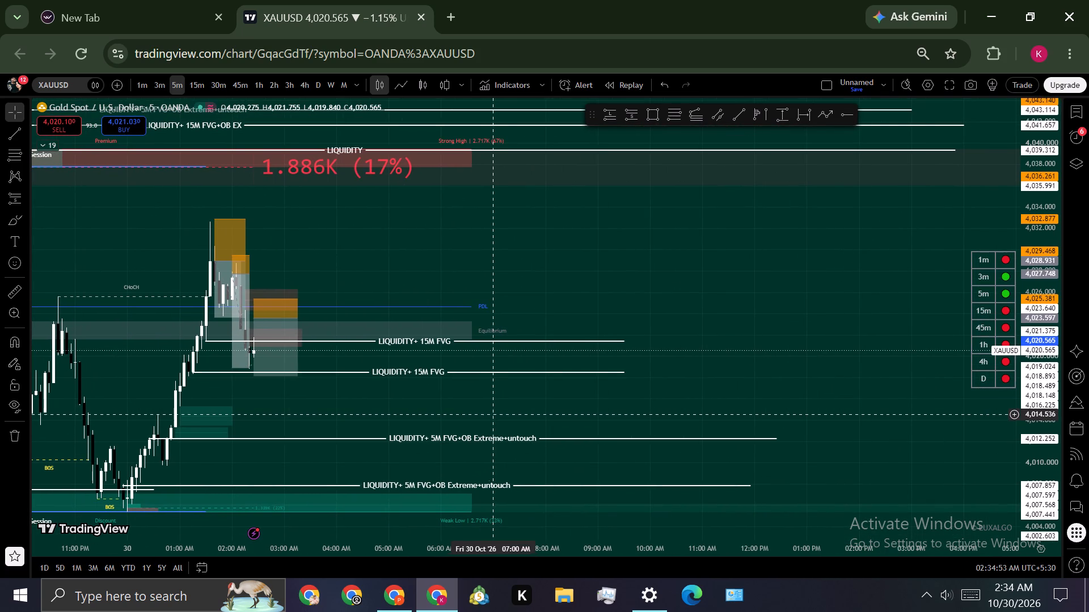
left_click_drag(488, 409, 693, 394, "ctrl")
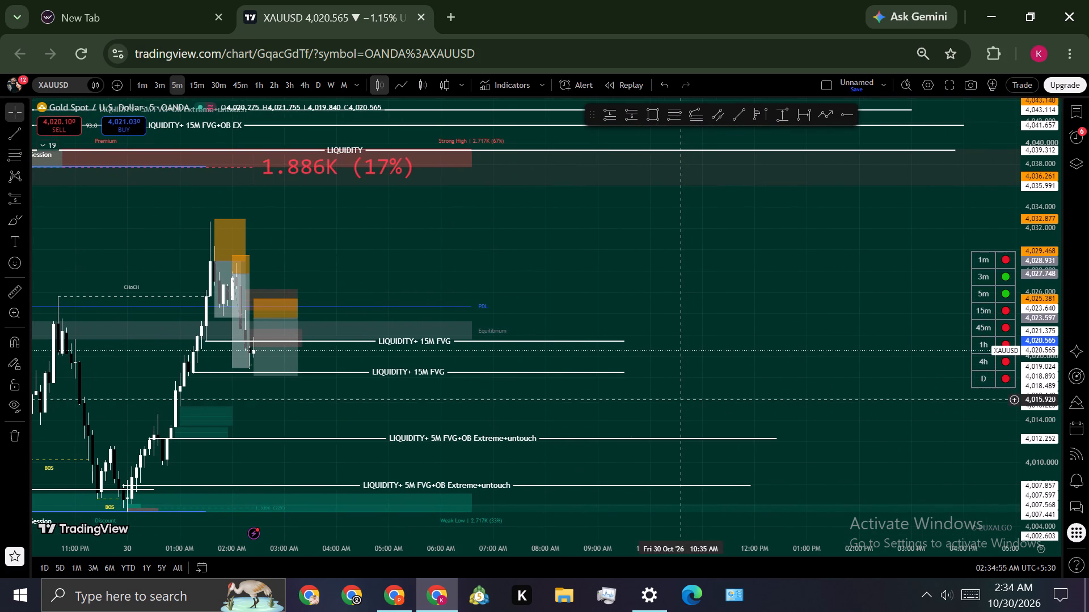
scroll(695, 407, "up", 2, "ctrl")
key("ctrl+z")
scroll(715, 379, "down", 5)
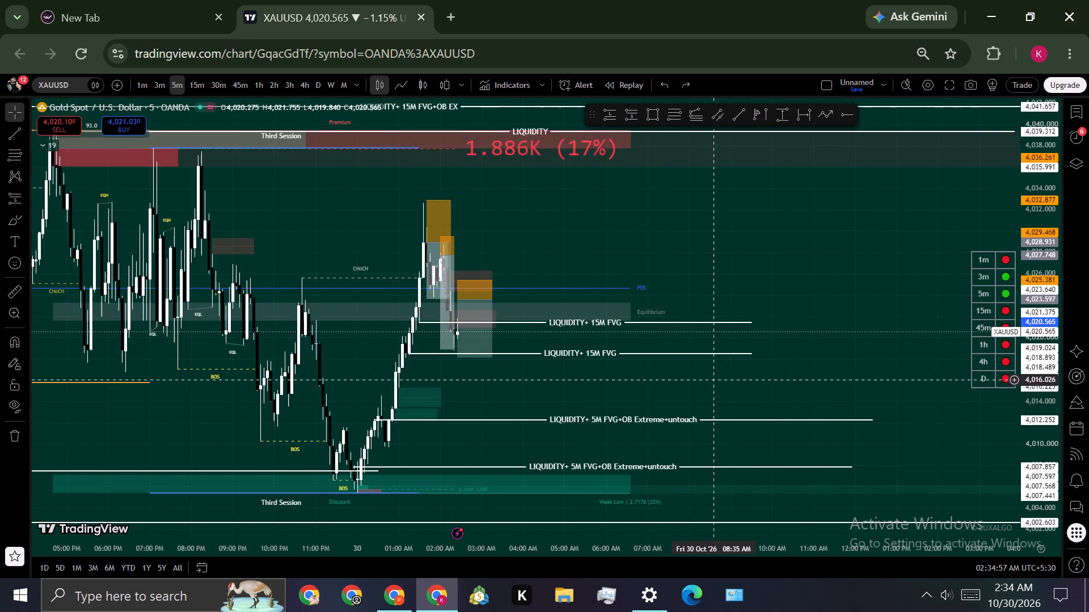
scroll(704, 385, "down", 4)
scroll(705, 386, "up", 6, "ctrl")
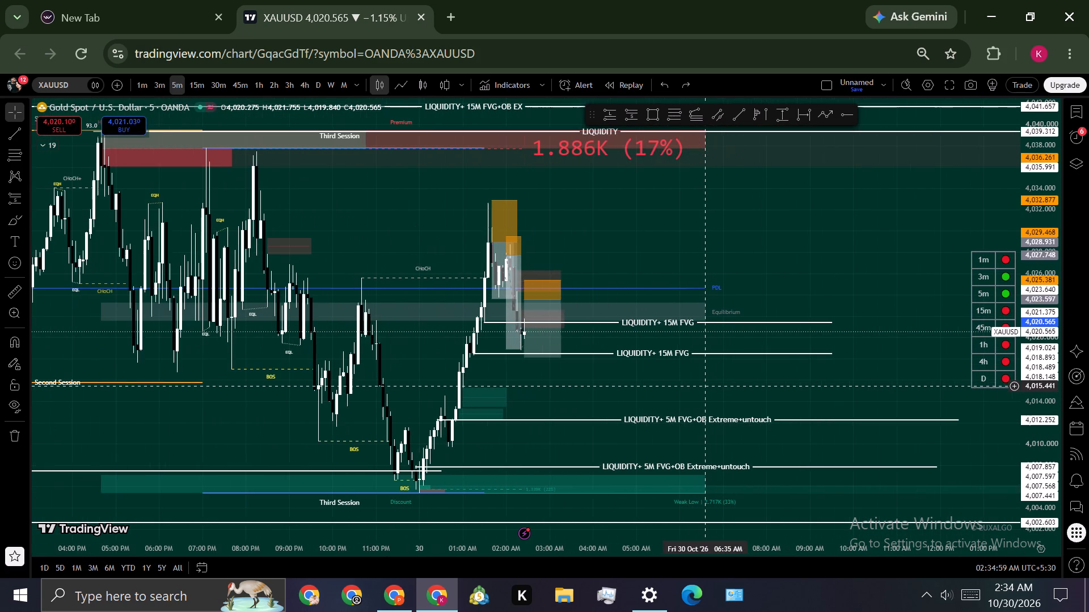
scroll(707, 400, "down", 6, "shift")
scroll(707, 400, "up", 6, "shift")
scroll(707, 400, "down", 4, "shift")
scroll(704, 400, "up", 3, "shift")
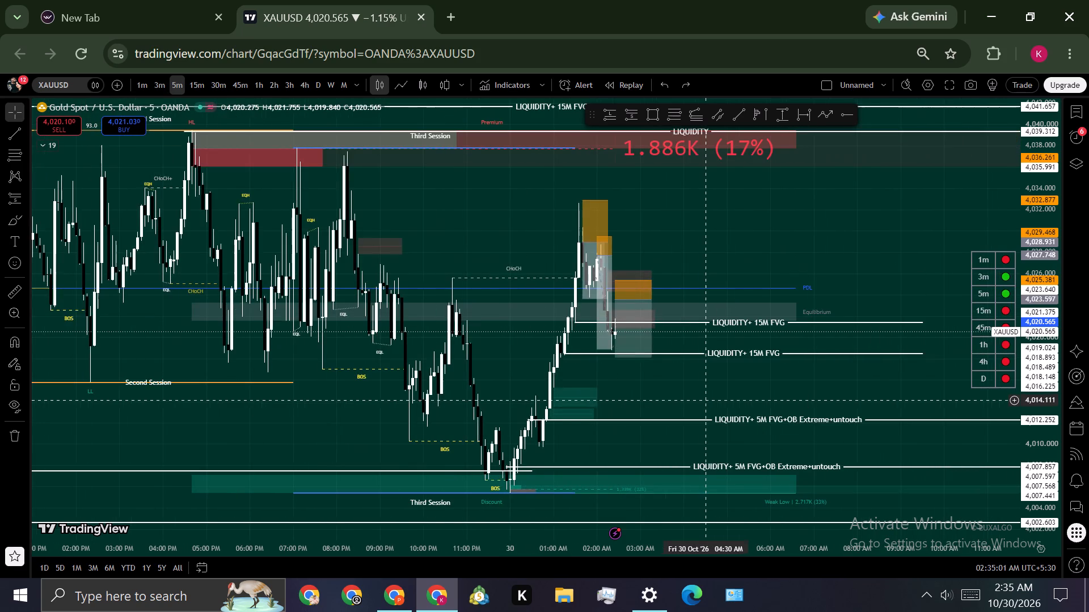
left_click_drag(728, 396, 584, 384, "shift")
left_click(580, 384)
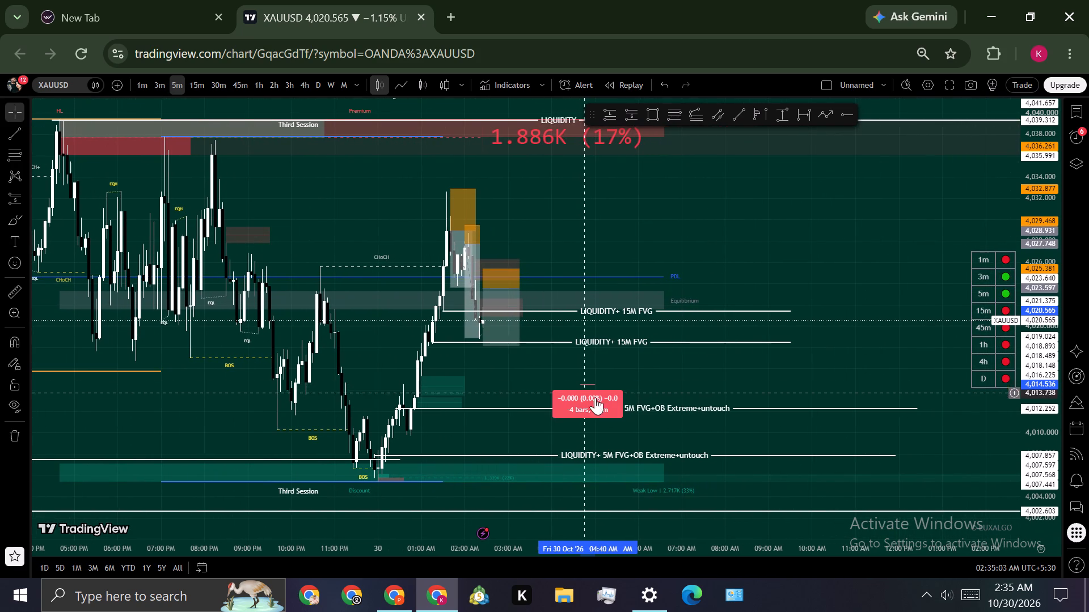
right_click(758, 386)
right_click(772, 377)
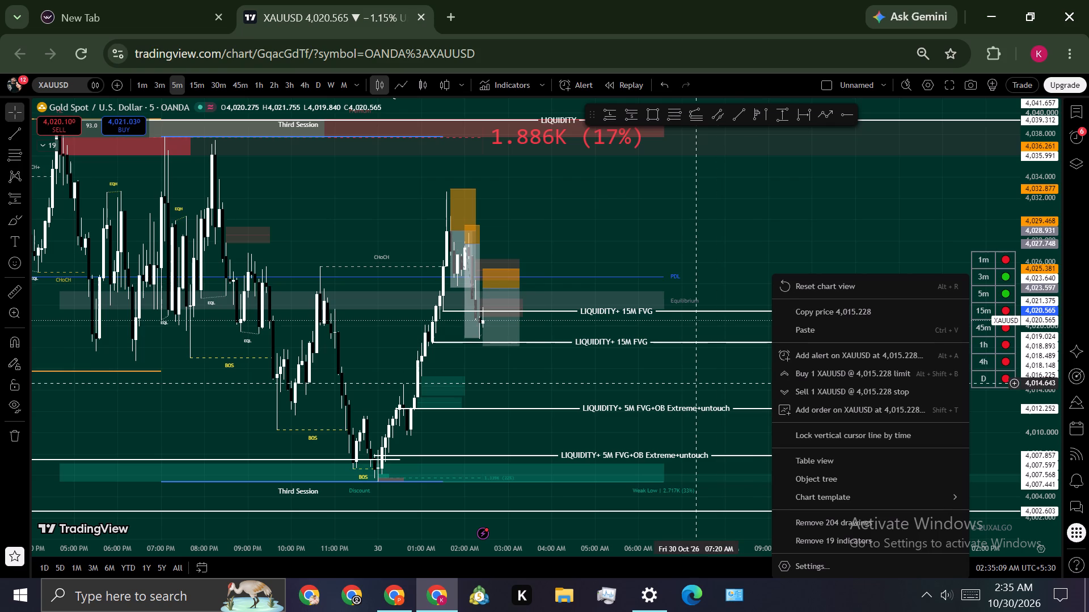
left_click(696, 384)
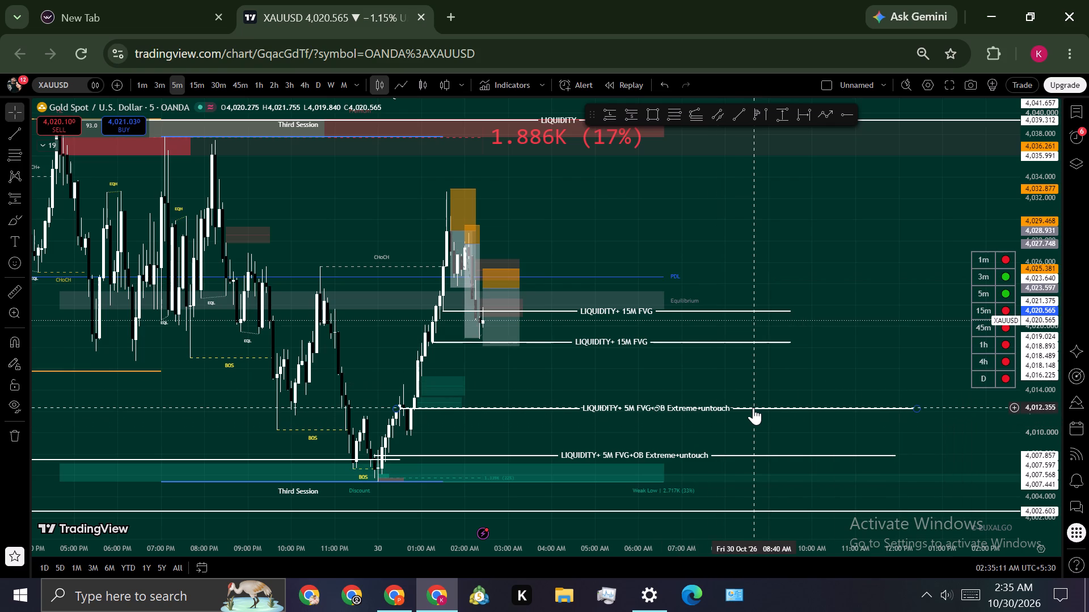
Clone the "LIQUIDITY+ 5M FVG+OB Extreme+untouch" line at 4,012.252 and place the copy at about 4,026.35, starting near the recent highs.
right_click(753, 407)
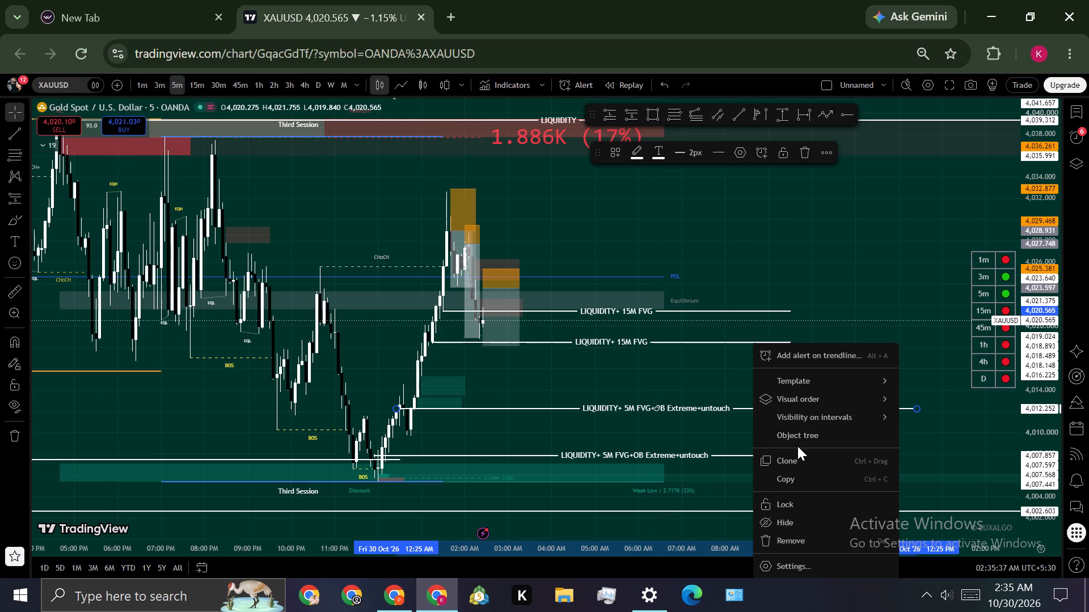
left_click(780, 460)
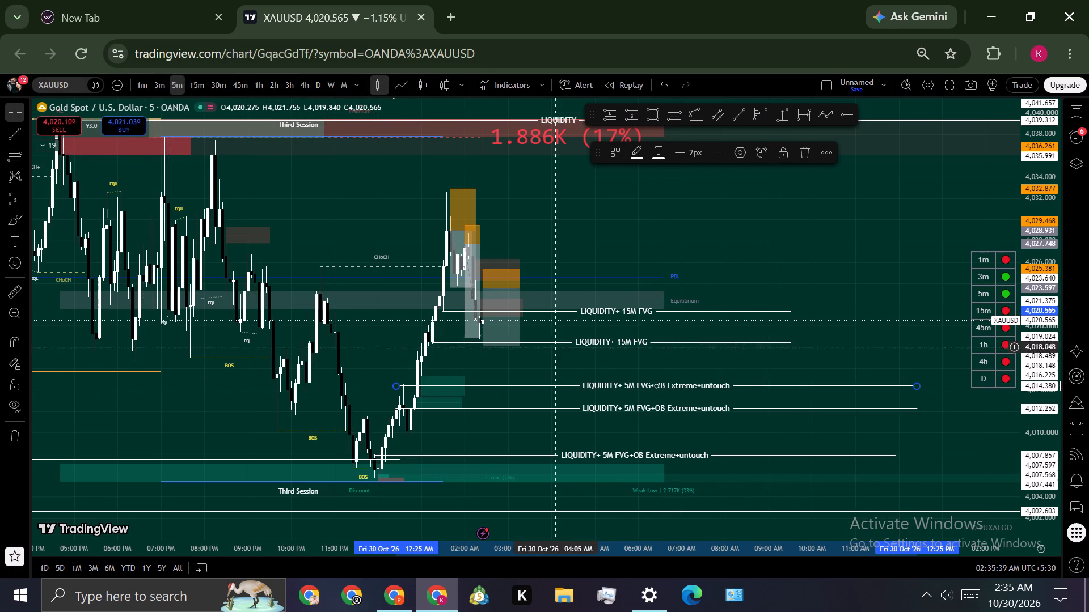
left_click_drag(576, 385, 609, 360)
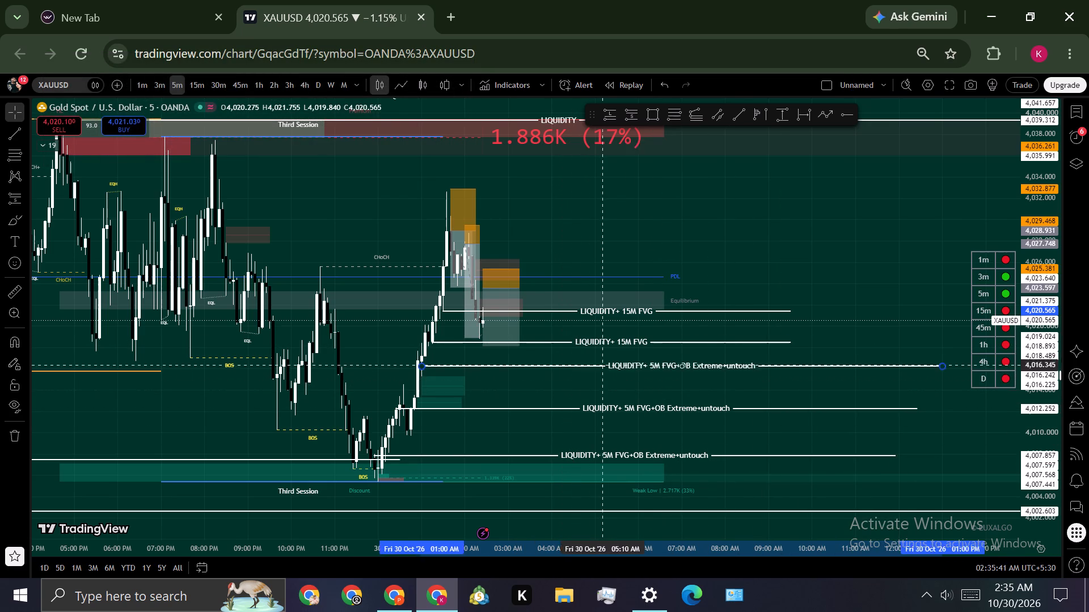
left_click_drag(609, 360, 644, 257)
left_click(669, 237)
left_click_drag(794, 207, 791, 207)
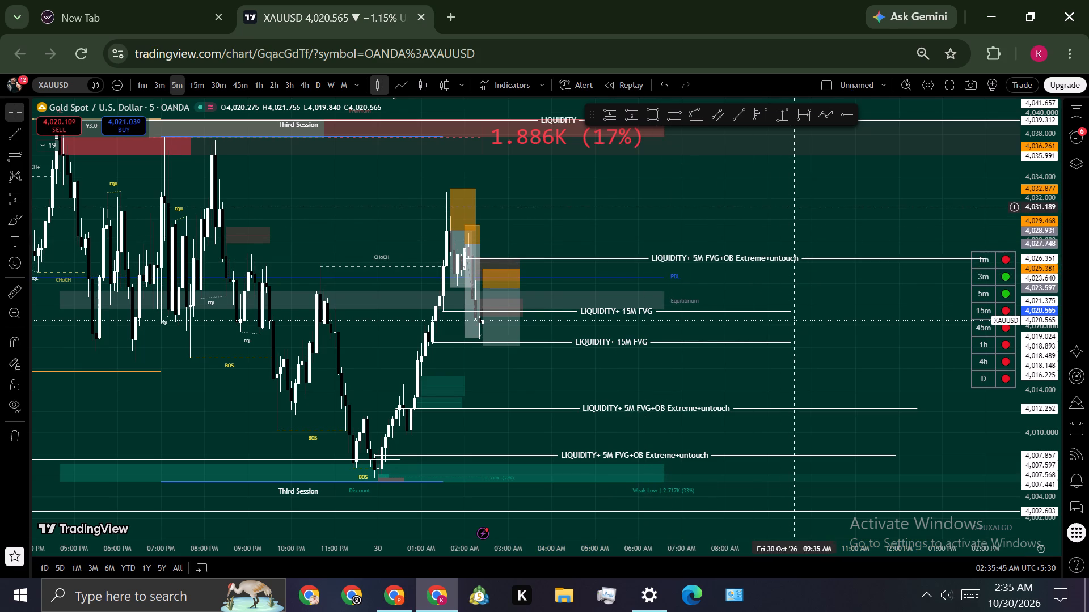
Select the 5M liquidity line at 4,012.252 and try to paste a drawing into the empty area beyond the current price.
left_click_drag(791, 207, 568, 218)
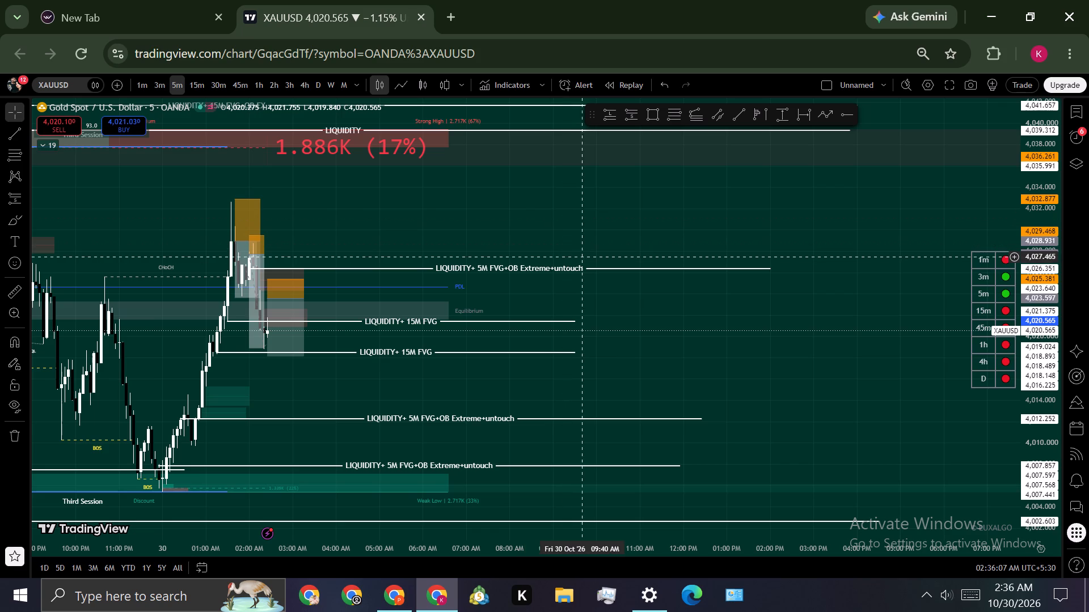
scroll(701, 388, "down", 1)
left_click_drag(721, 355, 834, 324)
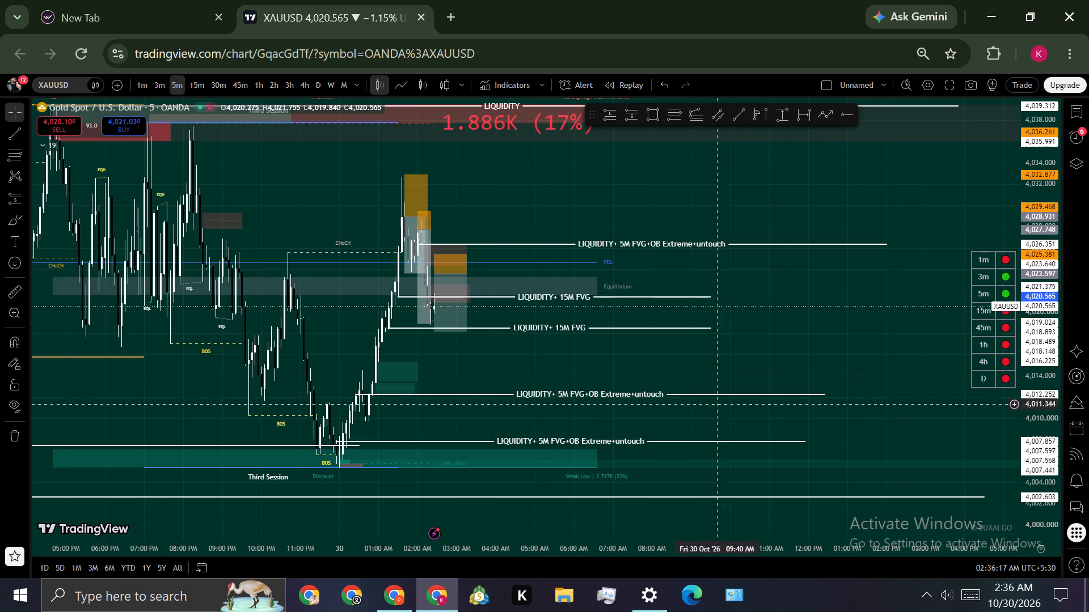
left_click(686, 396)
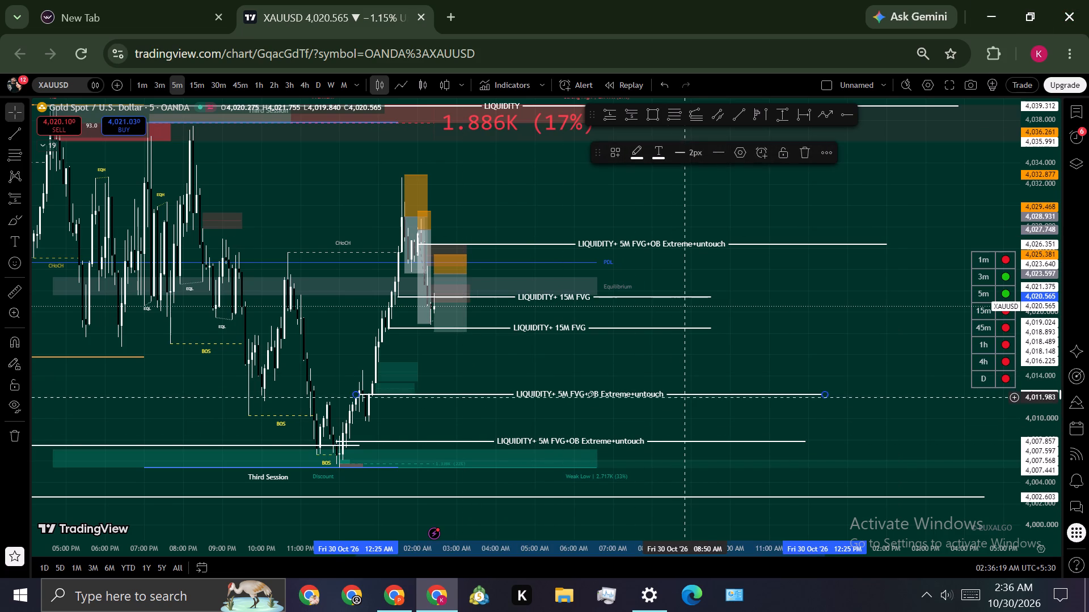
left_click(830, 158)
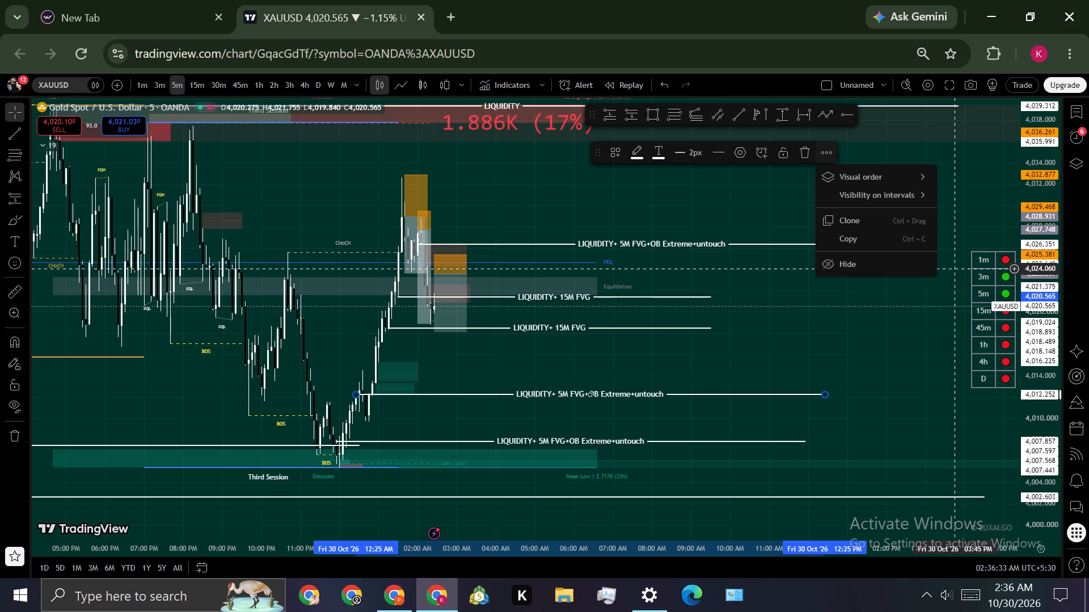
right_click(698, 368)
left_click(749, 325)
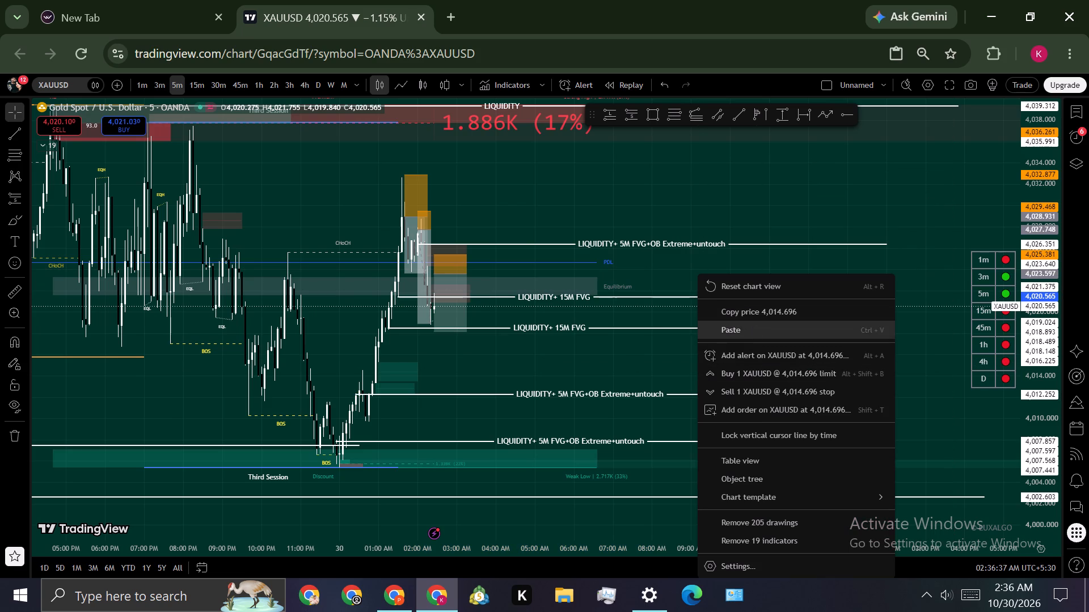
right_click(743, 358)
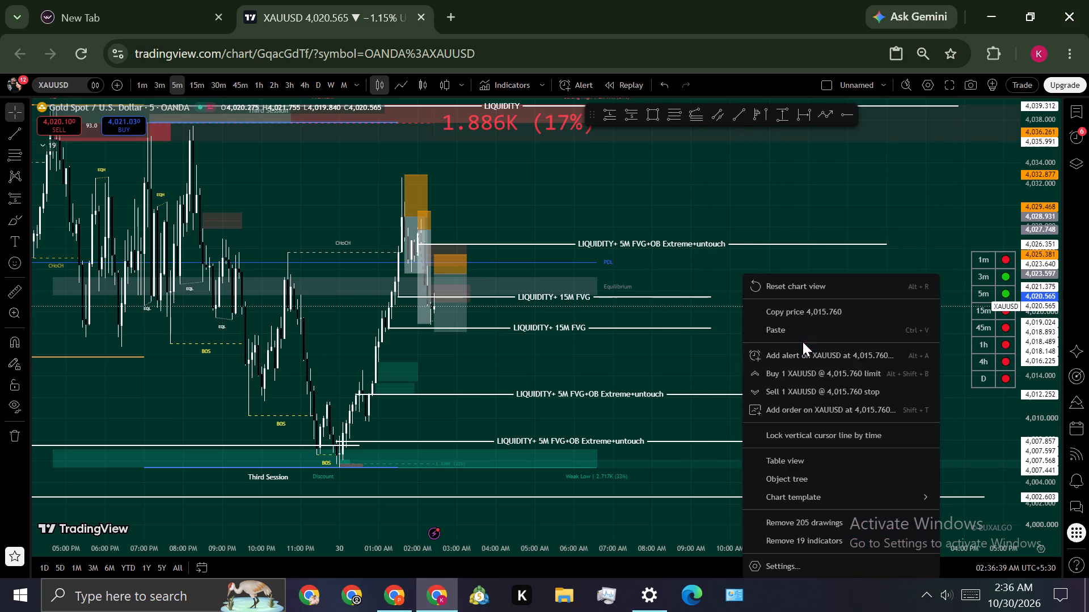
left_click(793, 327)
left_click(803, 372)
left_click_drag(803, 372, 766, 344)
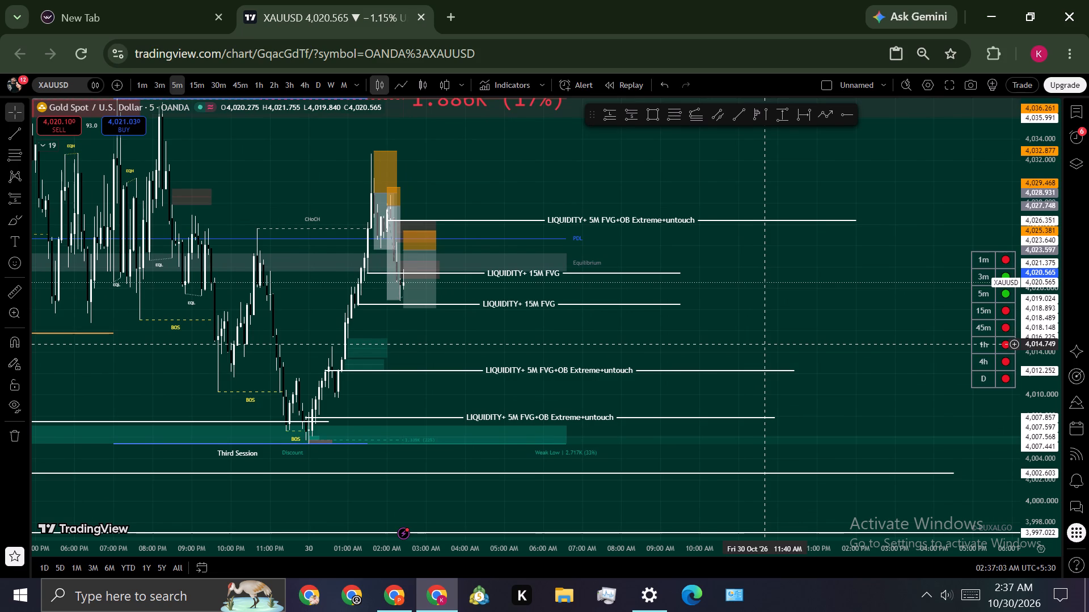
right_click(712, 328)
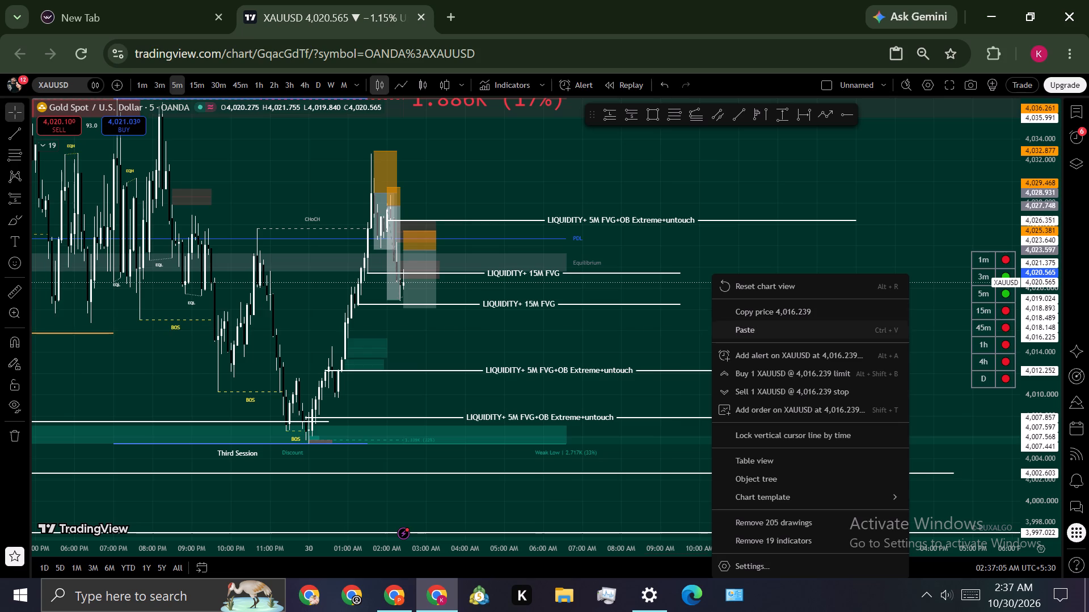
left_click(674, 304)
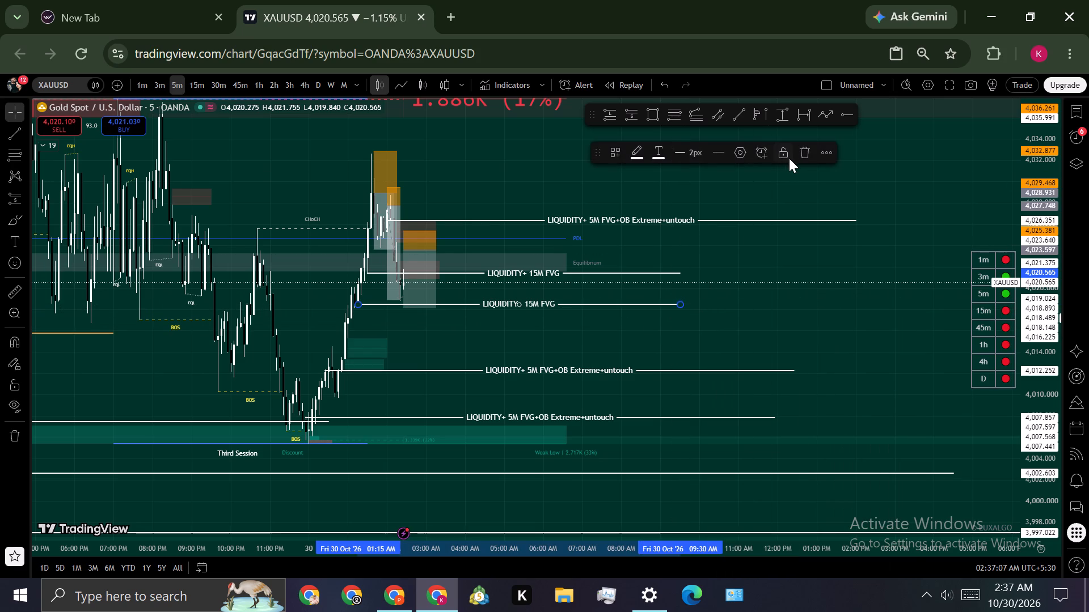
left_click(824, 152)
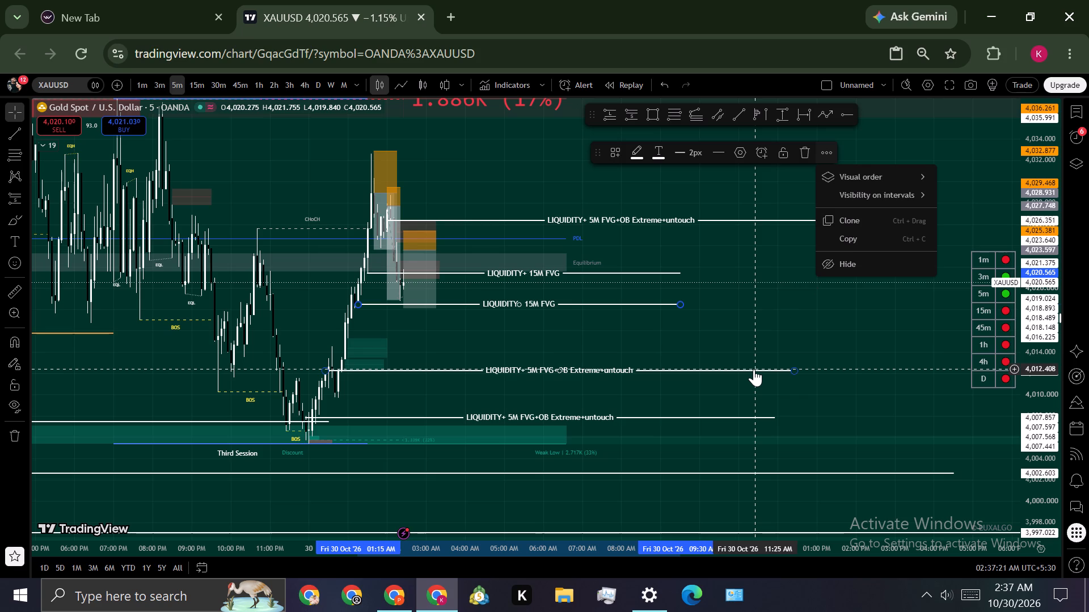
Launch the K application.
double_click(522, 602)
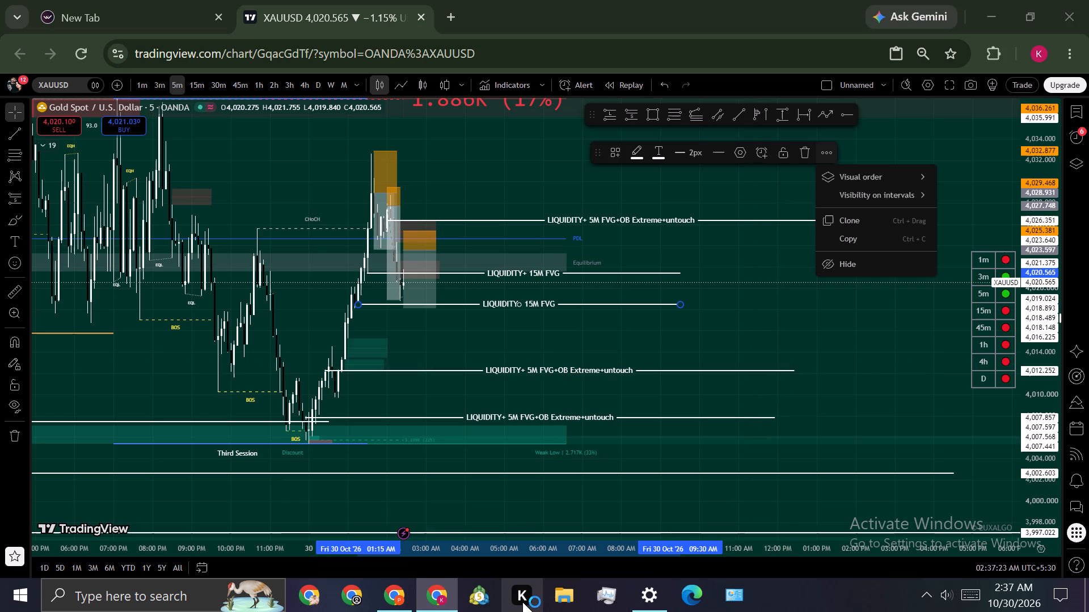
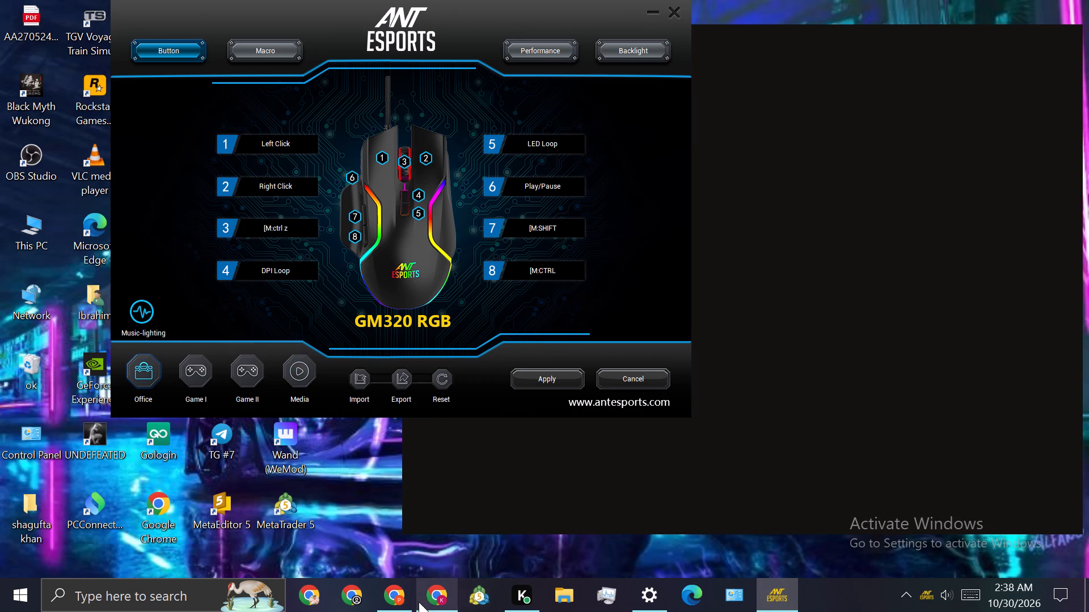
Switch back to the XAUUSD chart in Chrome.
left_click(433, 598)
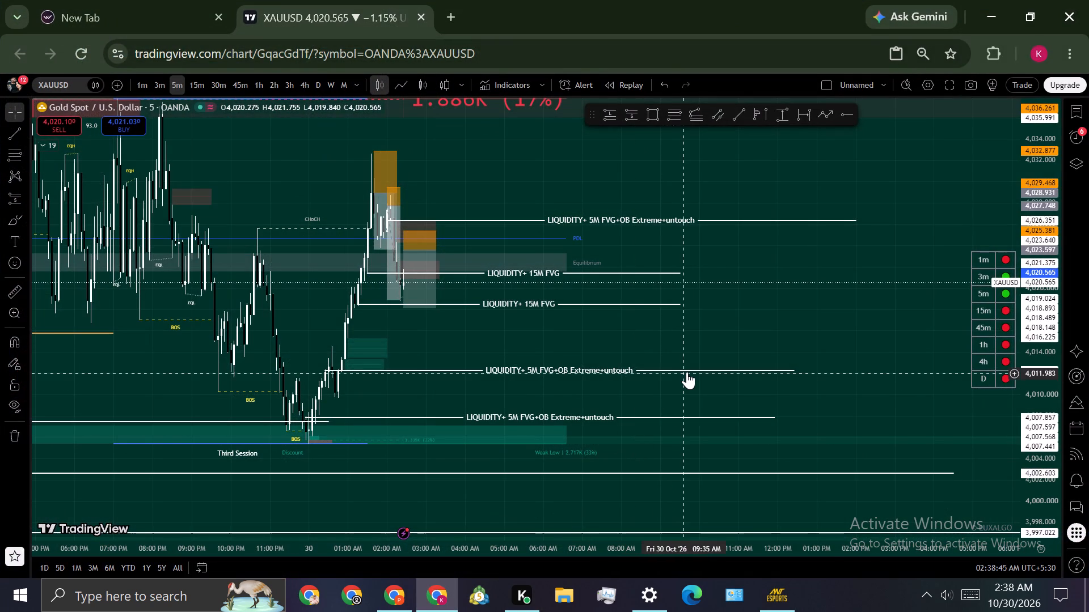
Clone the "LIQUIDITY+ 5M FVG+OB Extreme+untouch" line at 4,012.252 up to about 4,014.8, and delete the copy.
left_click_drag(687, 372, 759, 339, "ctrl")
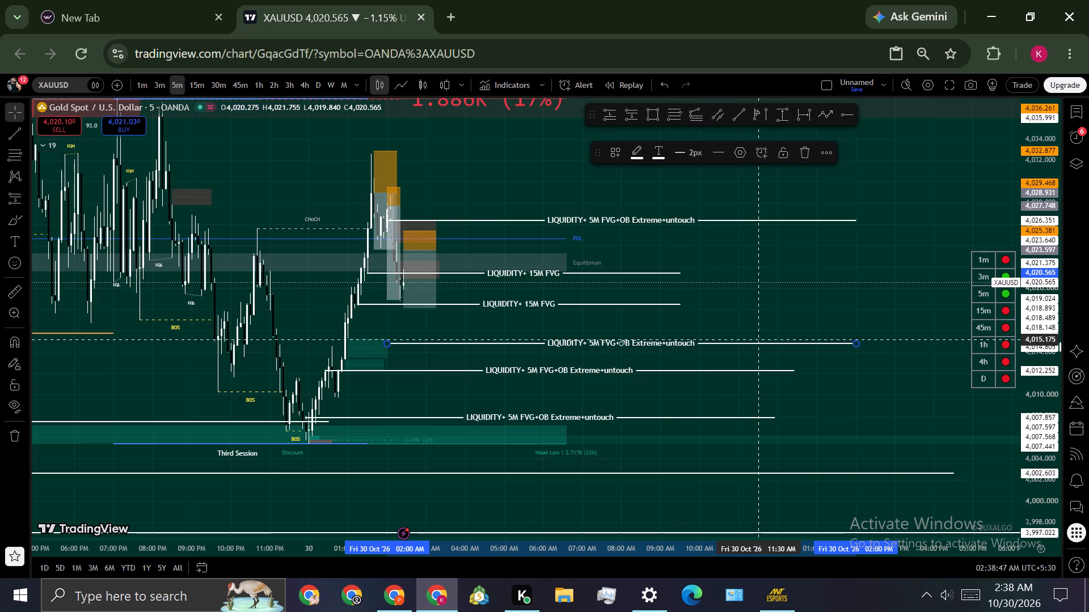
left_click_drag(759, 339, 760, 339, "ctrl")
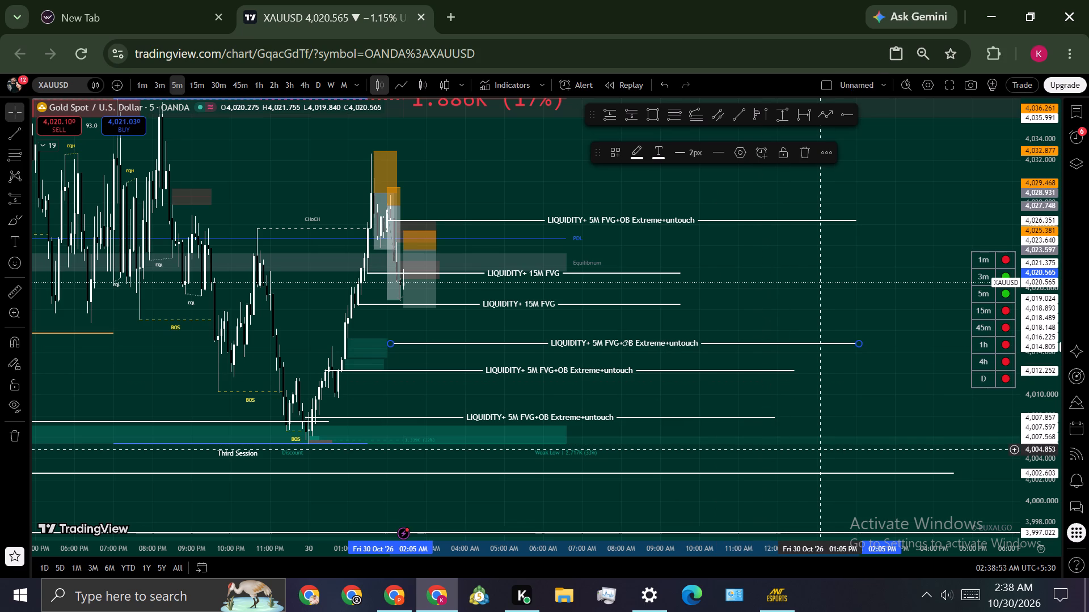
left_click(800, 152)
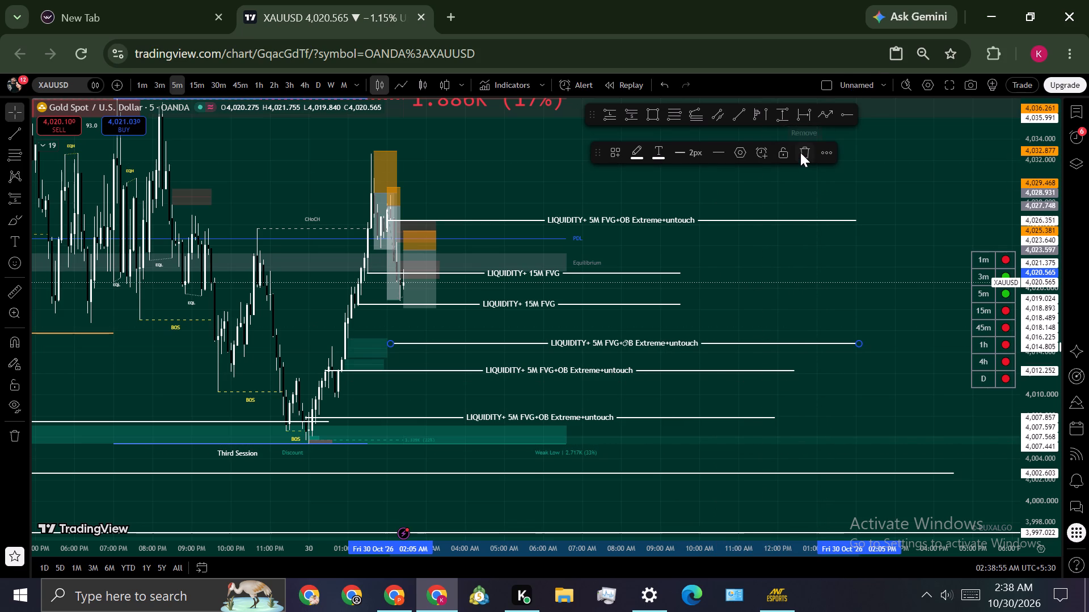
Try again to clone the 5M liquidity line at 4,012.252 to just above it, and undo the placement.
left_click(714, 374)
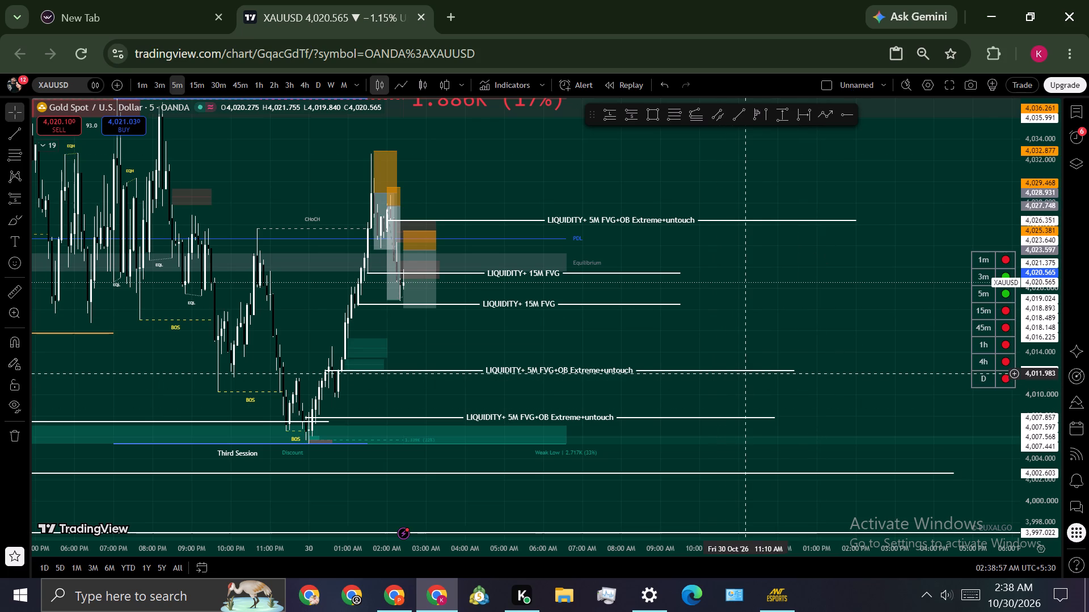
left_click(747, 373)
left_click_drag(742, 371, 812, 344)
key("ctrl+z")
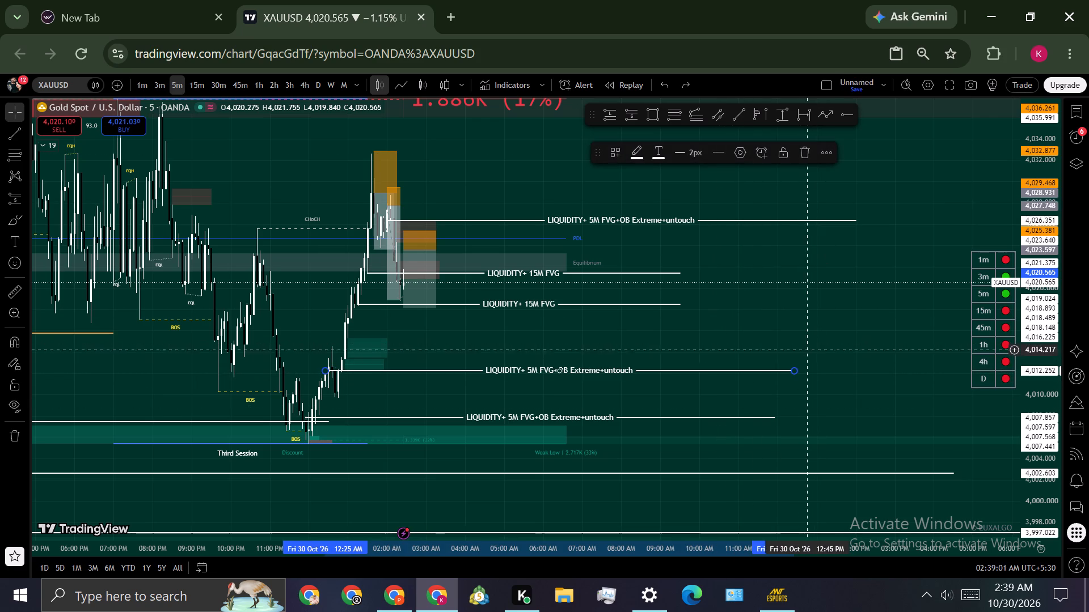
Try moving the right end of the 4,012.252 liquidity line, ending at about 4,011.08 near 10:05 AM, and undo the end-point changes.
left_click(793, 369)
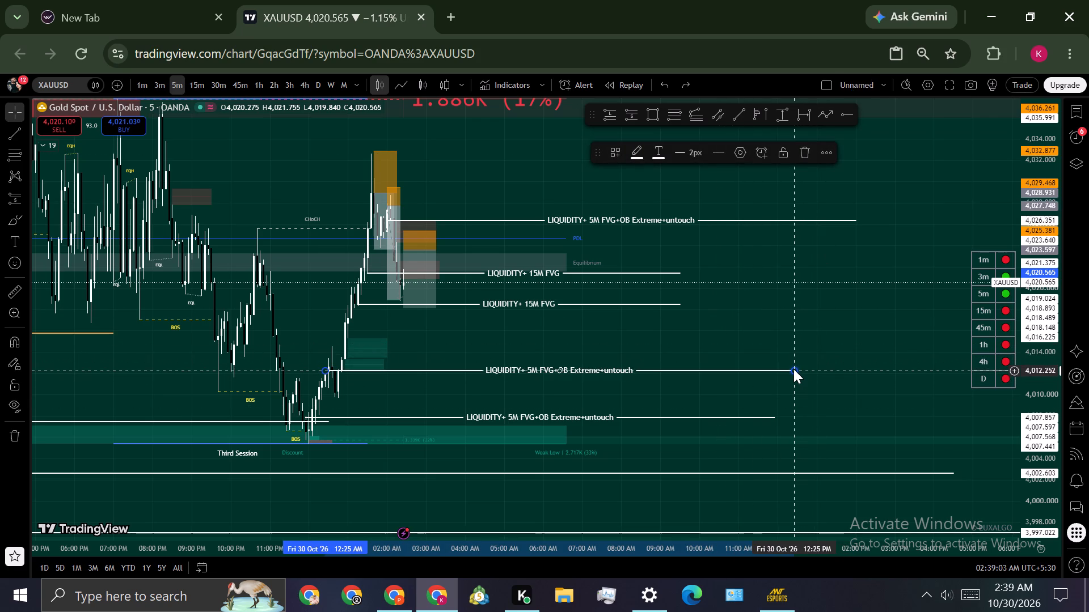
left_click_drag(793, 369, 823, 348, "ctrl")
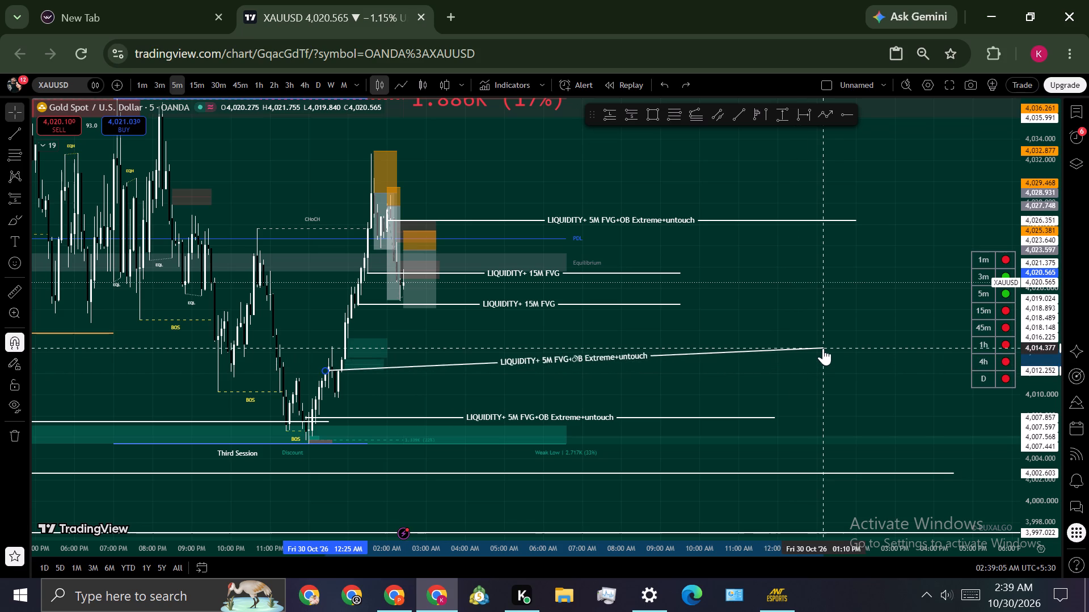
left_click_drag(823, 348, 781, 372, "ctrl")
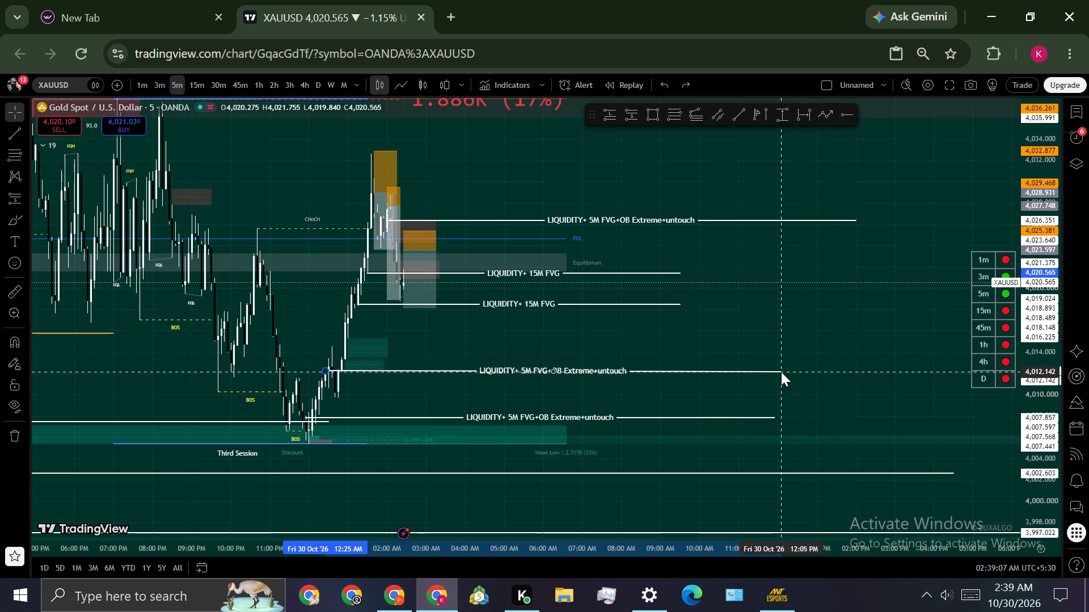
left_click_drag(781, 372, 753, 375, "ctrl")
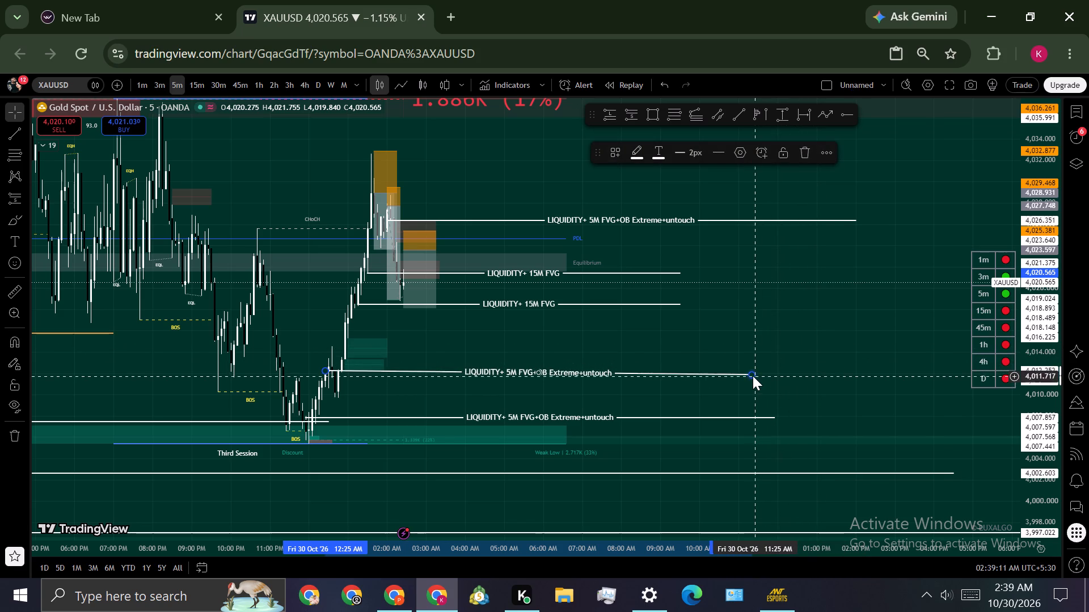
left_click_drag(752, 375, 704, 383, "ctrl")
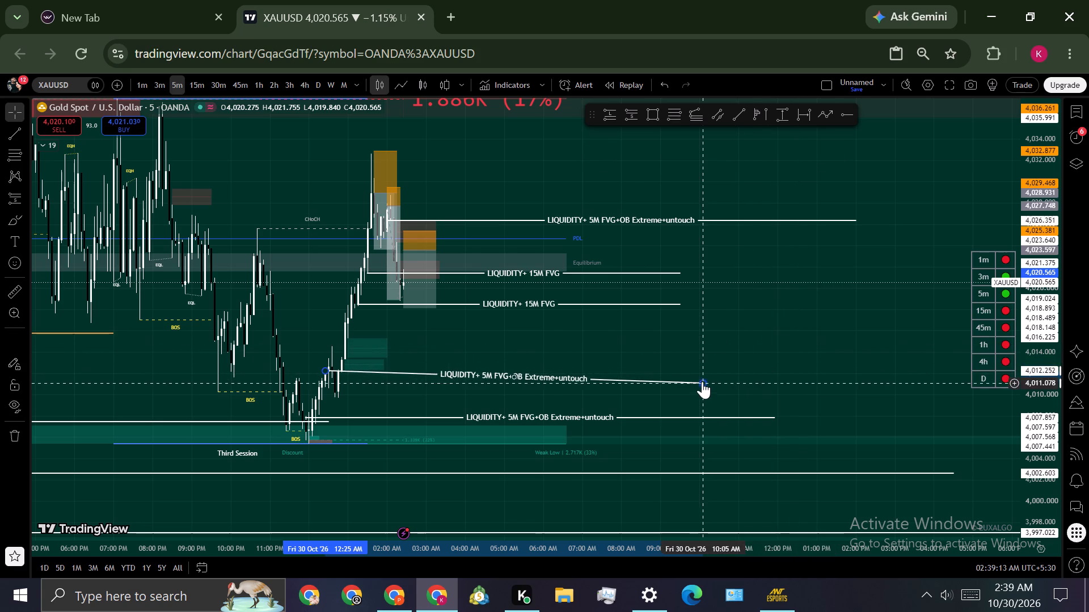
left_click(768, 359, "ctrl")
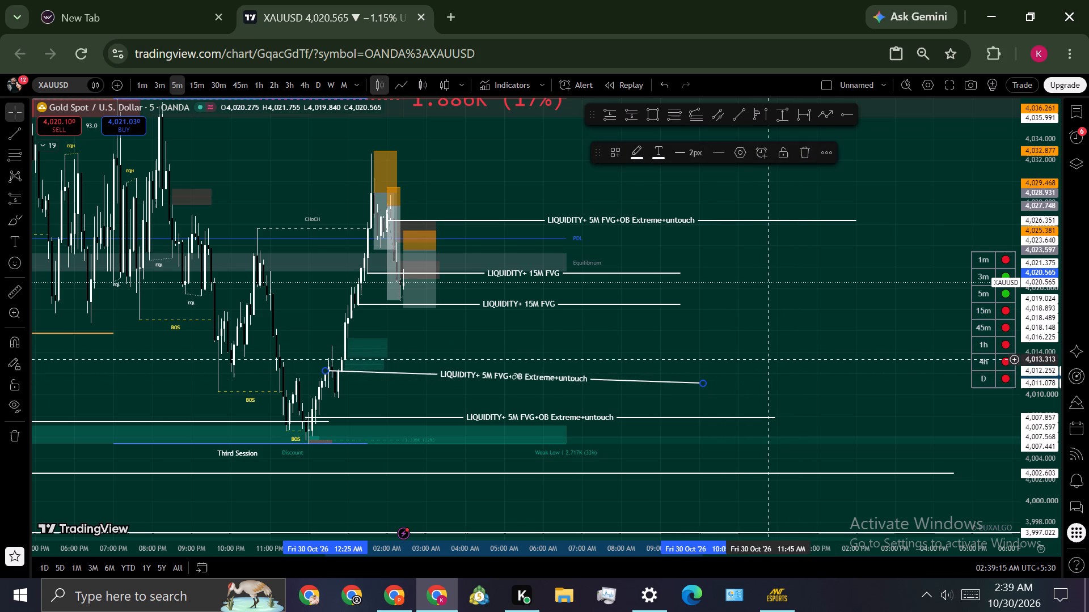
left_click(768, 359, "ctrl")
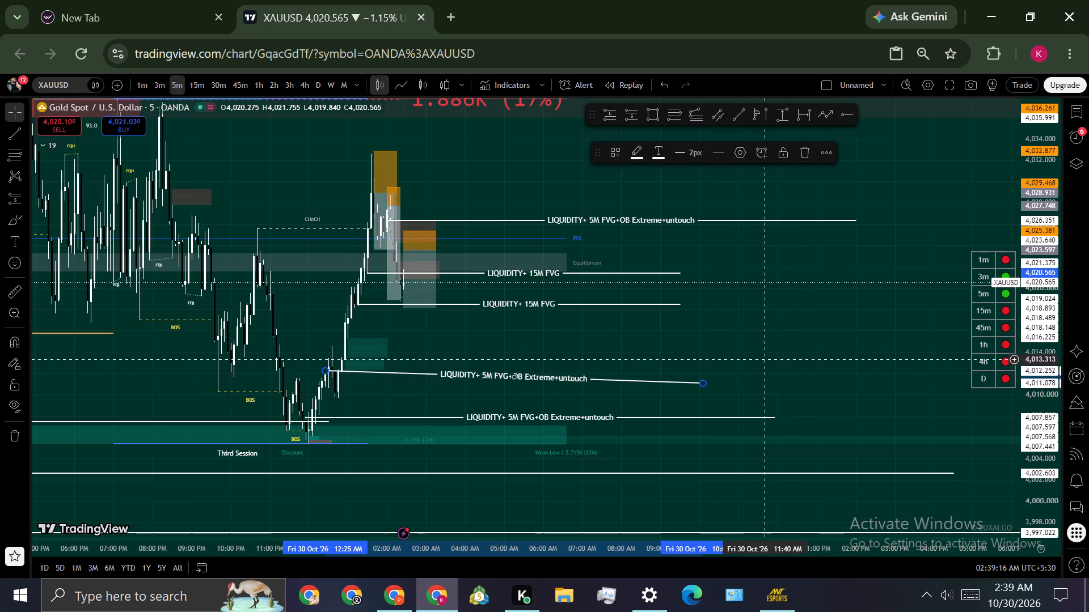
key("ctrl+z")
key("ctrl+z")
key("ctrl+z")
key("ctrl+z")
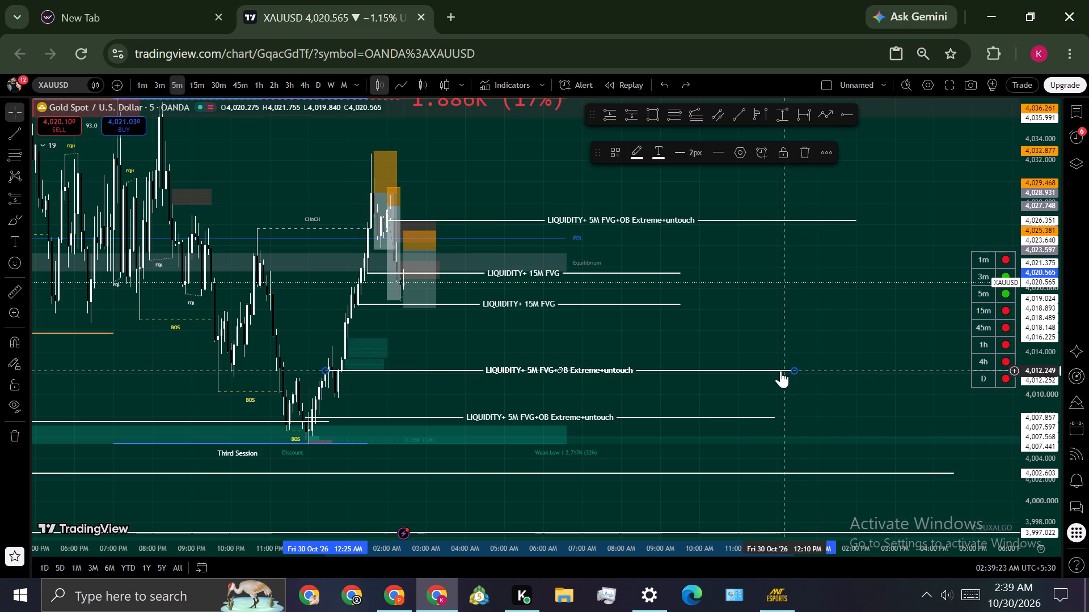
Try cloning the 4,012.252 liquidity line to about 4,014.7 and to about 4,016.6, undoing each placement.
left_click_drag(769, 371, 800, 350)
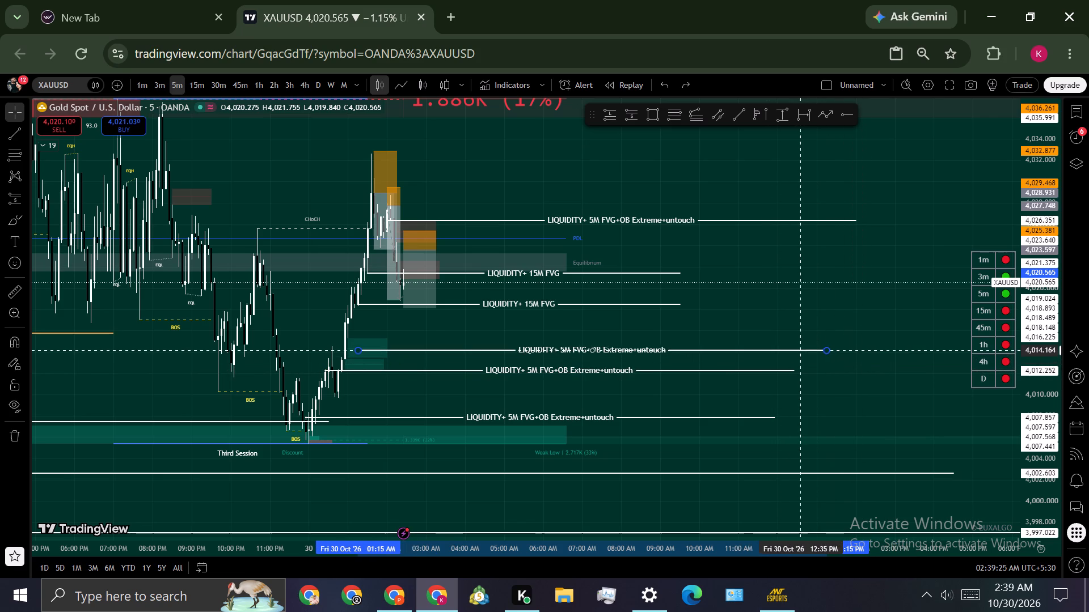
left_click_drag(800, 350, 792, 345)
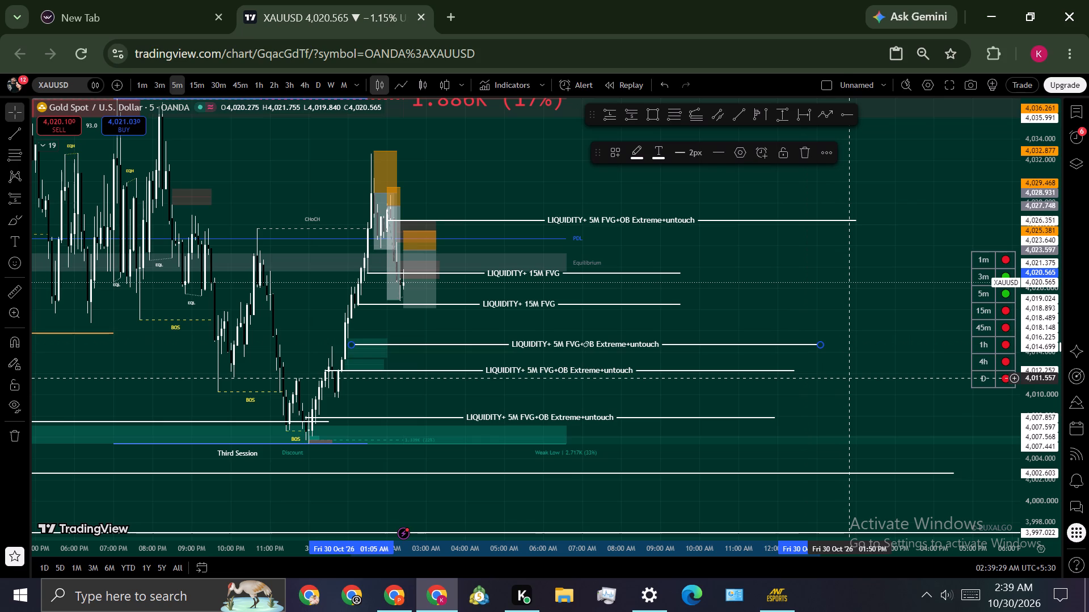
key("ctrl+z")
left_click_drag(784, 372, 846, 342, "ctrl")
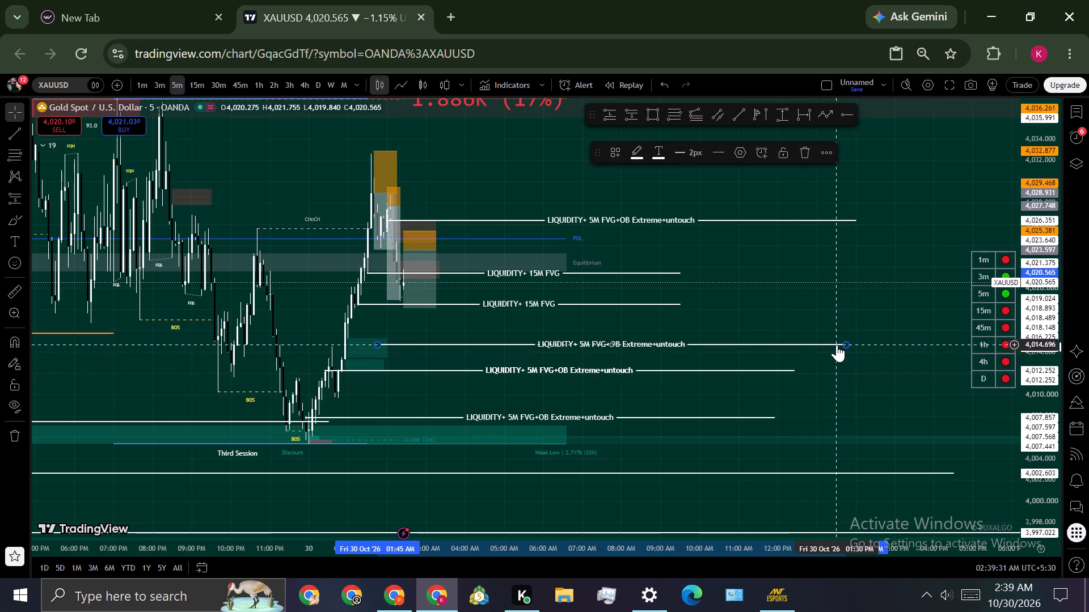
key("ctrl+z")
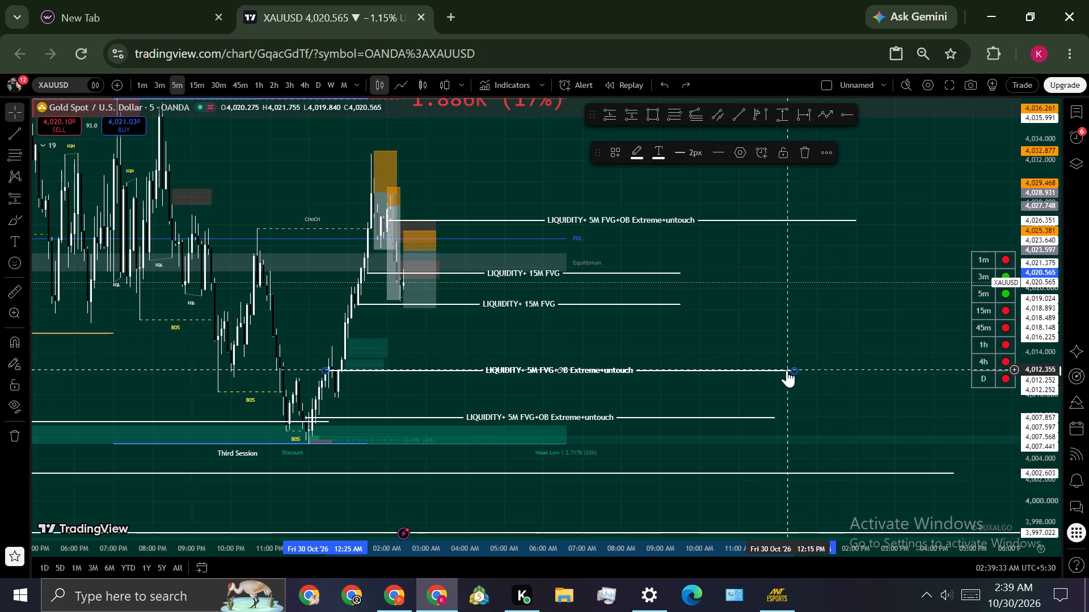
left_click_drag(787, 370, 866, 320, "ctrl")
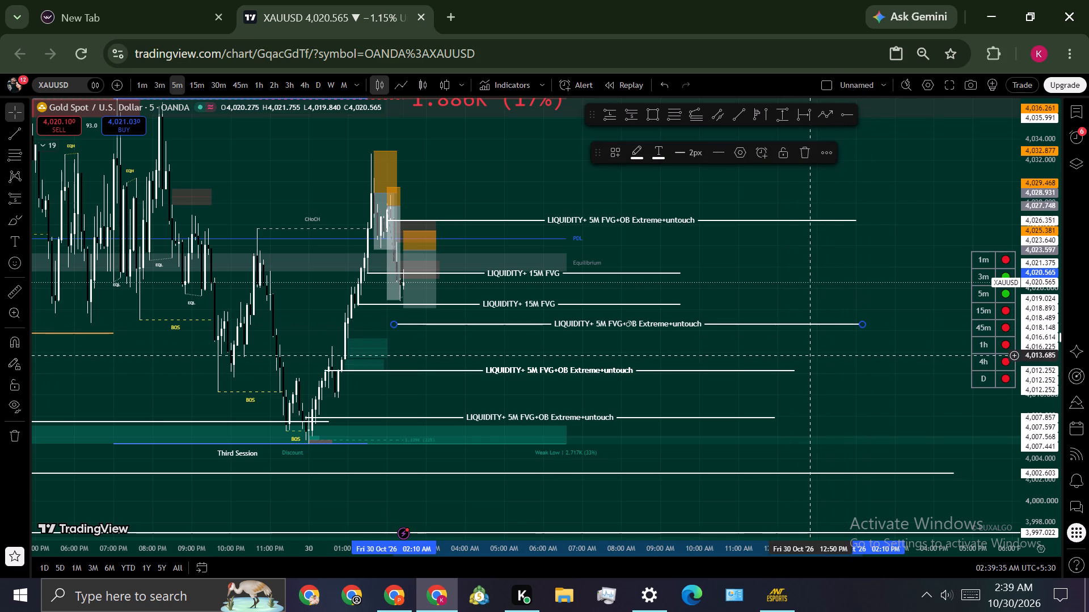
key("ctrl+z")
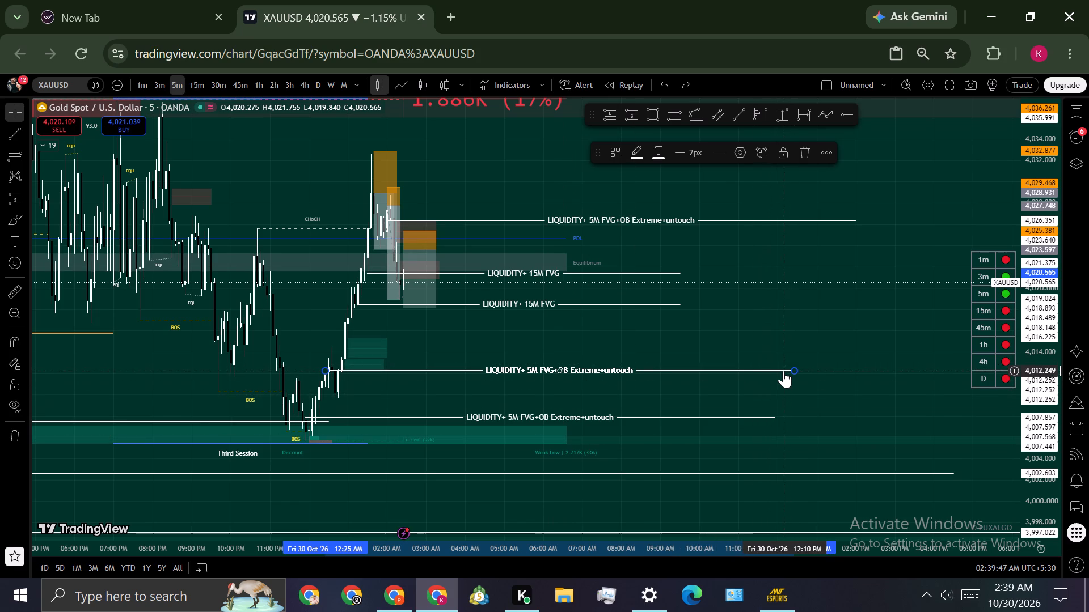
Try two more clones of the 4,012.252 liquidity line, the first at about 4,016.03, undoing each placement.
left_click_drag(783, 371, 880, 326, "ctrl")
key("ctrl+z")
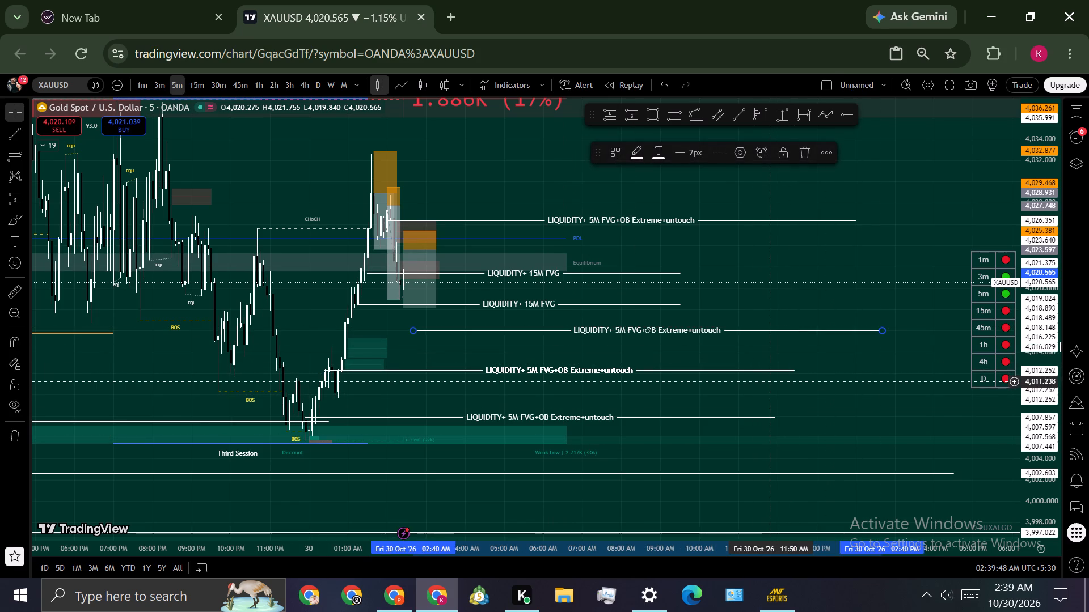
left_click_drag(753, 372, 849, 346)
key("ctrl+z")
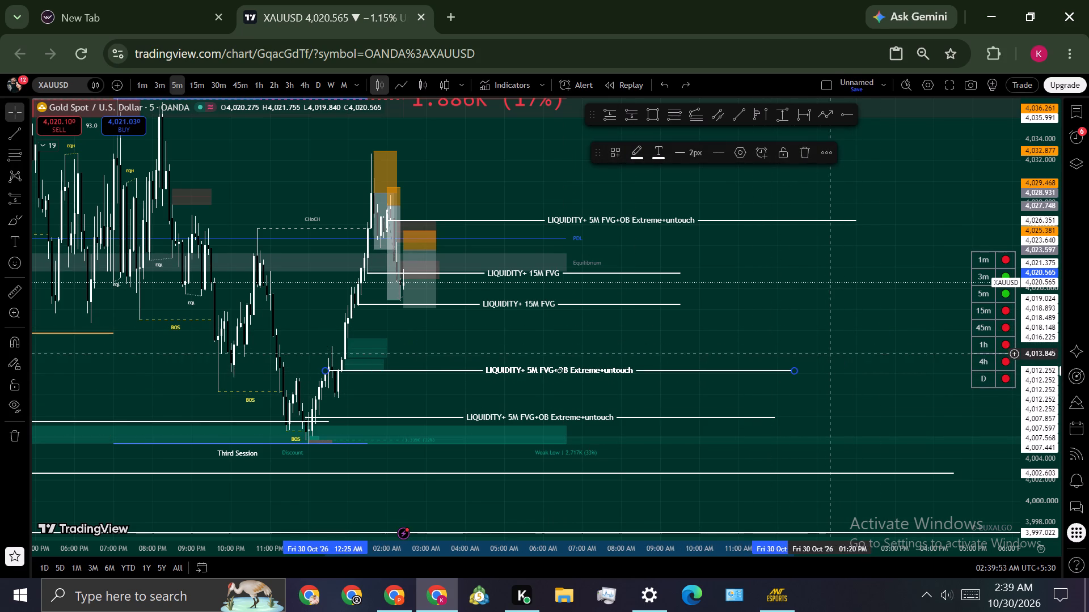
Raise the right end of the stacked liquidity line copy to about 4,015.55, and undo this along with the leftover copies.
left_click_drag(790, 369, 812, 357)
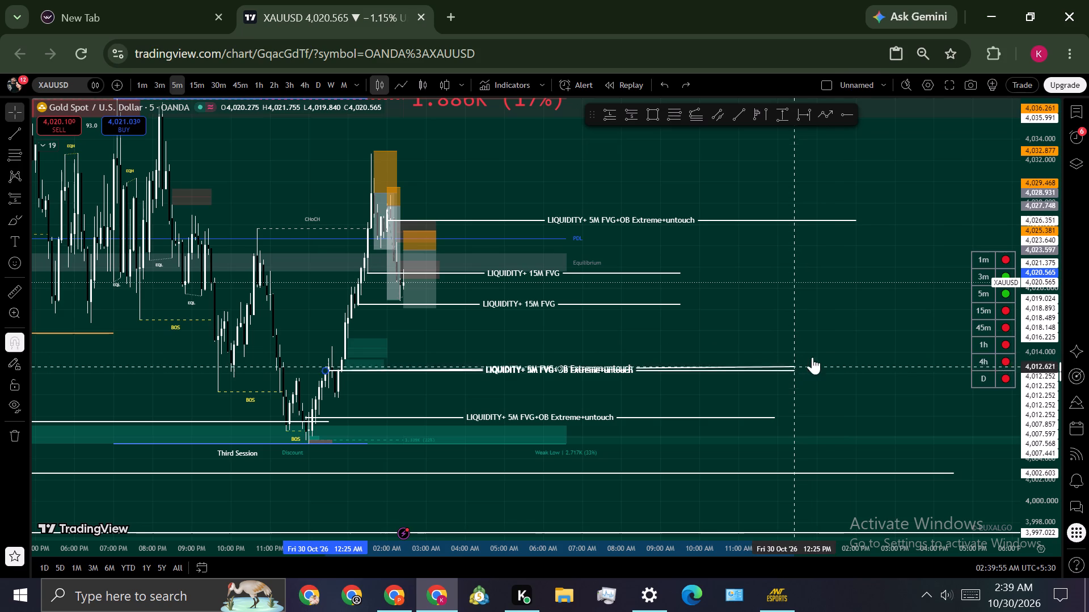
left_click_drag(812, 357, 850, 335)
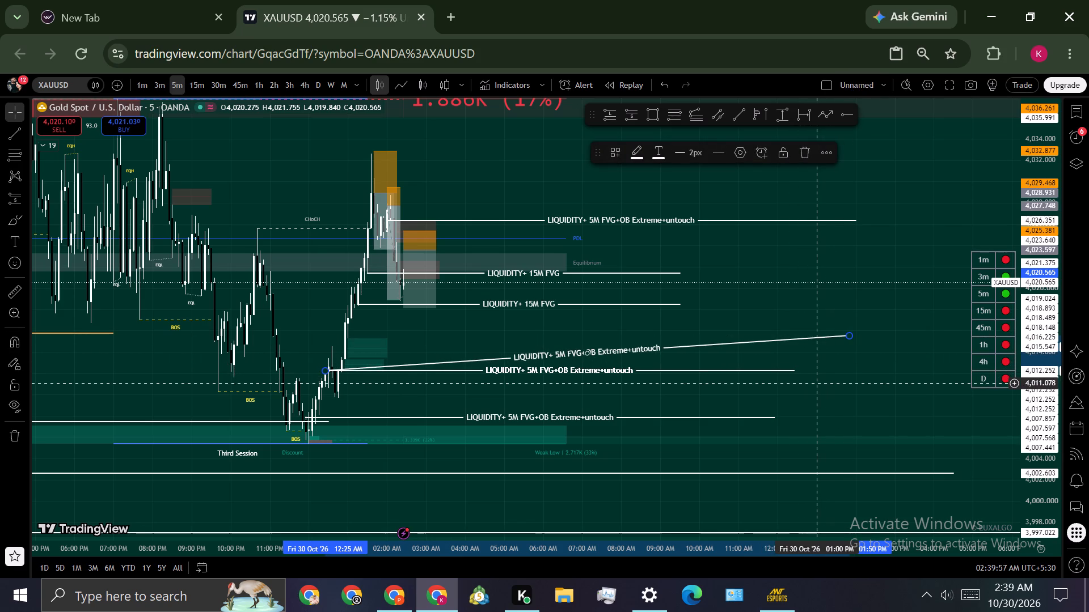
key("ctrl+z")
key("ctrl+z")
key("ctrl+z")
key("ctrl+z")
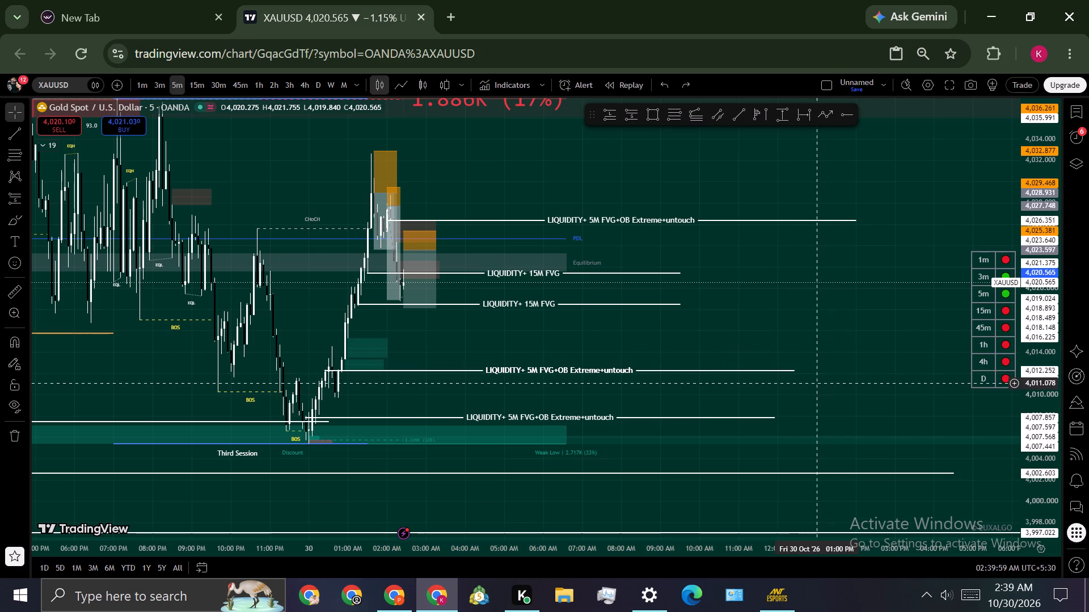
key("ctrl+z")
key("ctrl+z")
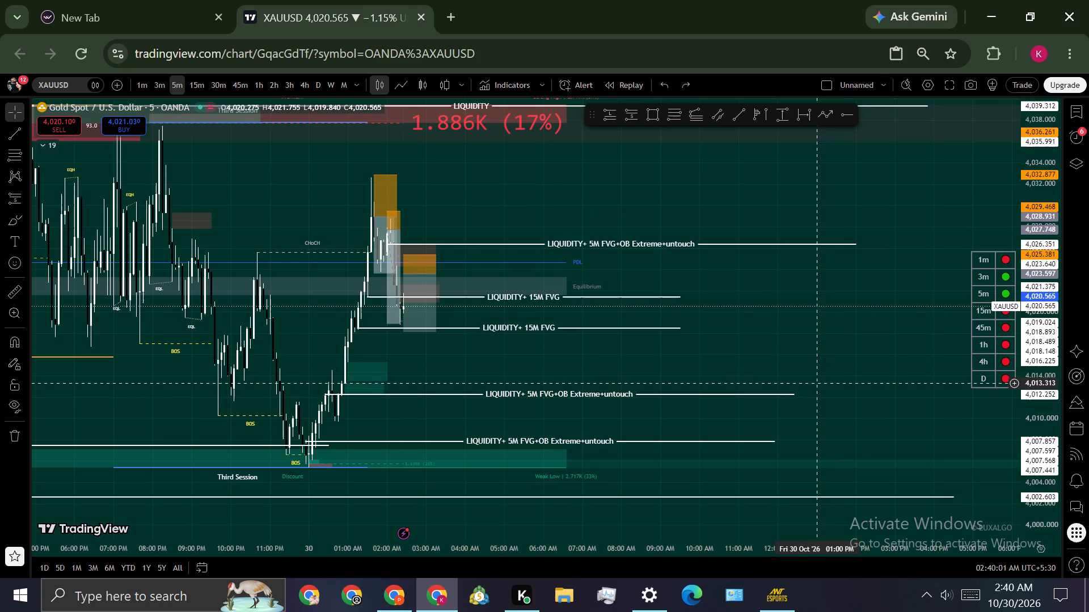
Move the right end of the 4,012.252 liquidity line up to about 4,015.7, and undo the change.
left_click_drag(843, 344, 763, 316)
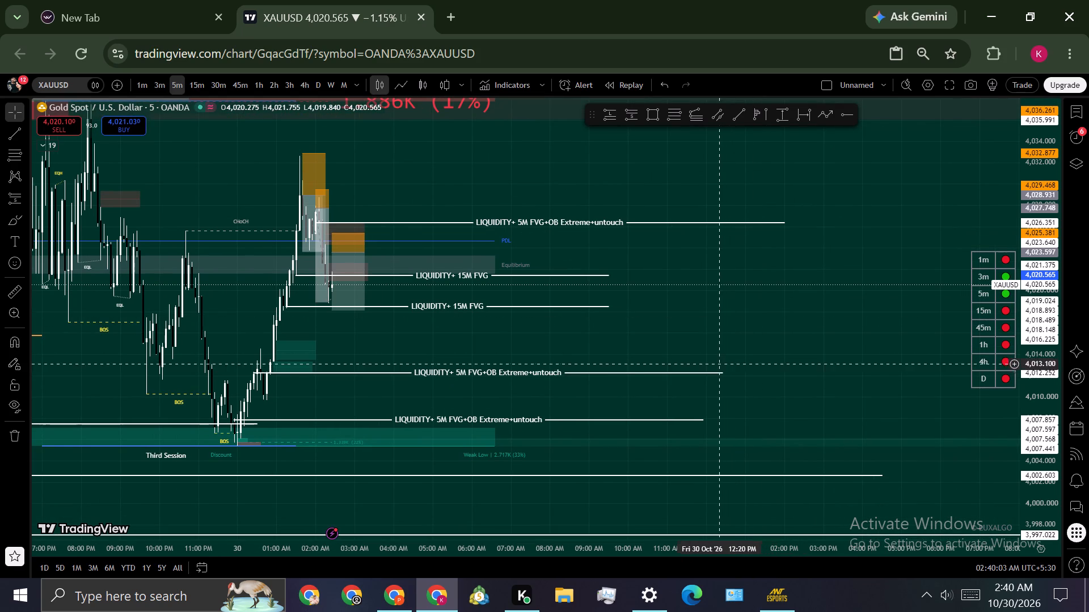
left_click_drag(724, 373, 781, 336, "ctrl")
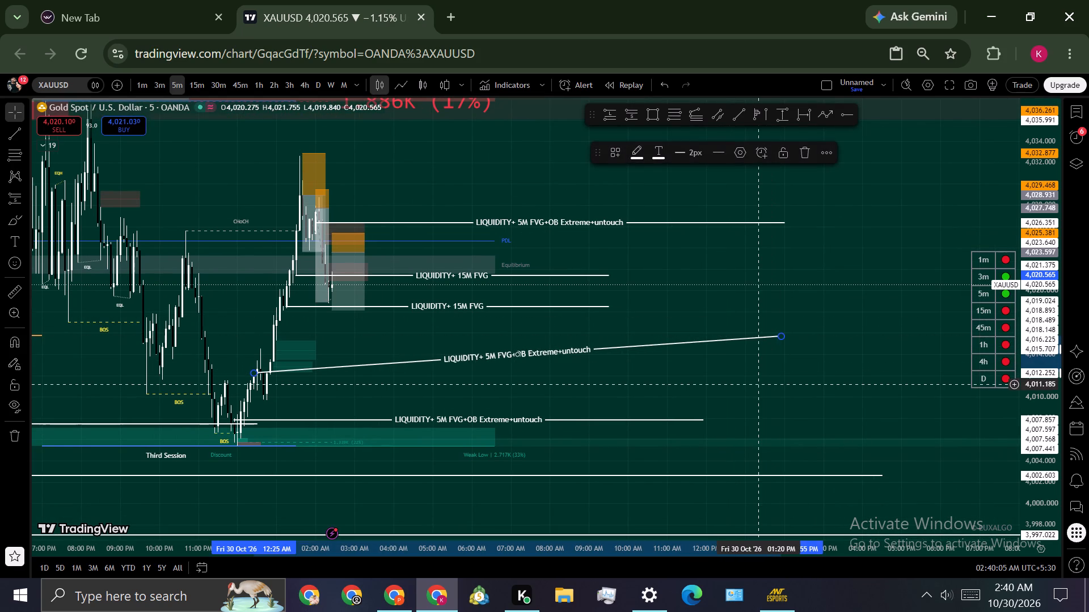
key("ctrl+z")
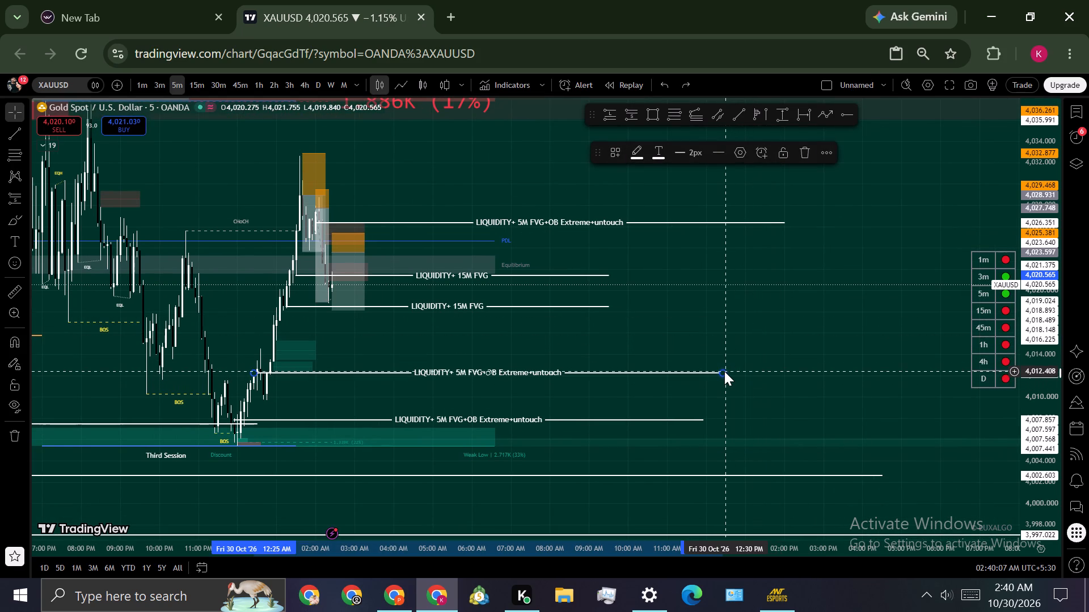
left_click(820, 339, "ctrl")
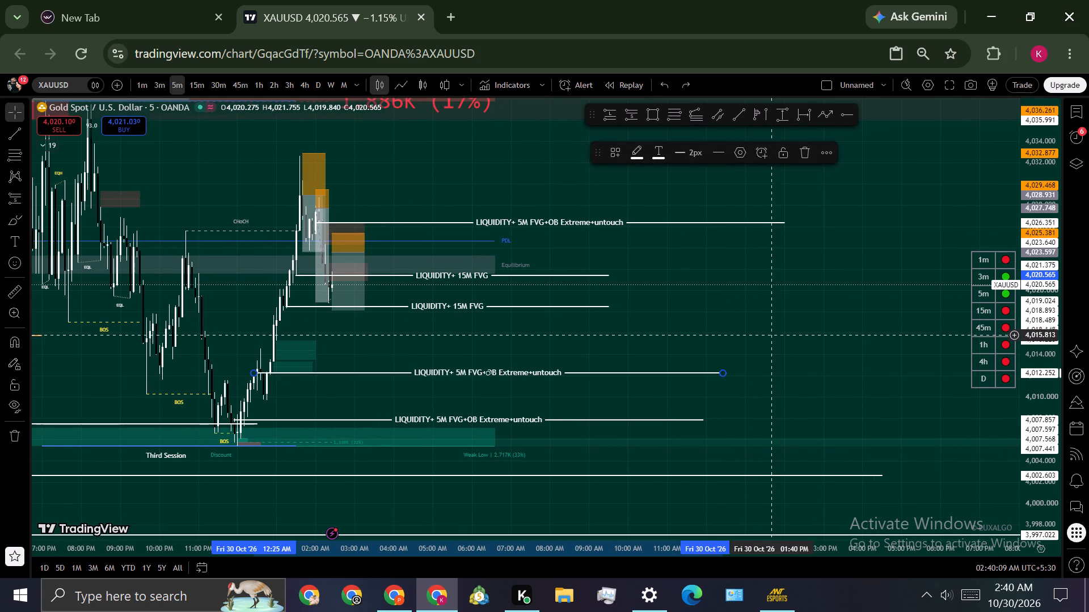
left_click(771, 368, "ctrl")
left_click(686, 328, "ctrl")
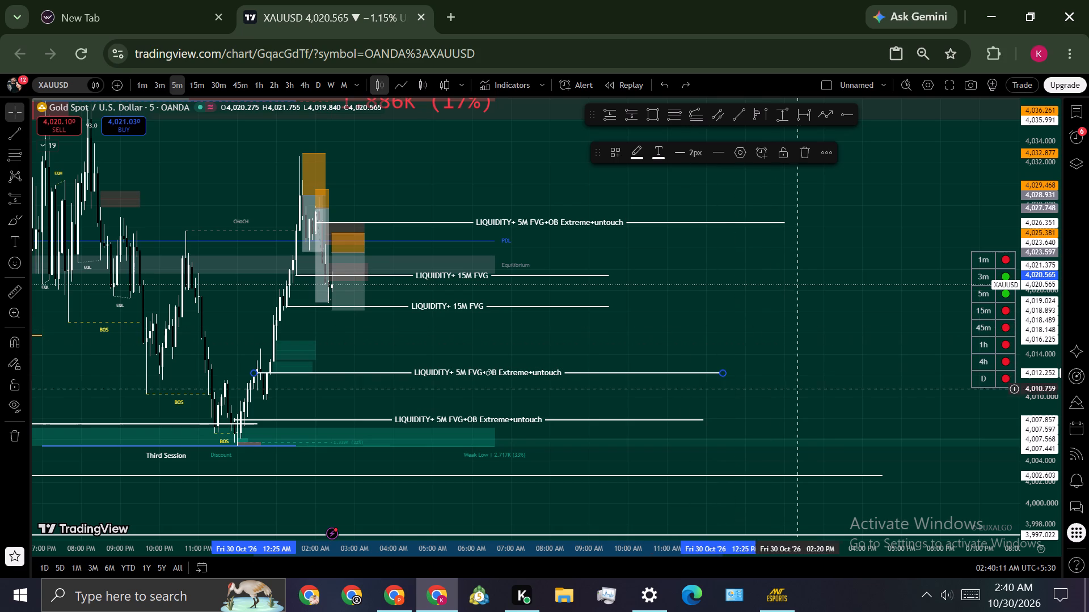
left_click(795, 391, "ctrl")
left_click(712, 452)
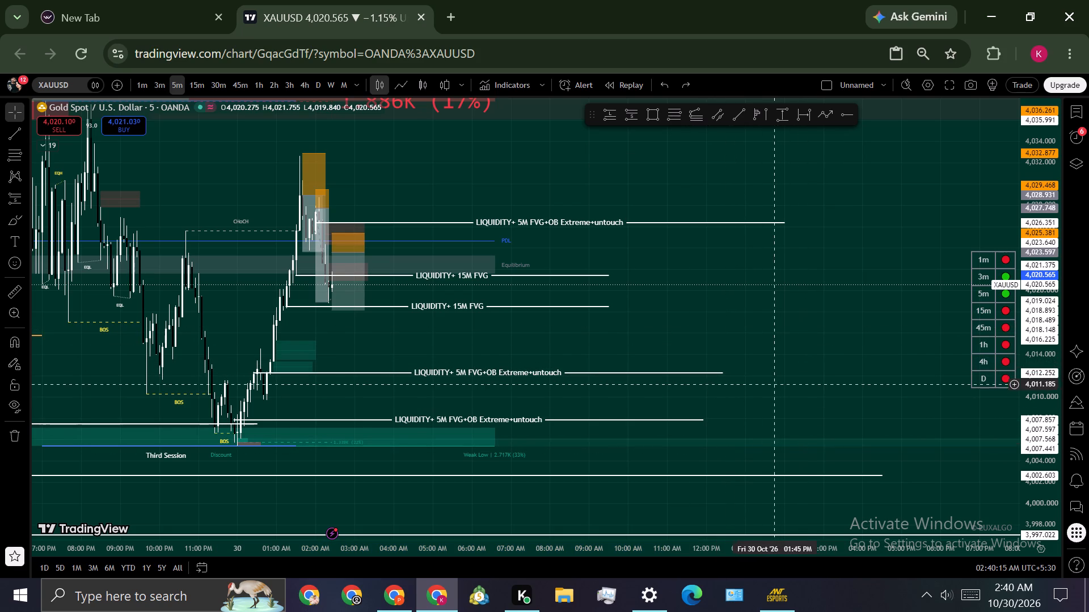
Clone the 5M liquidity line at 4,012.252 and place the copy at about 4,015.34, starting near 4:10 AM.
left_click_drag(714, 370, 829, 336, "ctrl")
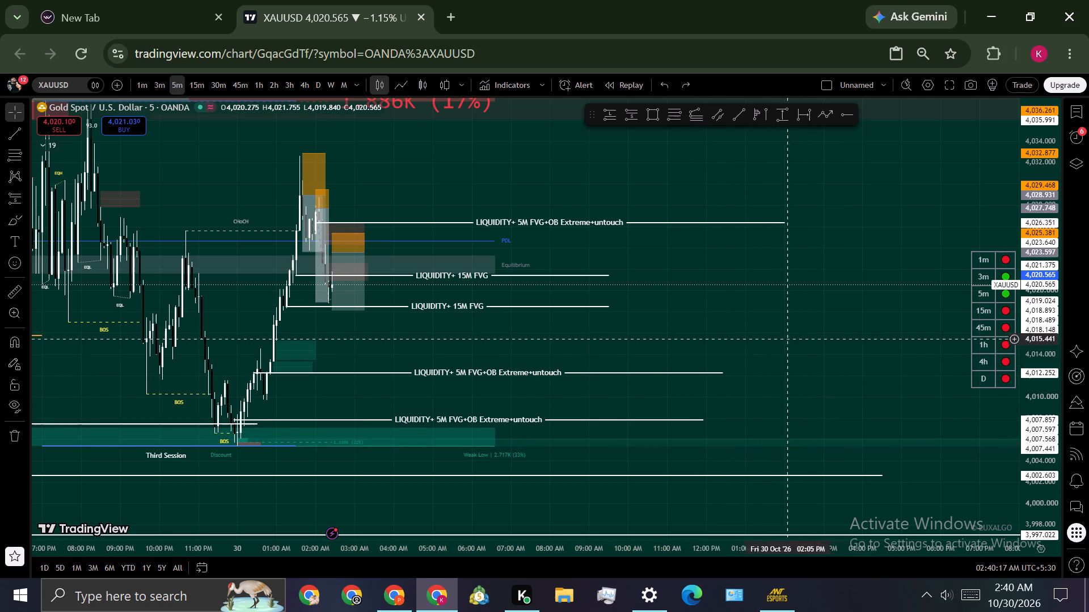
left_click(765, 338, "ctrl")
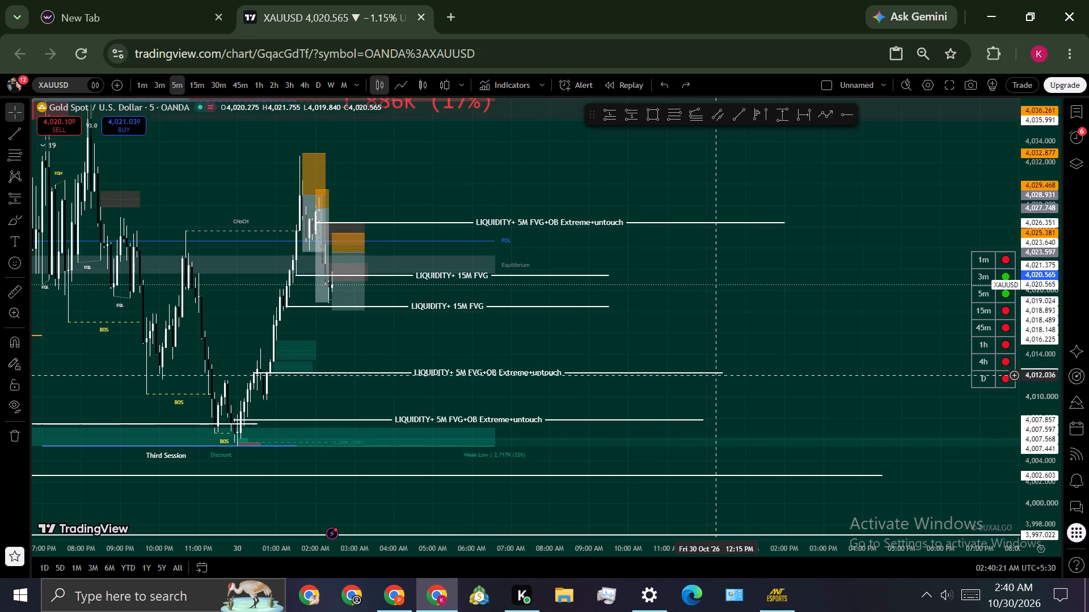
left_click_drag(710, 373, 860, 339, "ctrl")
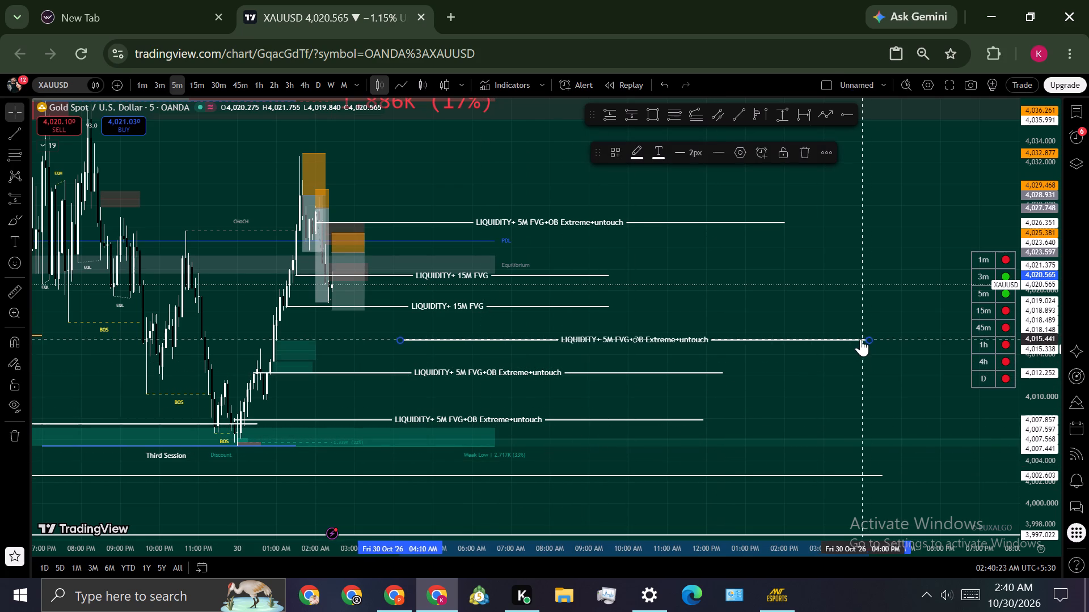
Nudge the copied 5M liquidity line to about 4,015.23, starting near 4:05 AM, and delete it from the chart.
left_click_drag(860, 339, 859, 340, "ctrl")
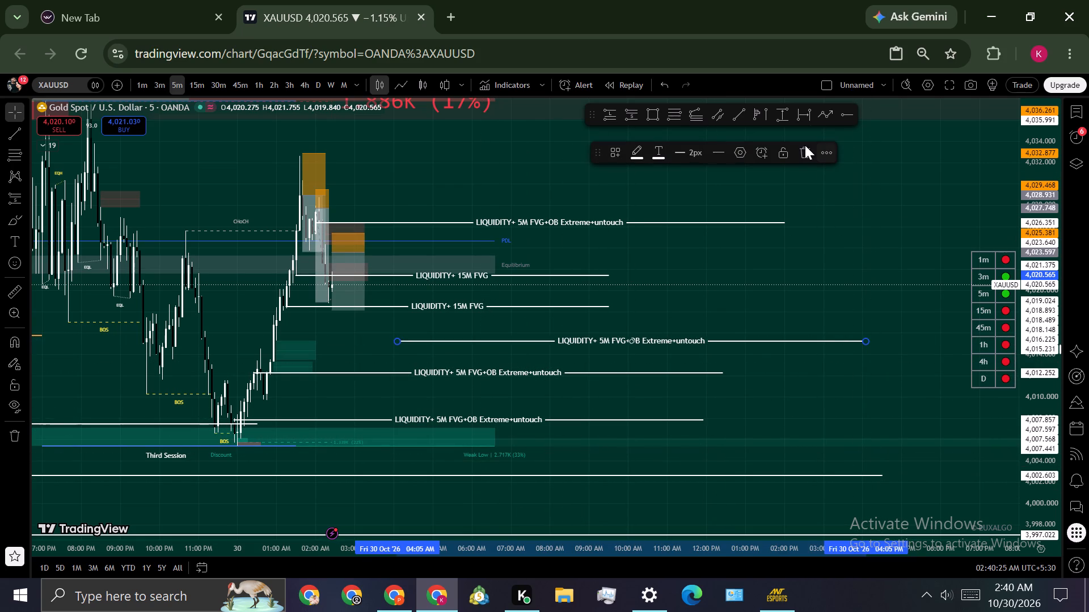
left_click(805, 145)
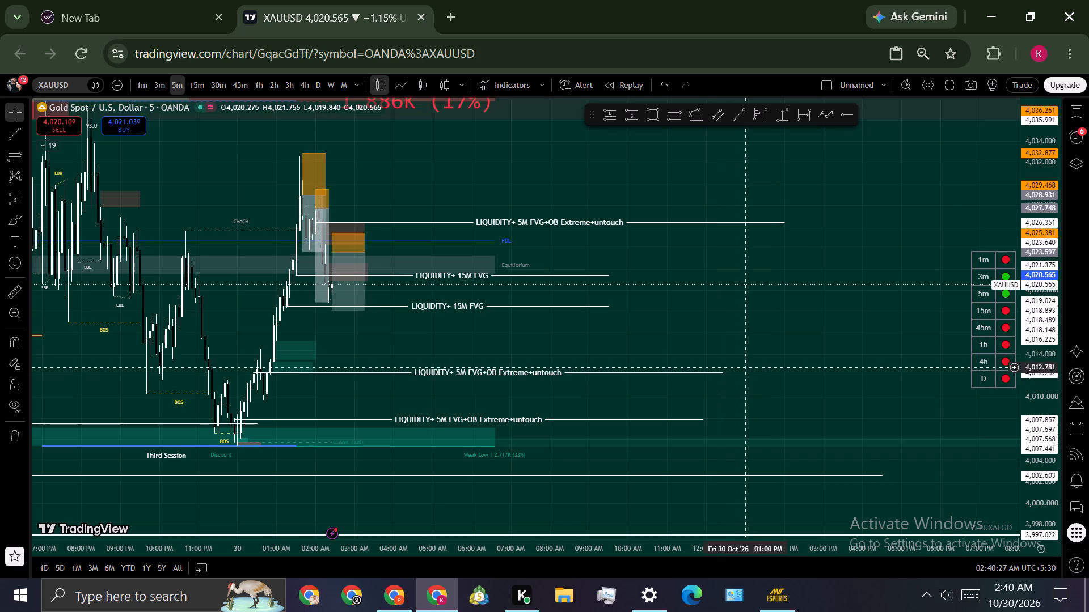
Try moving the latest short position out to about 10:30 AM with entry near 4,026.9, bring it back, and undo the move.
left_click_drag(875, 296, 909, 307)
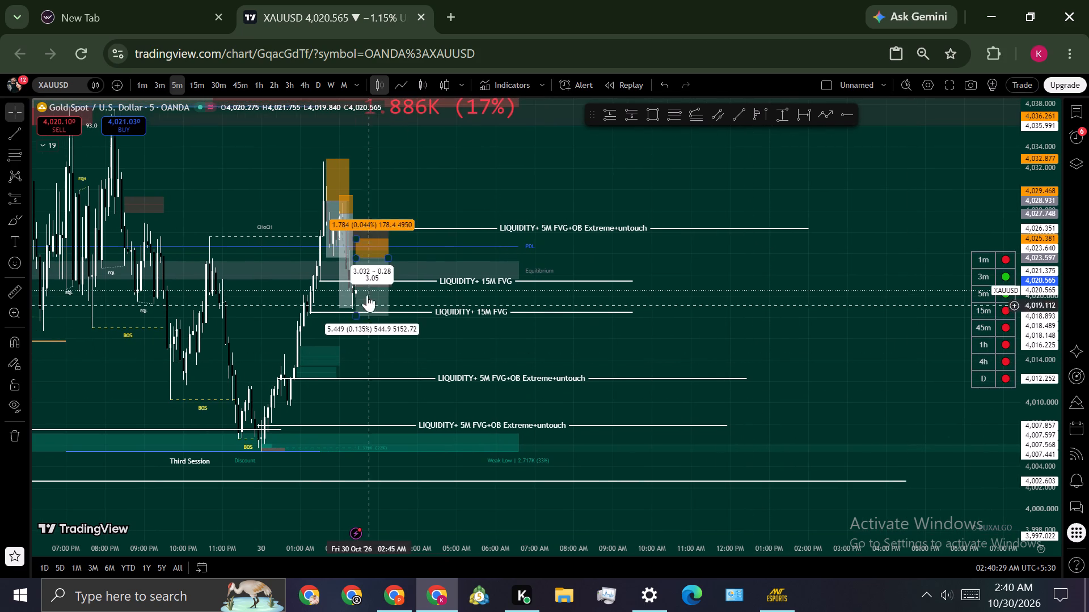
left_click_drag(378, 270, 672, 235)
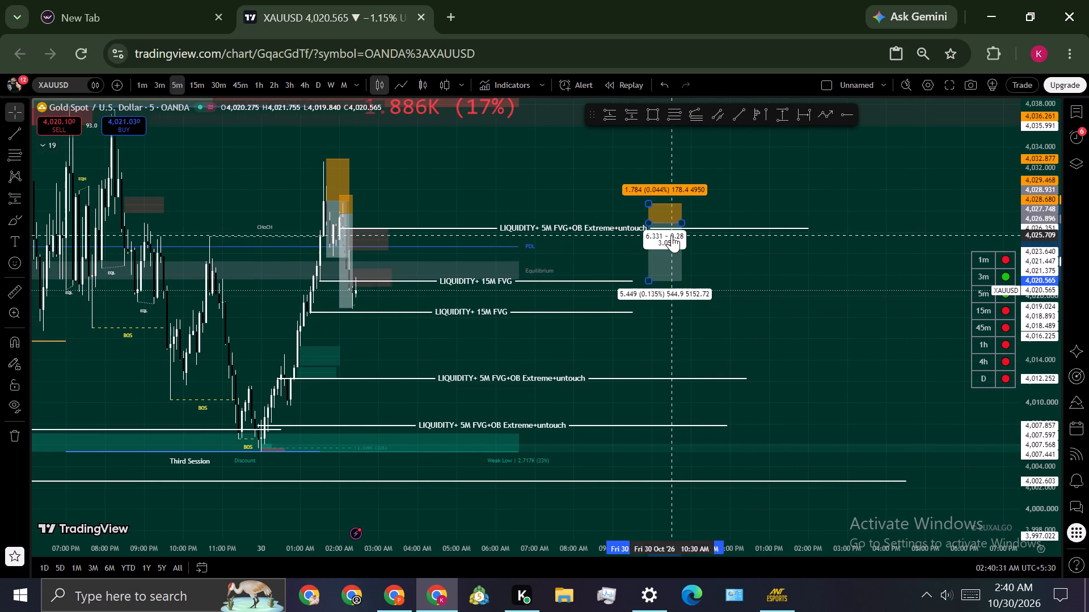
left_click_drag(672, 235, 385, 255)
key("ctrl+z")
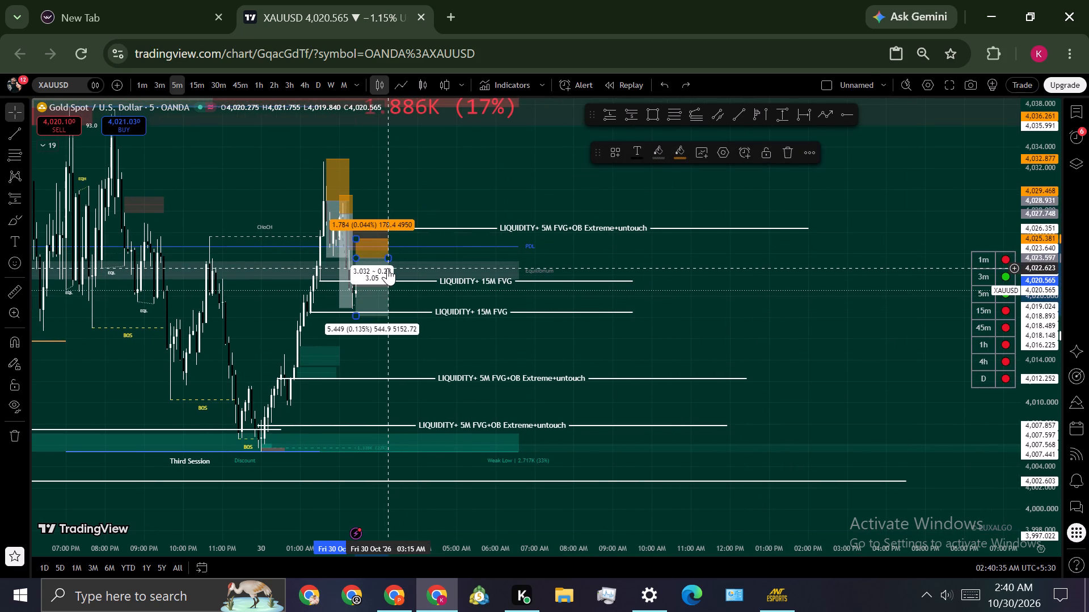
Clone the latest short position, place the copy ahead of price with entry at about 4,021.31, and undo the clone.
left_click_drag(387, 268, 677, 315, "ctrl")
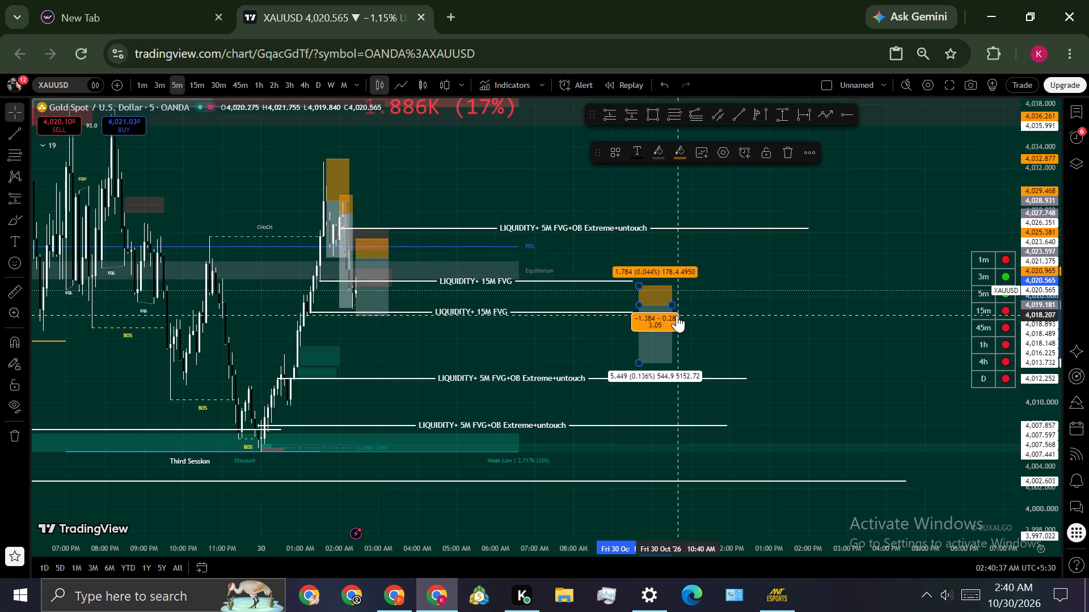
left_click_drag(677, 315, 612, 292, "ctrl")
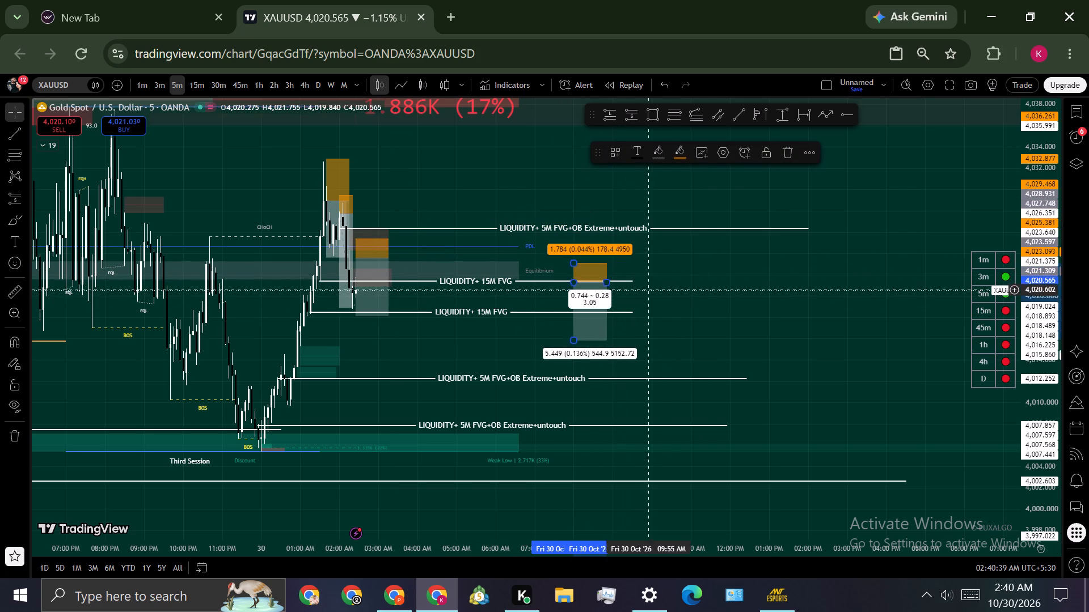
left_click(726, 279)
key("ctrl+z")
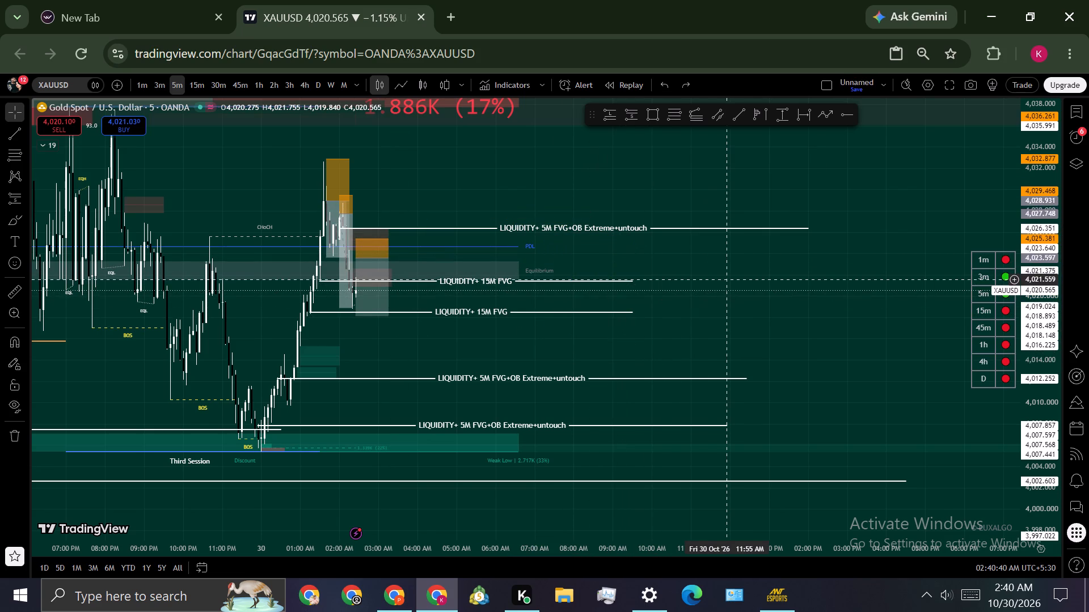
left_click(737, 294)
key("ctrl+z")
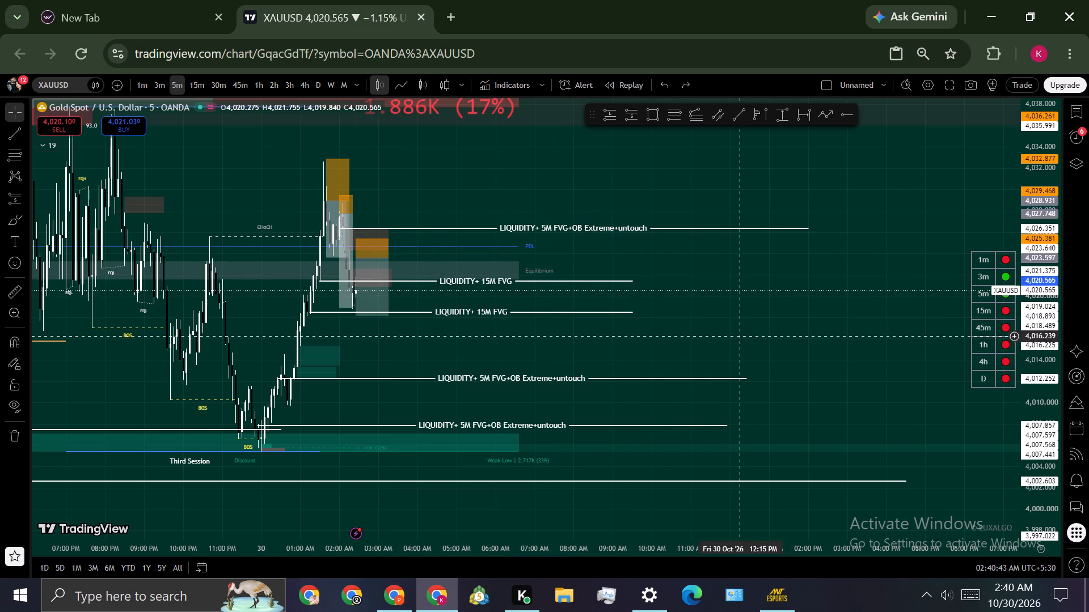
Examine the recent 5-minute XAUUSD price action around the short positions and the surrounding liquidity levels.
left_click_drag(738, 336, 866, 312)
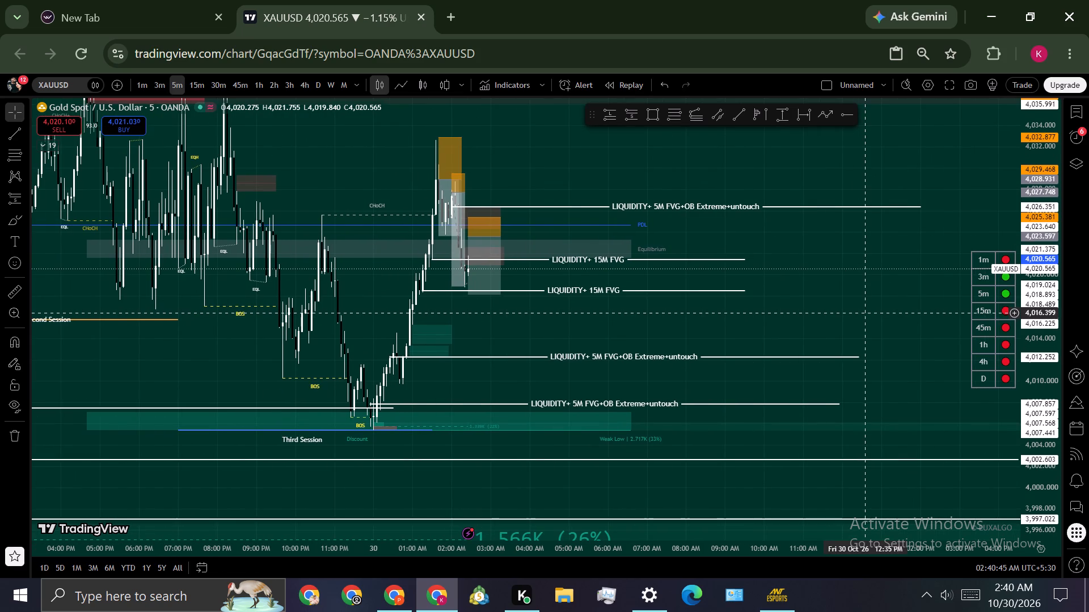
scroll(1029, 302, "down", 2)
scroll(938, 311, "down", 1)
left_click_drag(902, 279, 793, 299)
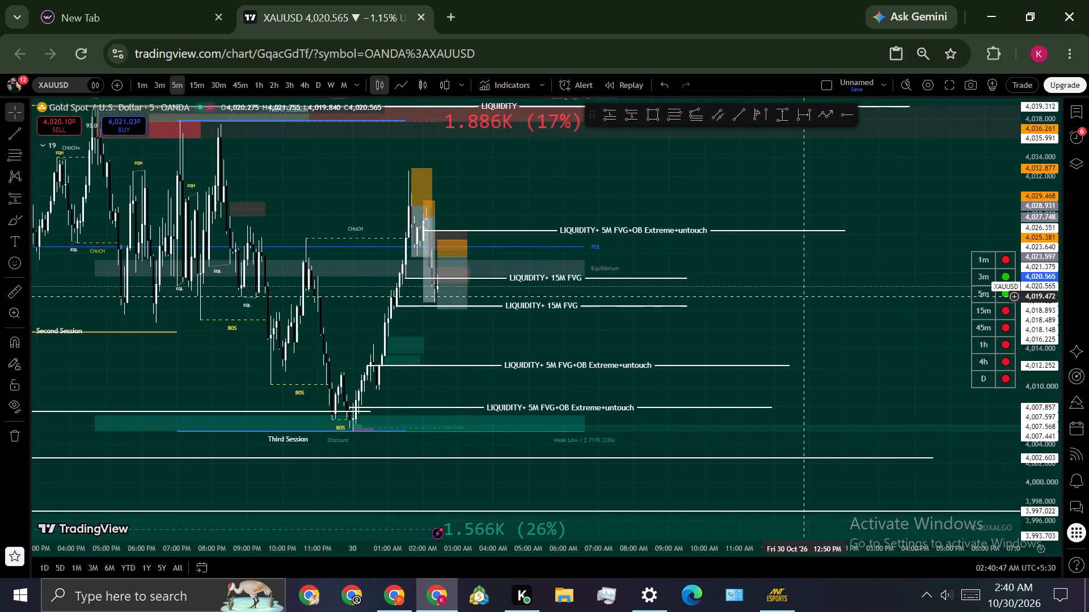
left_click_drag(793, 299, 776, 308)
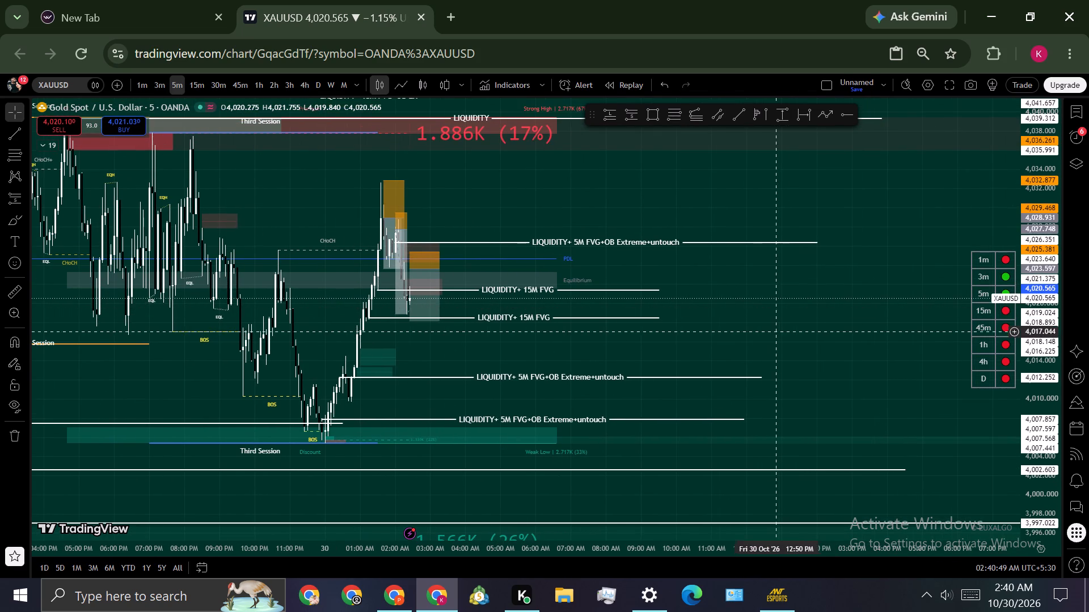
scroll(775, 331, "up", 1)
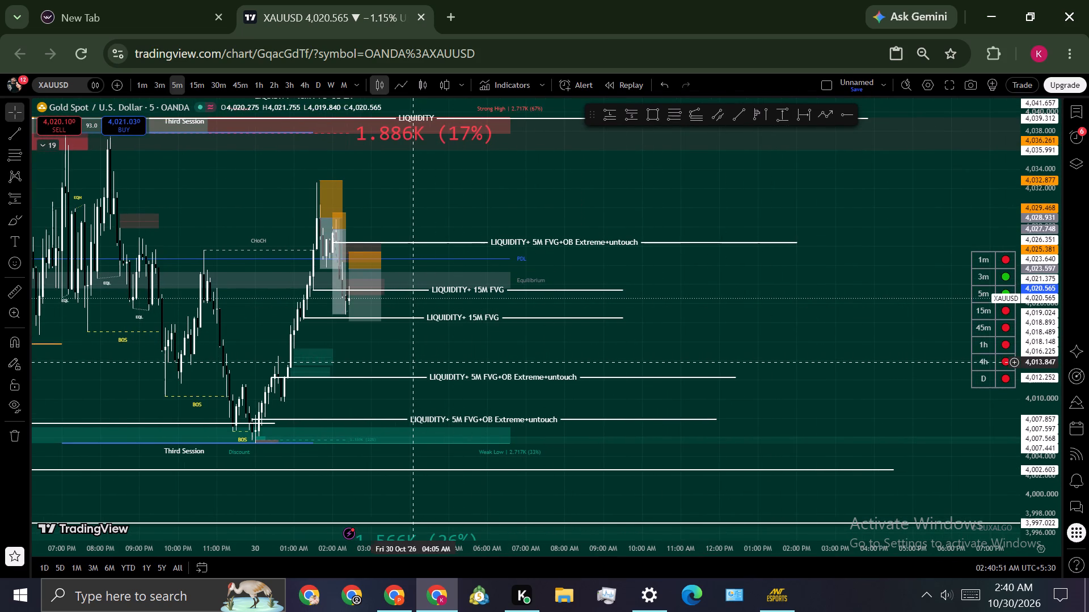
left_click_drag(415, 362, 724, 354)
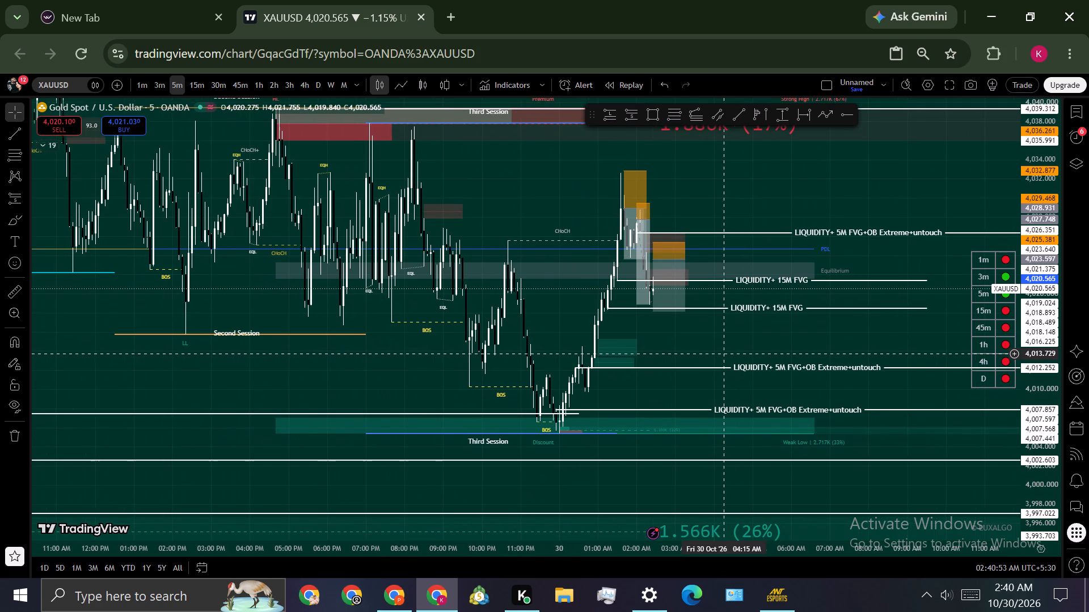
scroll(724, 354, "up", 2)
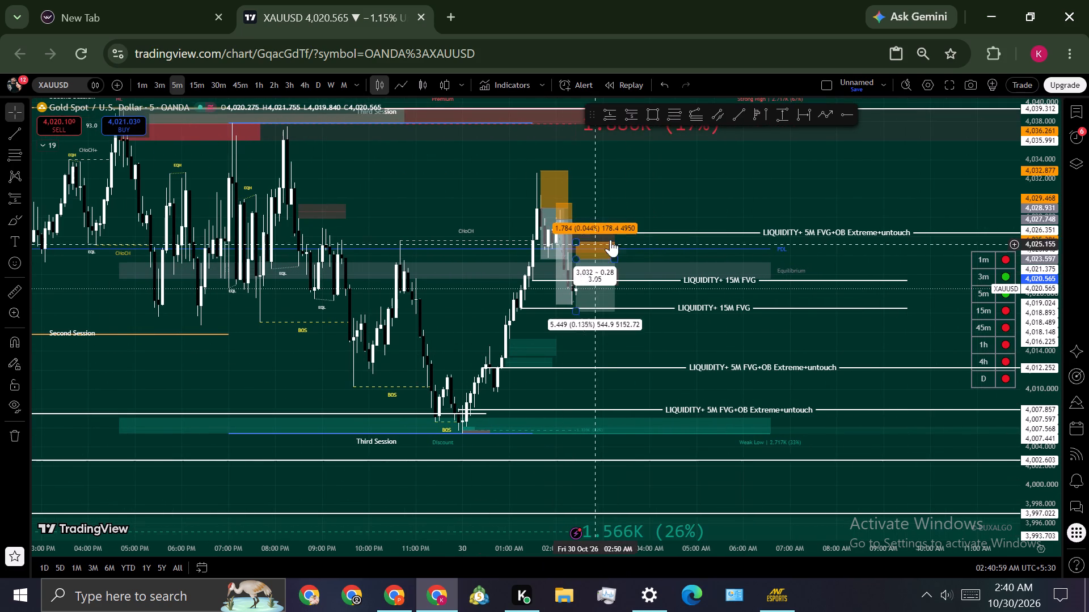
left_click_drag(797, 201, 677, 199)
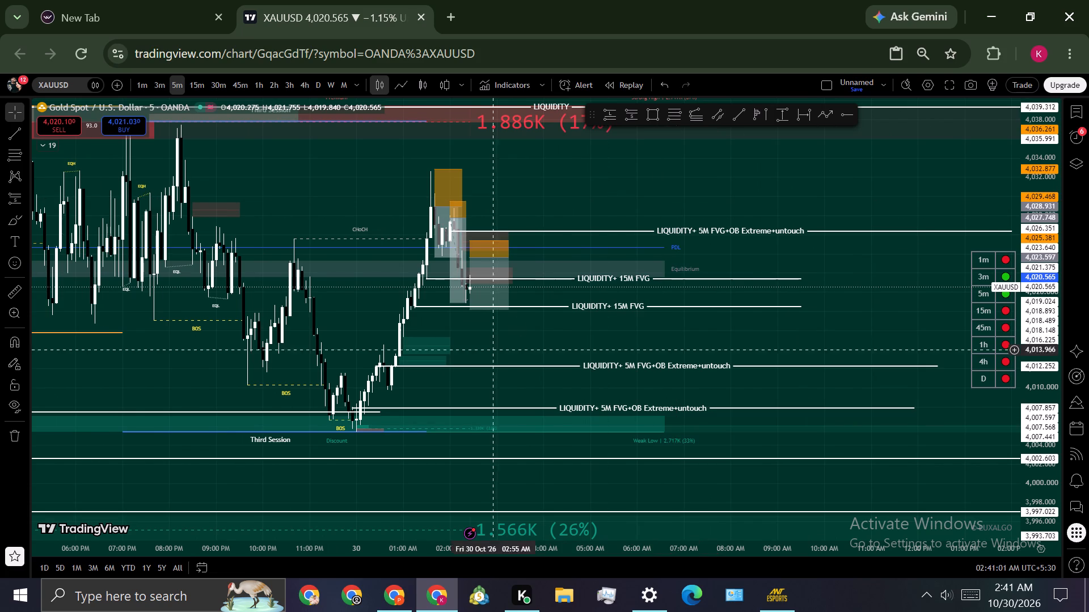
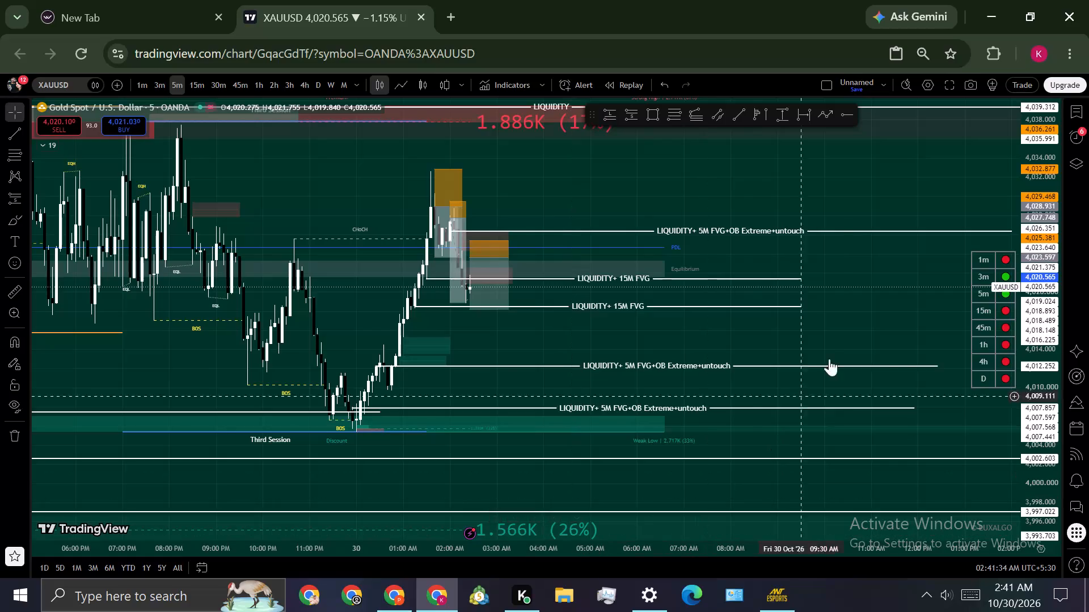
Examine the earlier 5-minute XAUUSD price action, going back through 29 October to the swing high and decline of 28 October.
scroll(847, 325, "down", 6)
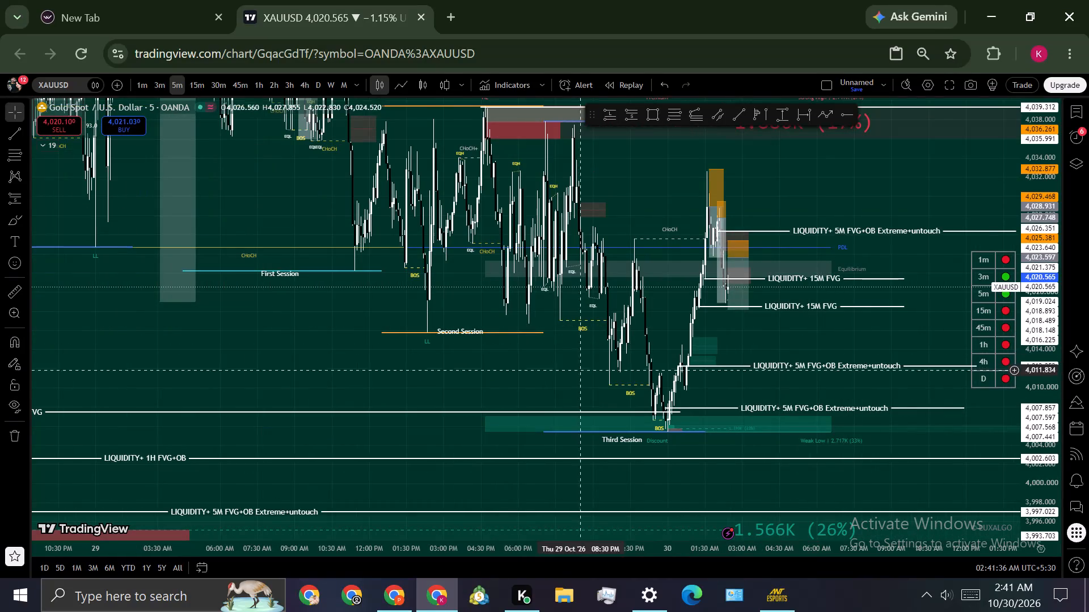
left_click_drag(531, 399, 1088, 485)
scroll(1044, 379, "down", 13)
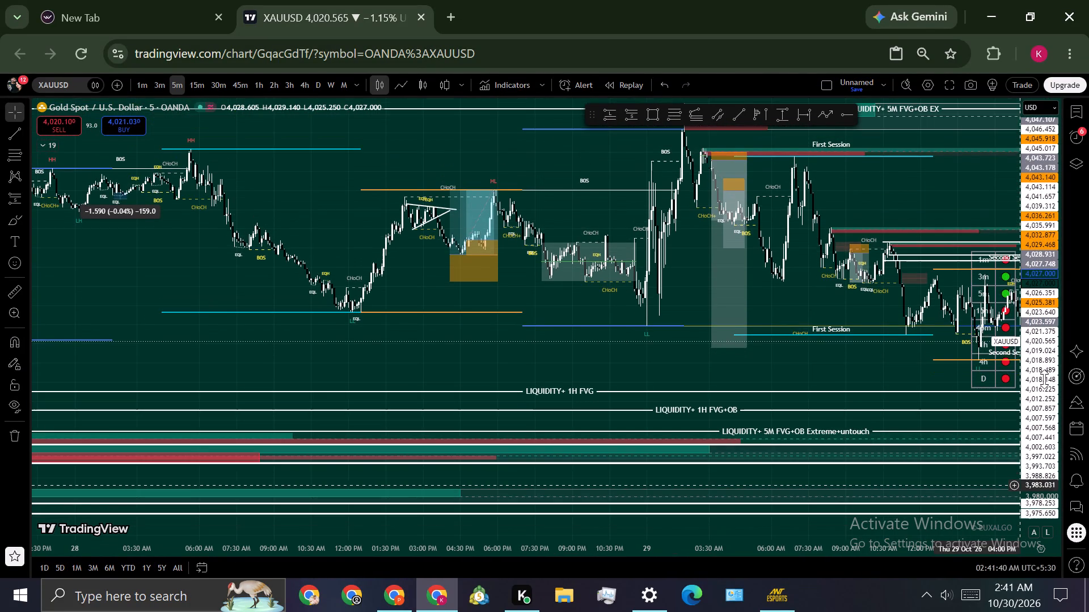
left_click_drag(445, 347, 586, 367)
scroll(1023, 356, "up", 12)
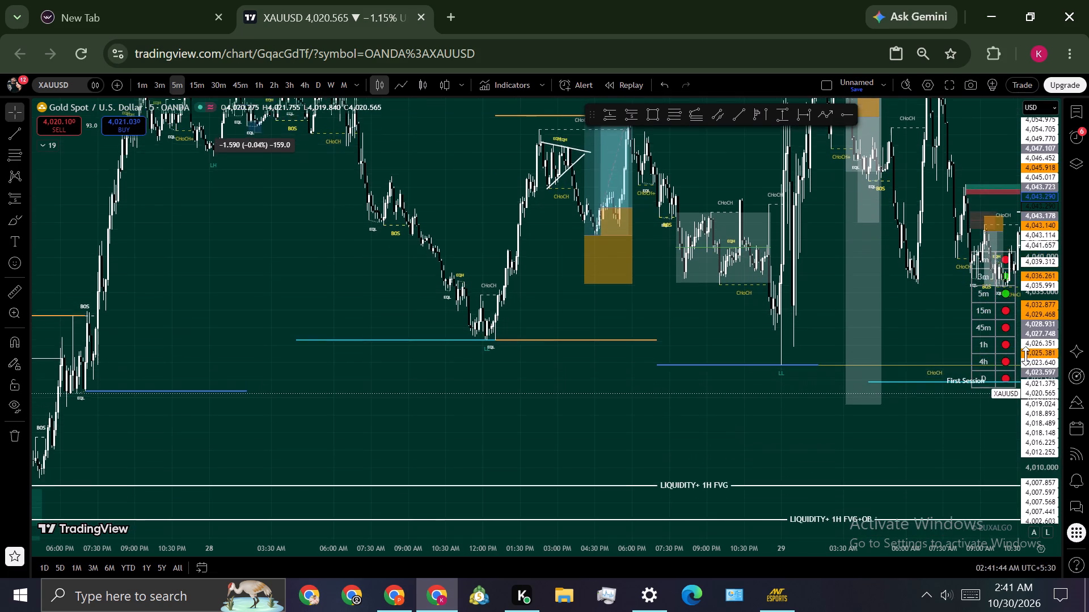
scroll(1025, 356, "up", 2)
scroll(547, 418, "up", 4)
left_click_drag(391, 291, 696, 365)
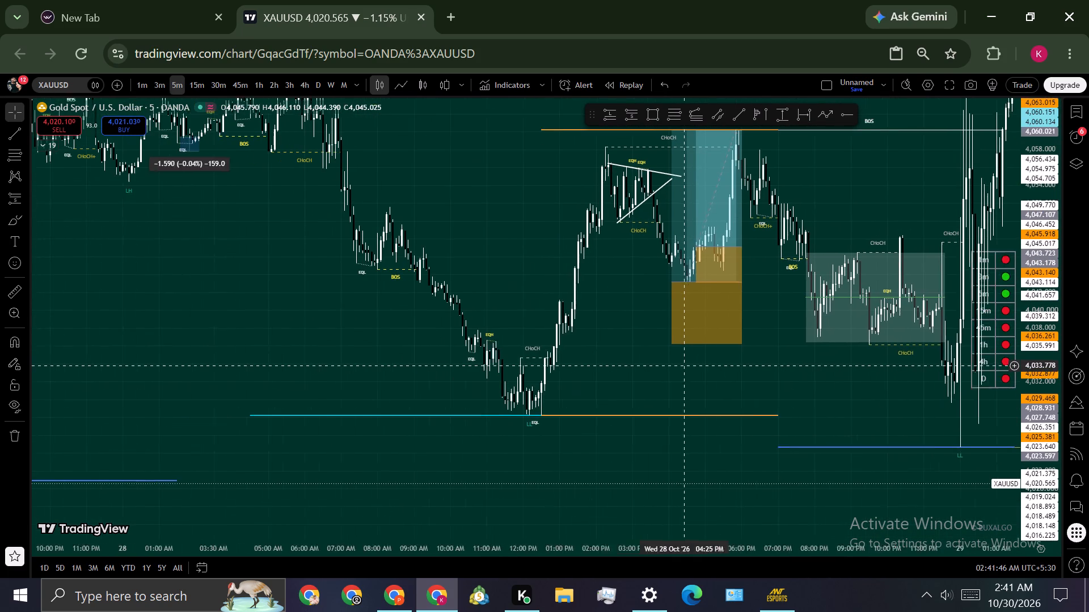
left_click_drag(696, 365, 698, 365)
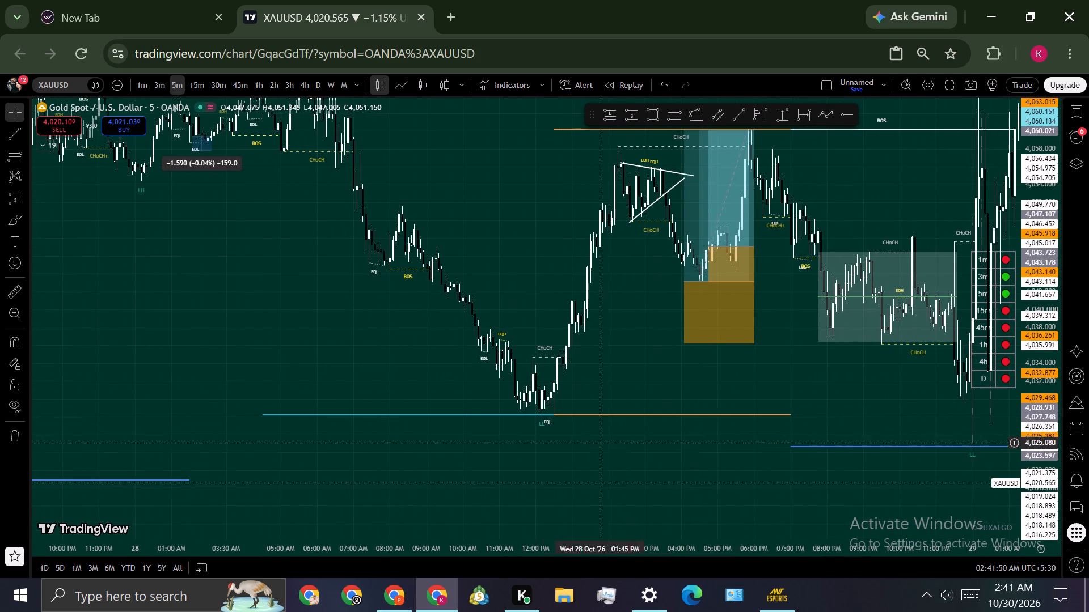
scroll(1023, 337, "down", 5)
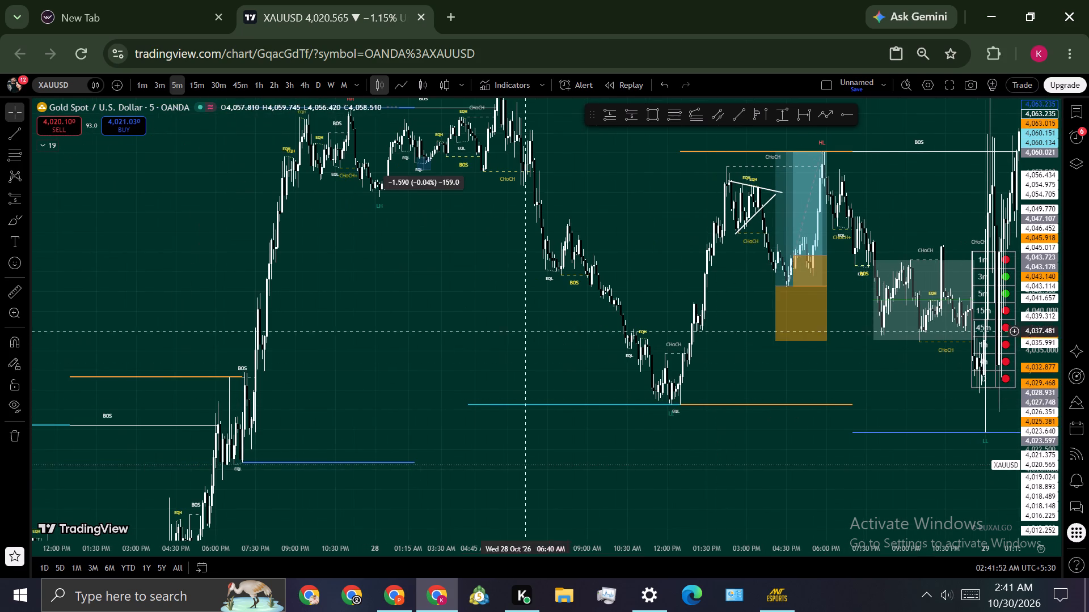
left_click_drag(508, 293, 593, 459)
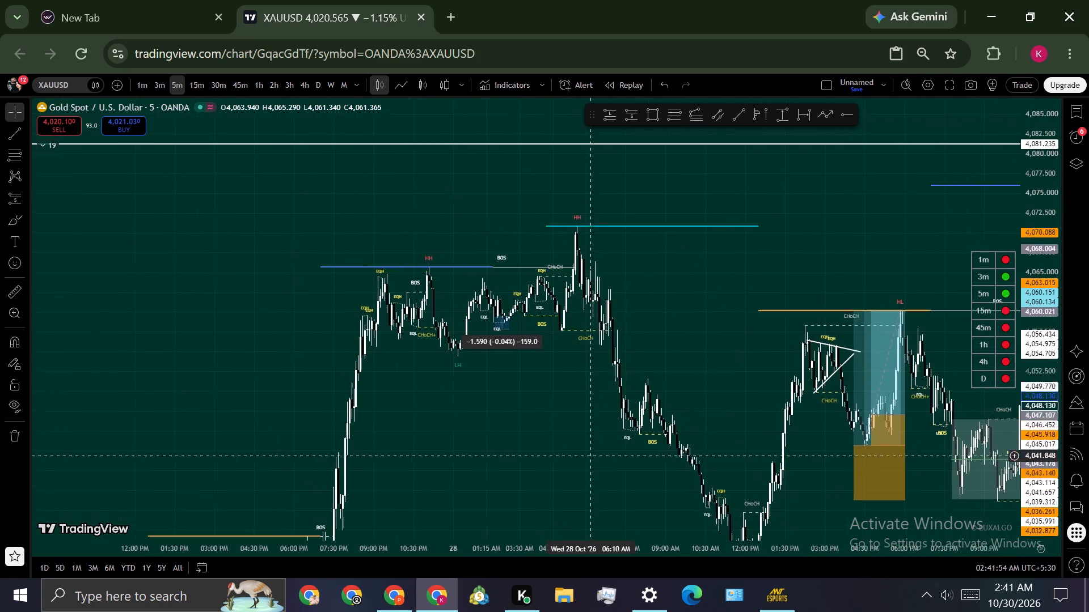
left_click_drag(593, 459, 694, 484)
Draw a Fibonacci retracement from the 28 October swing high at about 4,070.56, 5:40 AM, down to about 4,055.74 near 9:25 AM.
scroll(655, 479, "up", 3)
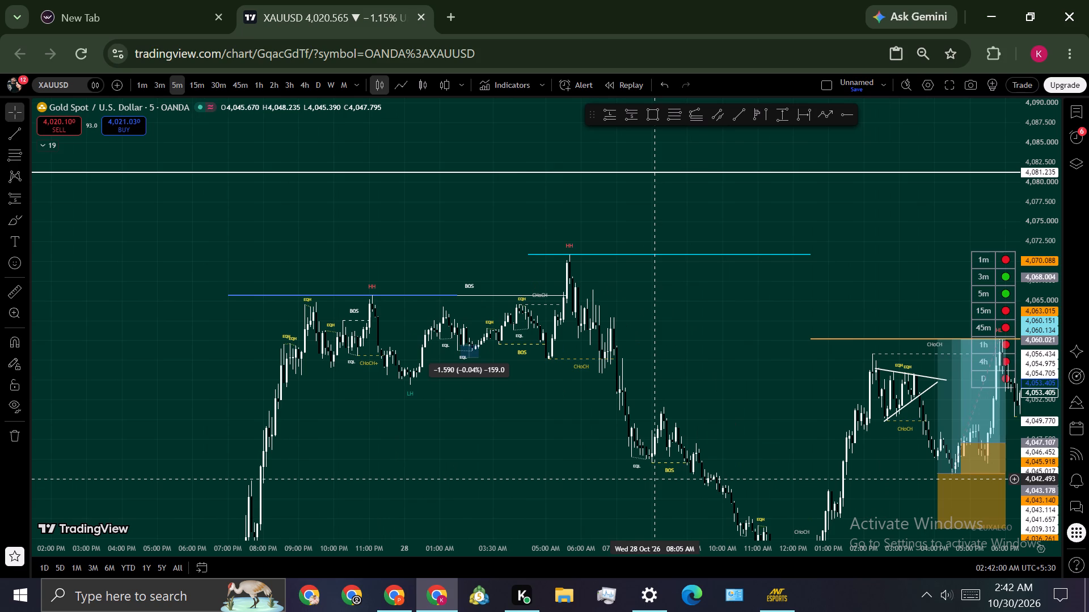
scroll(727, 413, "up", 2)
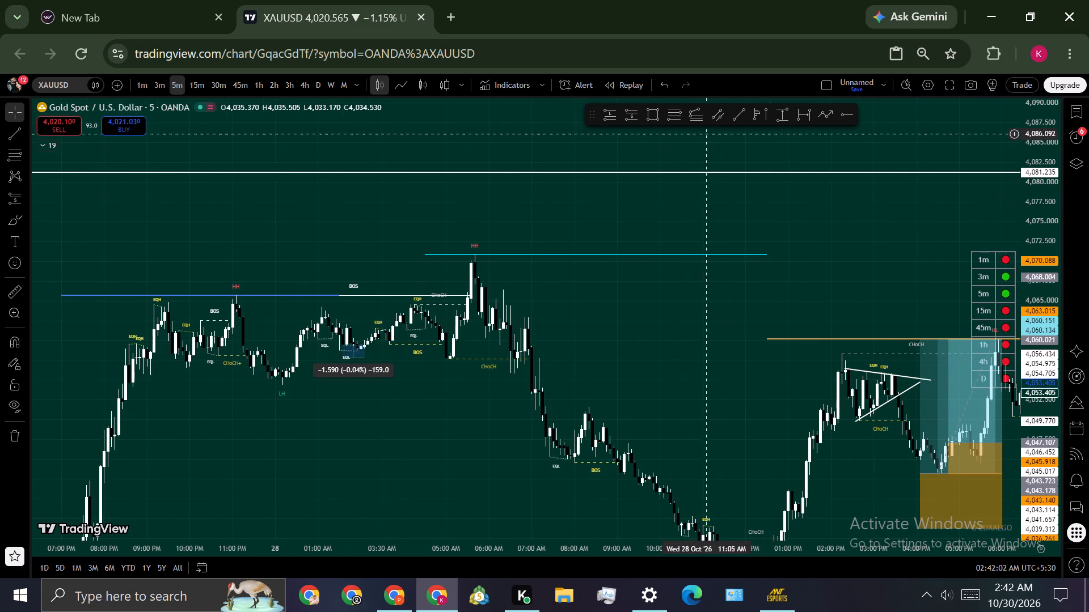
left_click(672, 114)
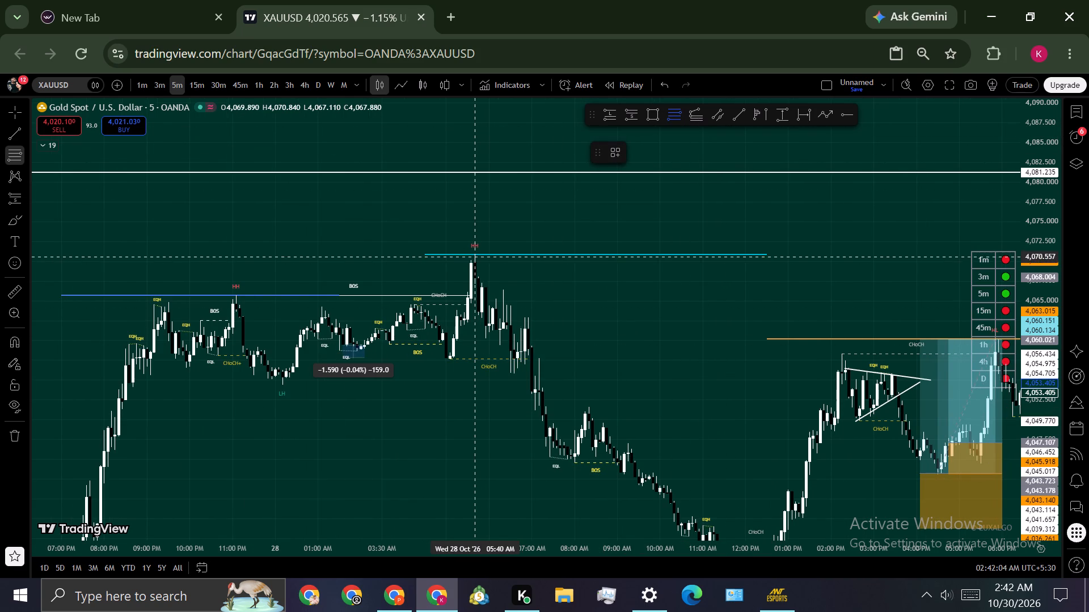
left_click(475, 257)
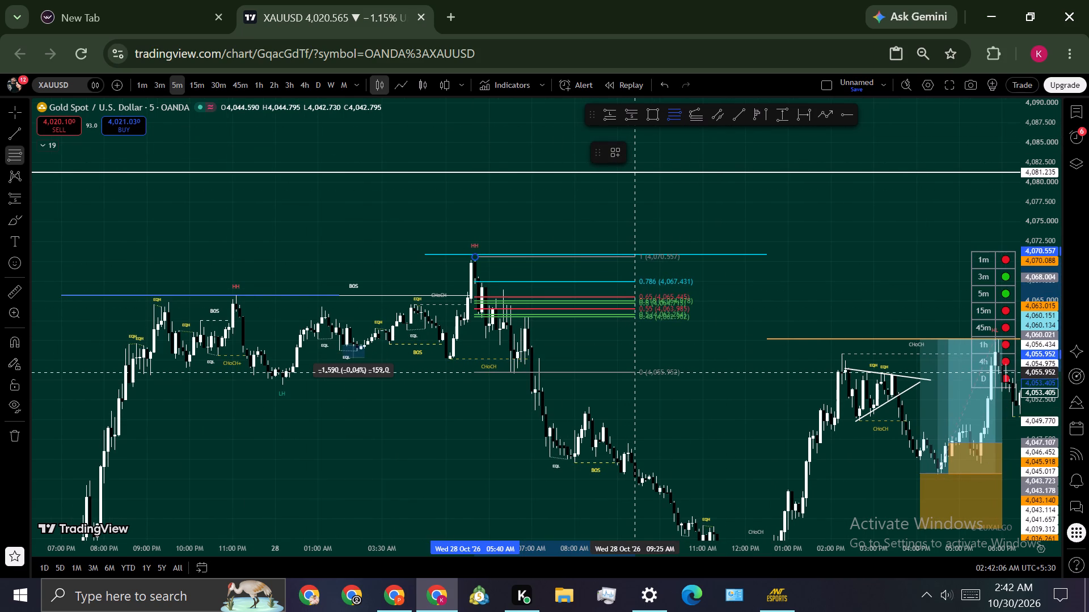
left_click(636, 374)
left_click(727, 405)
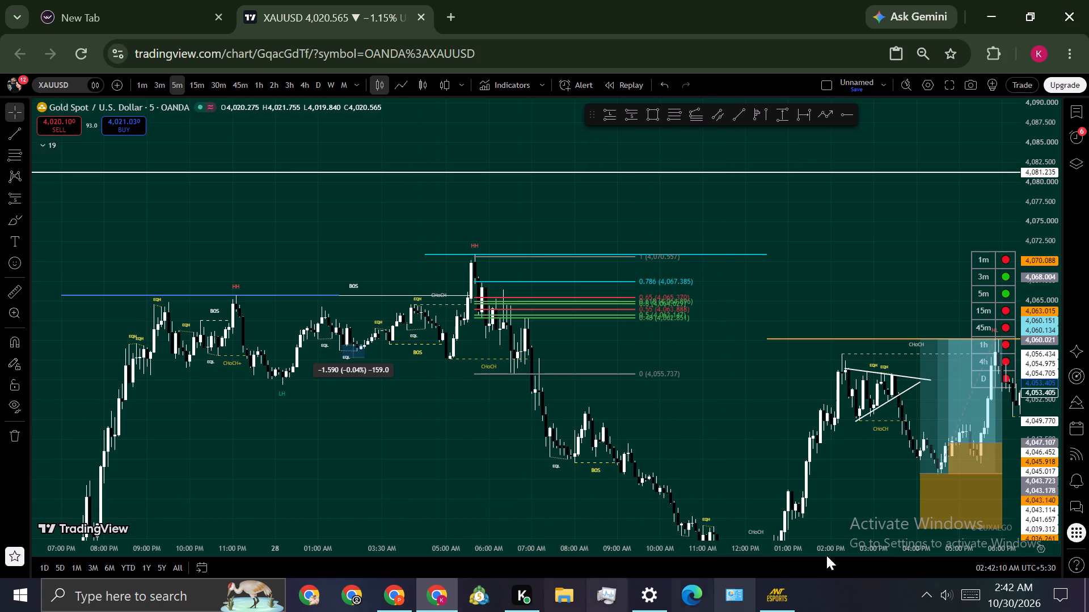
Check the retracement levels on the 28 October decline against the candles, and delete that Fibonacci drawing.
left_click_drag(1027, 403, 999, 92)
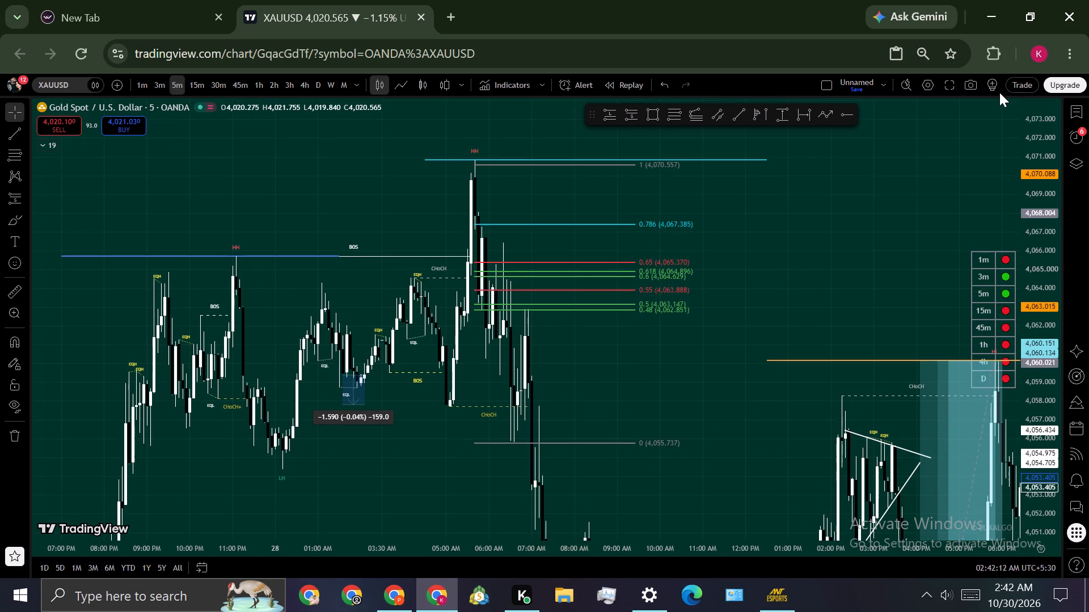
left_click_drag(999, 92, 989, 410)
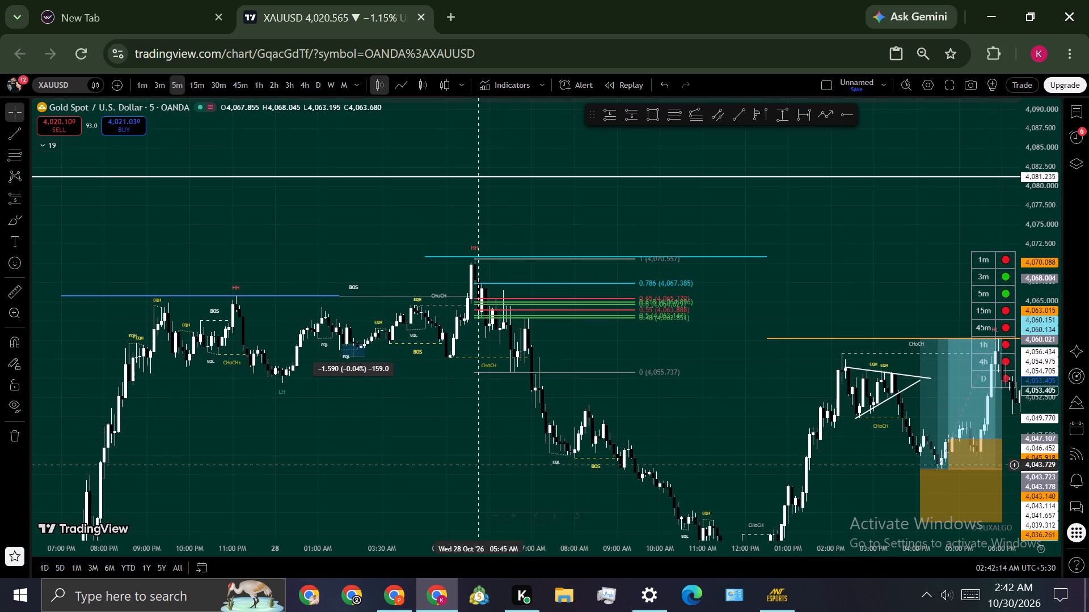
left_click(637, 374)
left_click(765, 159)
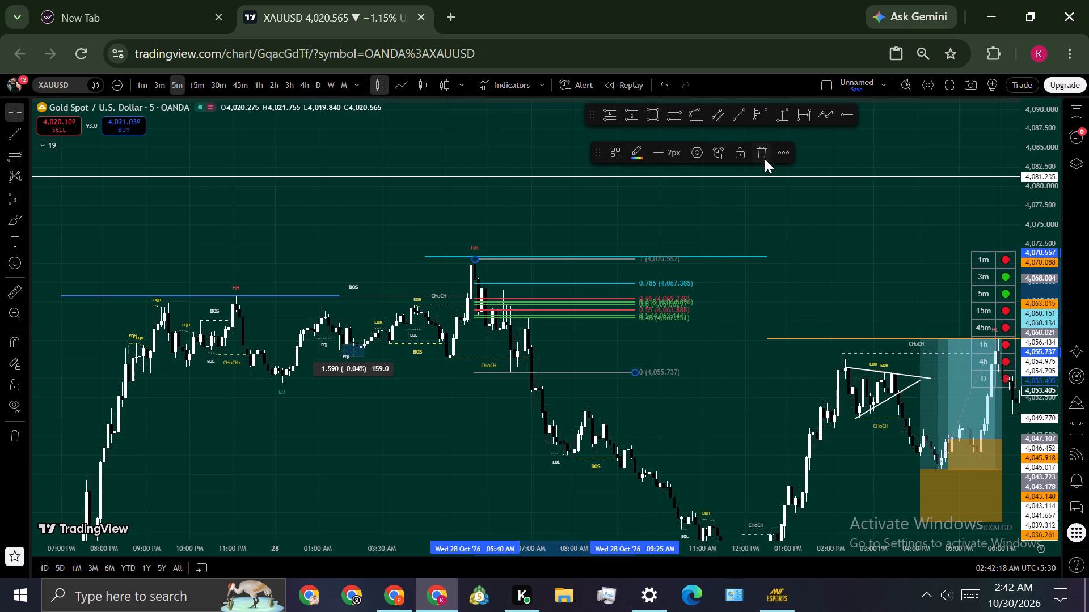
Examine the 27 October 5-minute rally, its base zones and the liquidity levels beneath it.
scroll(1011, 348, "down", 3)
left_click_drag(838, 381, 723, 226)
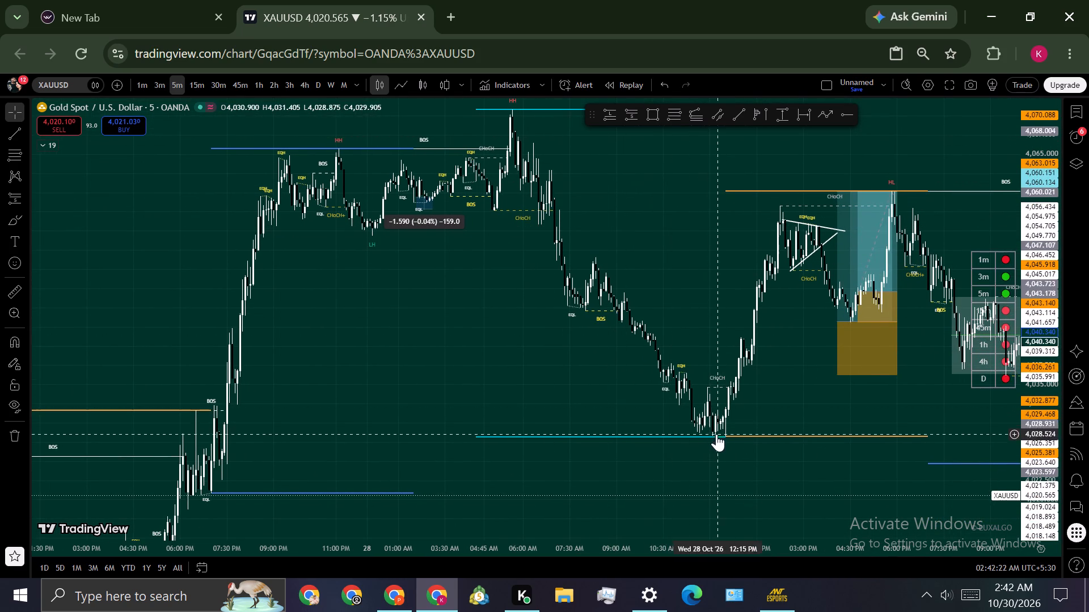
left_click_drag(468, 387, 911, 114)
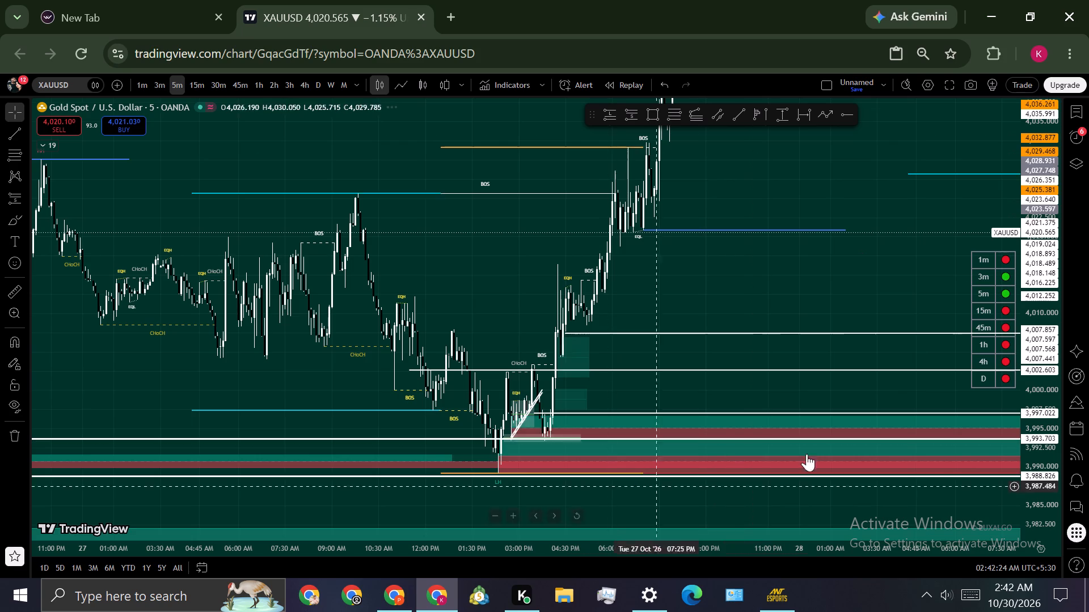
scroll(1050, 343, "up", 4)
scroll(637, 389, "up", 5)
left_click_drag(598, 271, 683, 257)
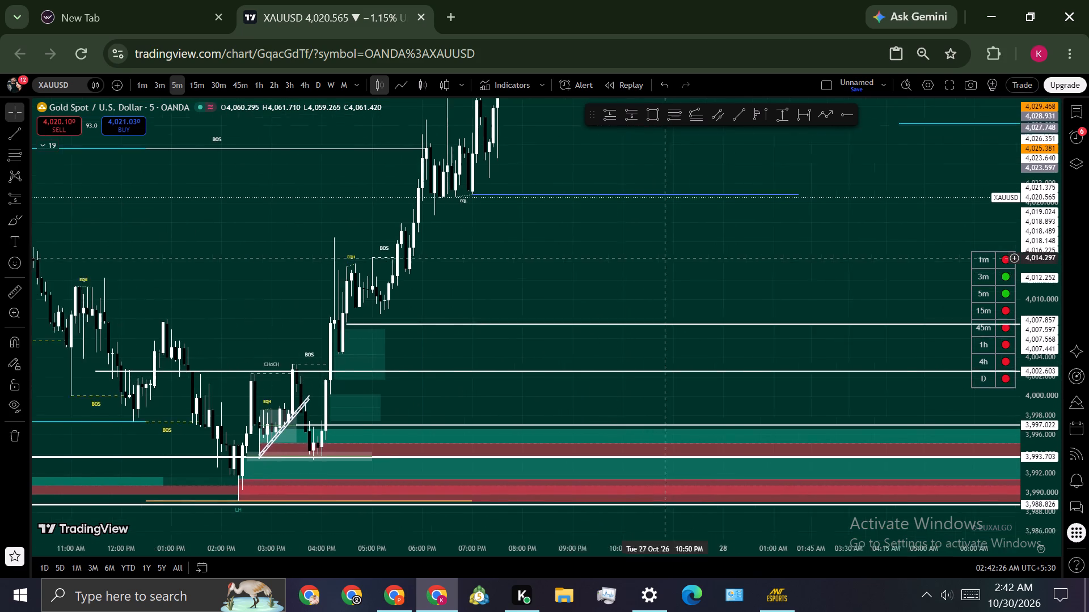
left_click_drag(683, 257, 1017, 177)
scroll(775, 257, "up", 4)
left_click_drag(835, 212, 661, 343)
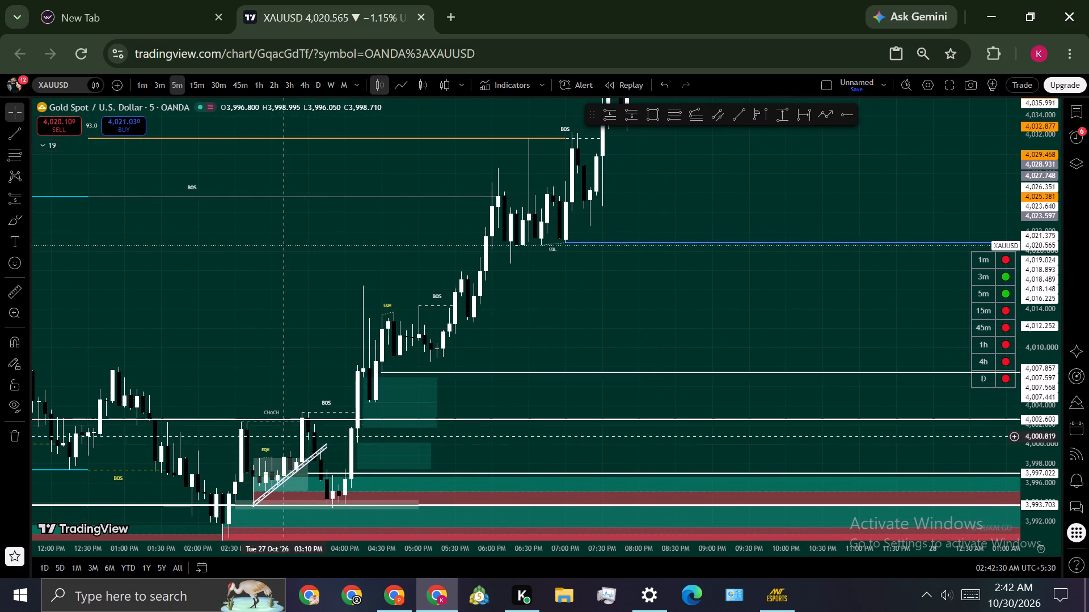
scroll(881, 325, "down", 6)
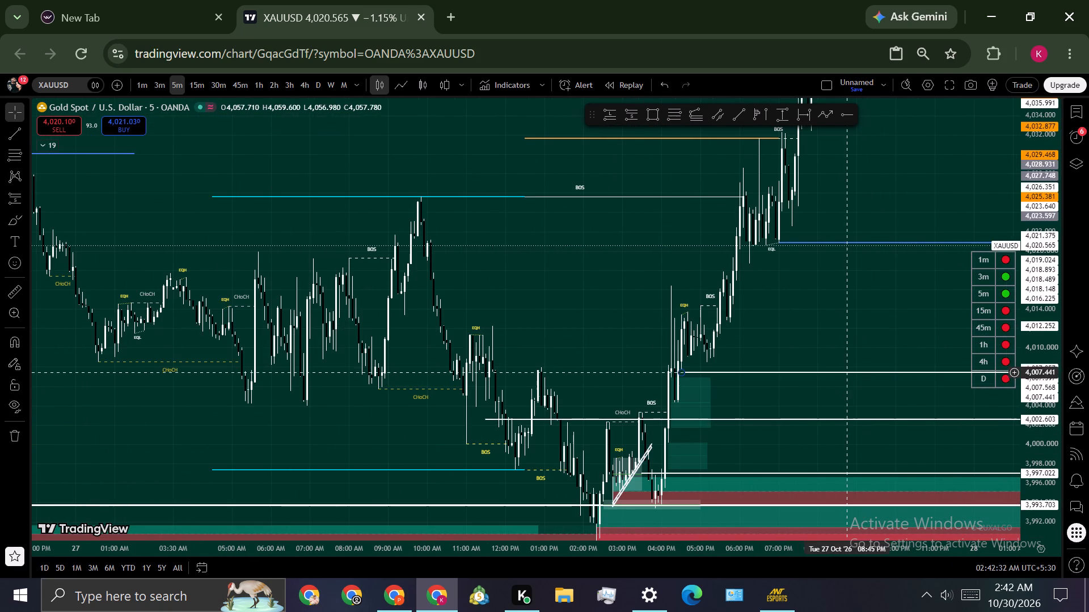
left_click_drag(839, 393, 683, 358)
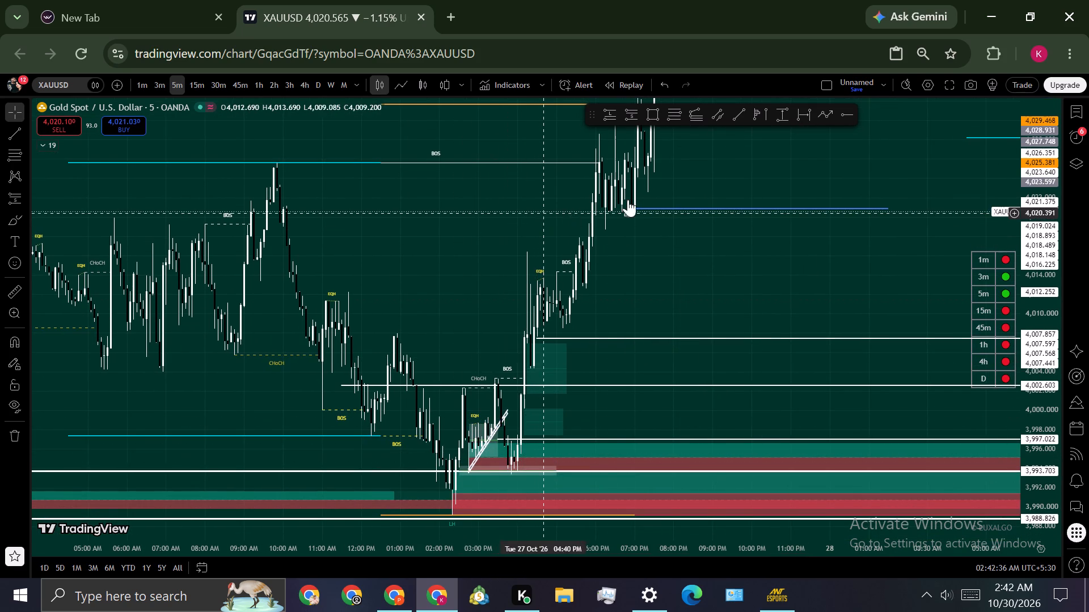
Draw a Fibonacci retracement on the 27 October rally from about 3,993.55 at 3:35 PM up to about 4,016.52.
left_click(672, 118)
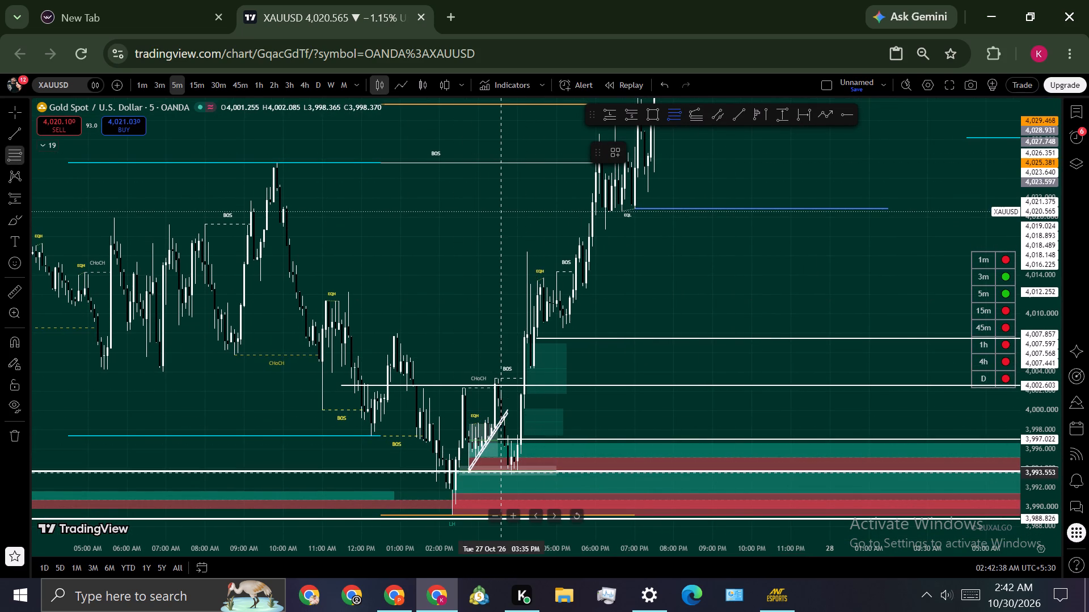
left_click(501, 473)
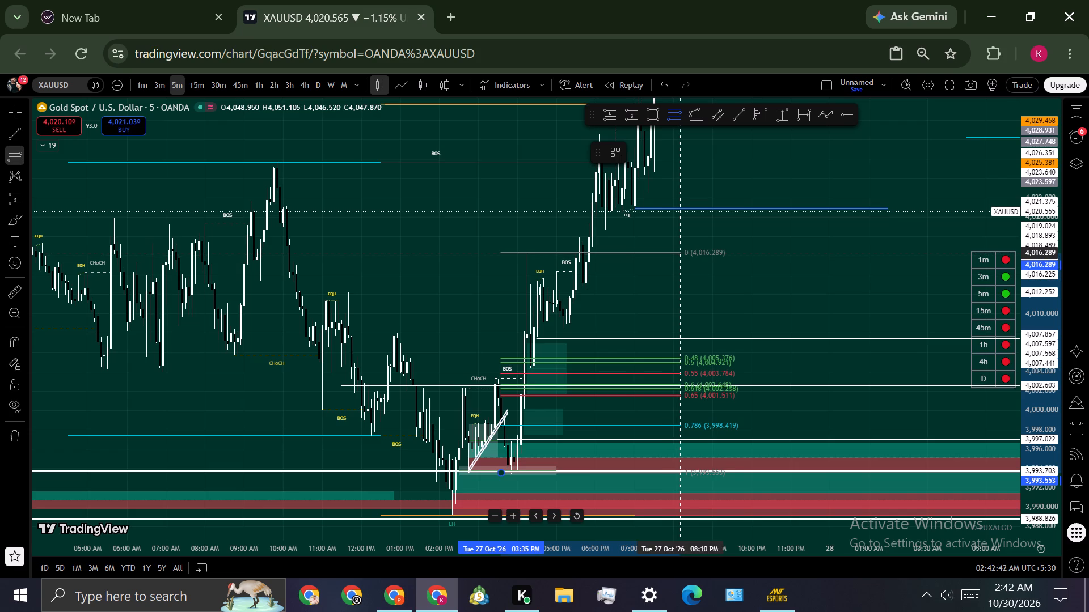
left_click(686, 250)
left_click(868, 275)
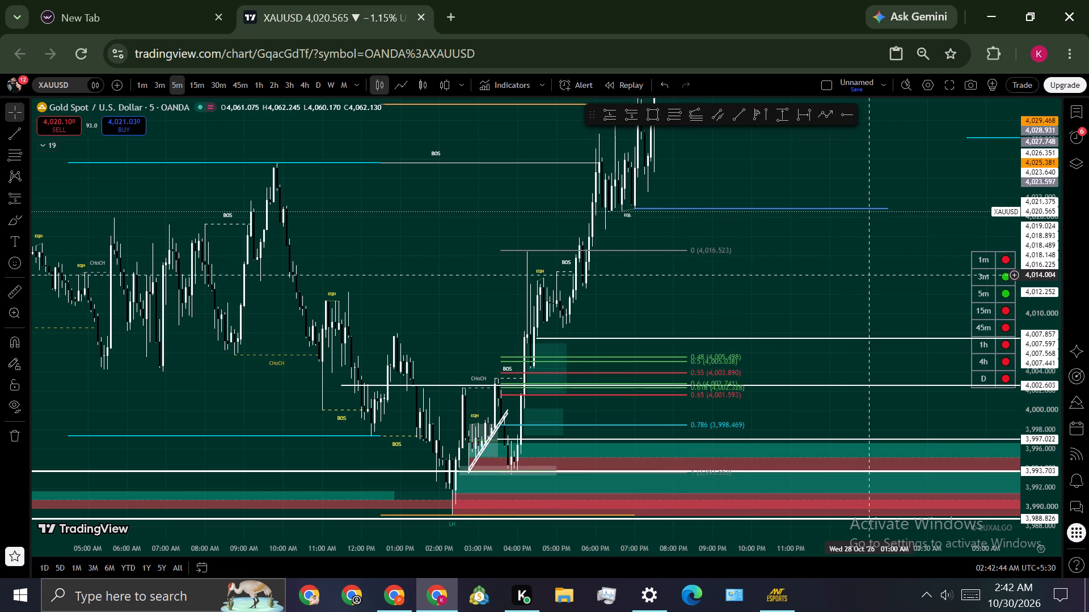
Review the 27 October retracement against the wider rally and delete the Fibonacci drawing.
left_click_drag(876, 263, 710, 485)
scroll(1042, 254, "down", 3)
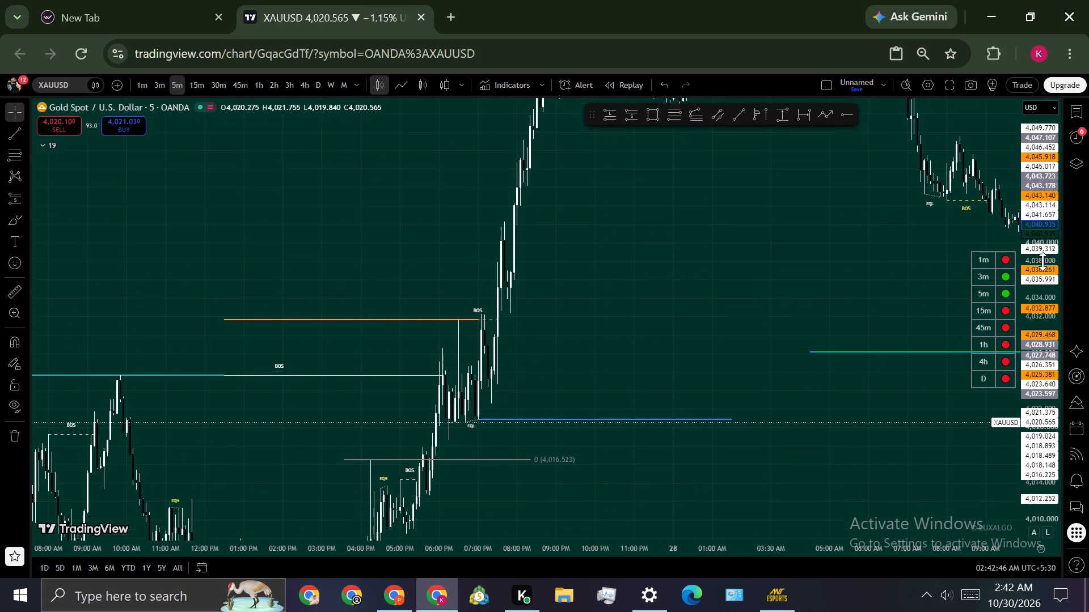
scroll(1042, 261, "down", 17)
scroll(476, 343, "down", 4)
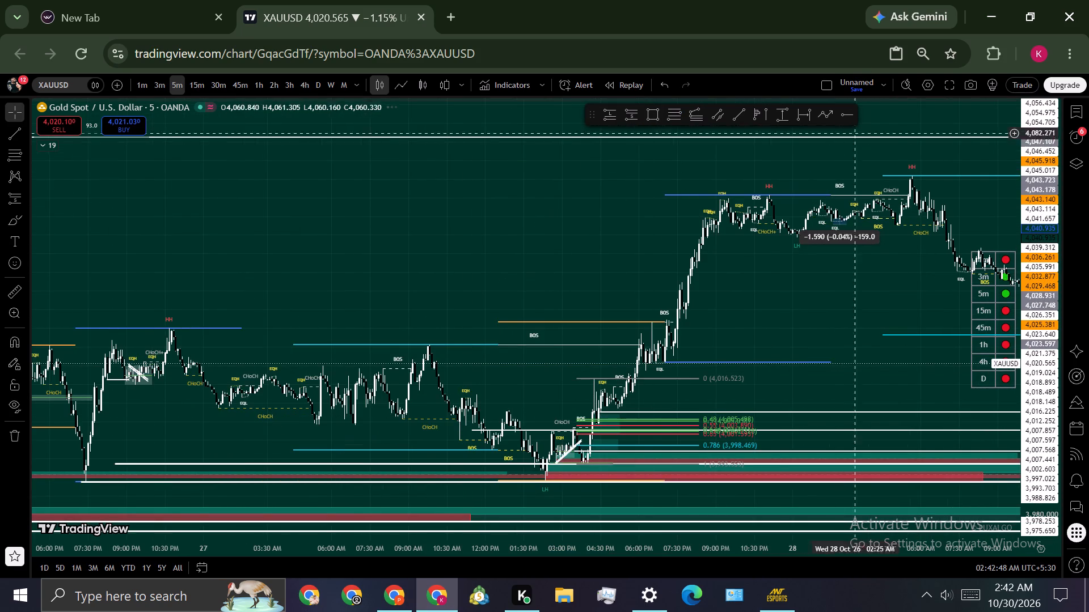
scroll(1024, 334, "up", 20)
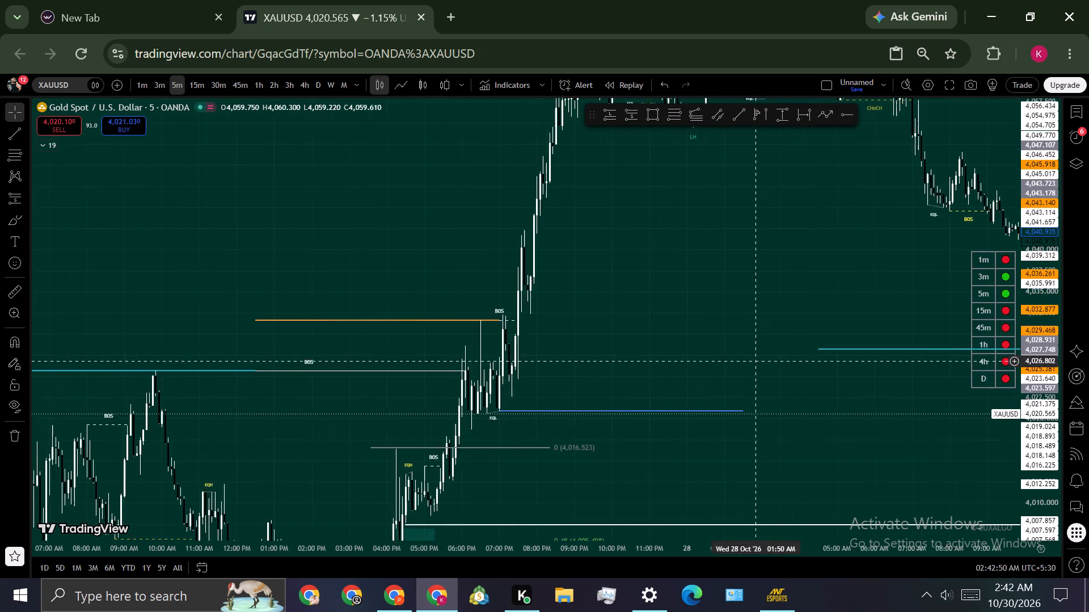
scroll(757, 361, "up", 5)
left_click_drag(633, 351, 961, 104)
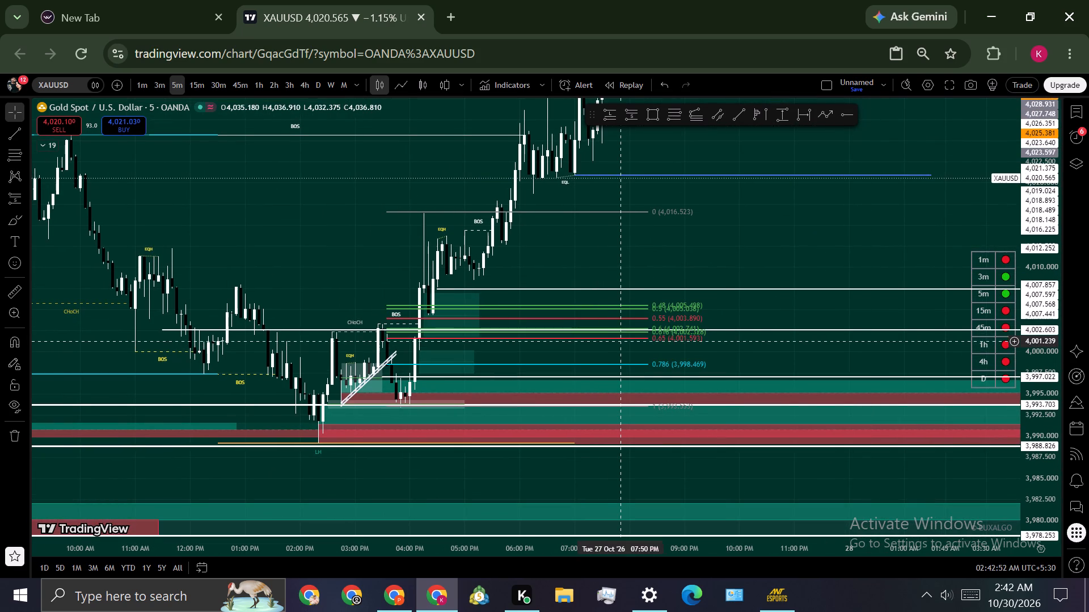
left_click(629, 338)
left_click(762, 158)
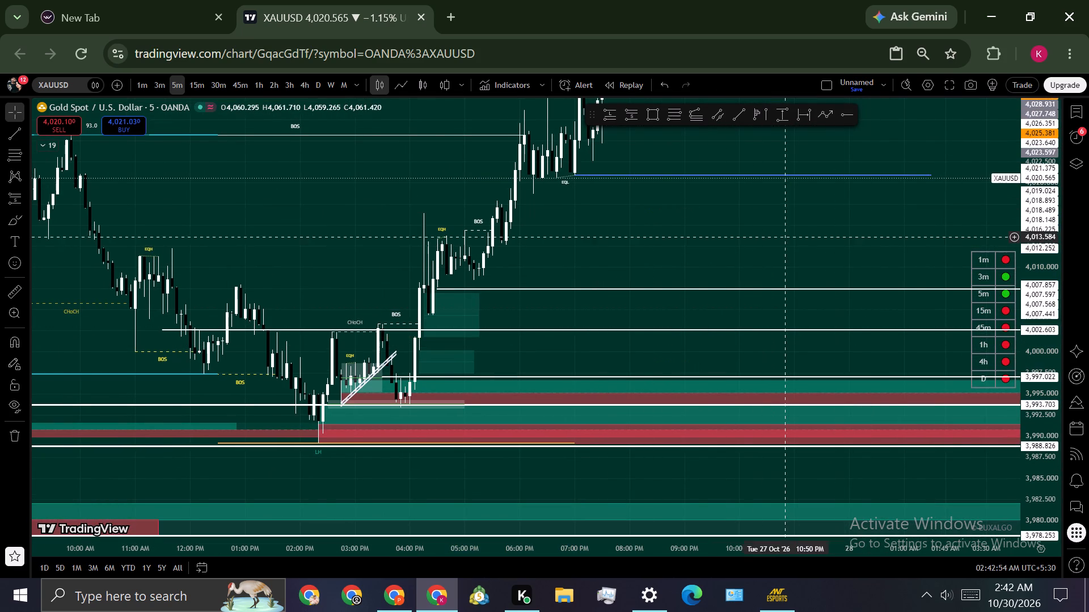
Switch the XAUUSD chart to the 3-minute timeframe.
scroll(783, 232, "down", 2)
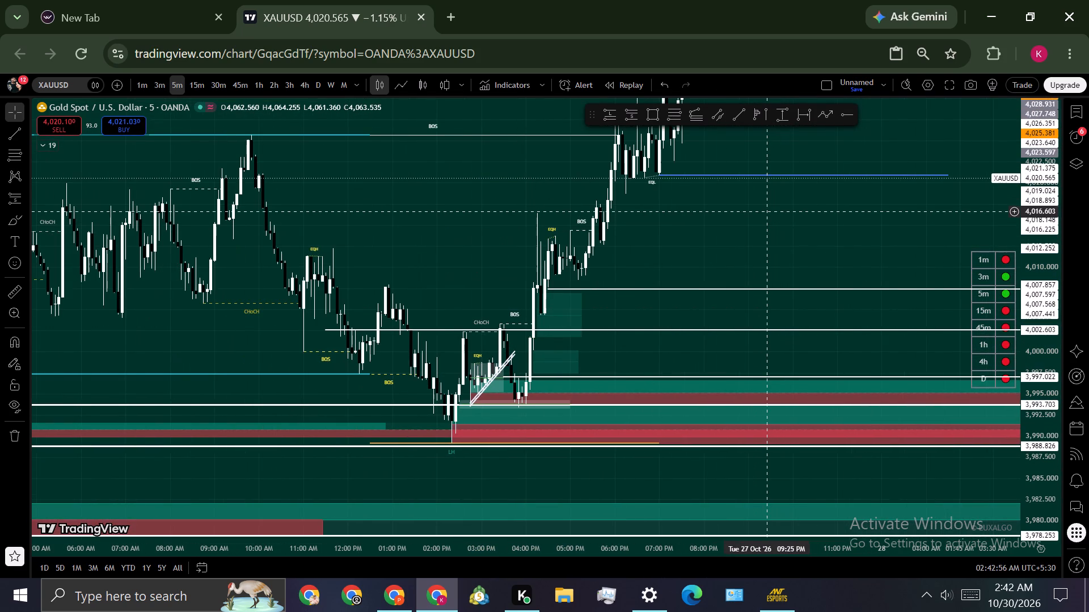
left_click_drag(756, 207, 758, 231)
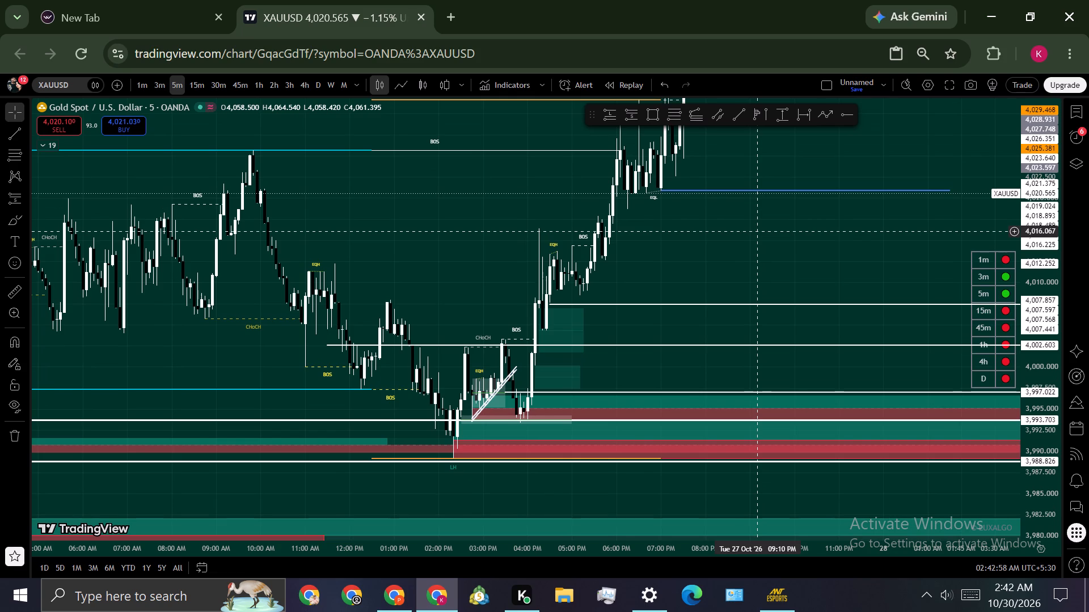
left_click_drag(757, 226, 815, 282)
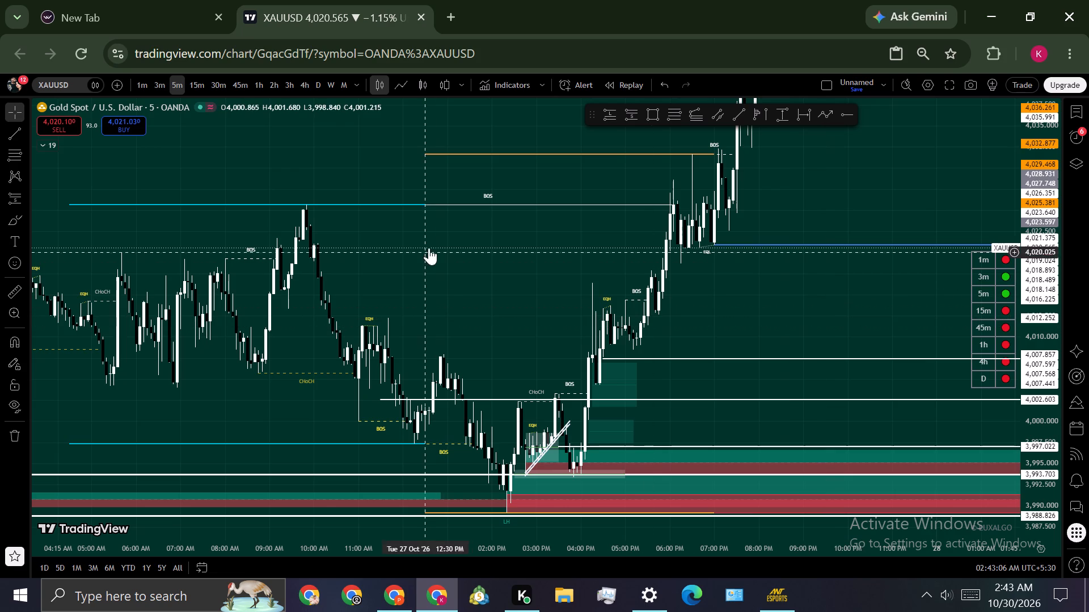
left_click_drag(429, 248, 582, 269)
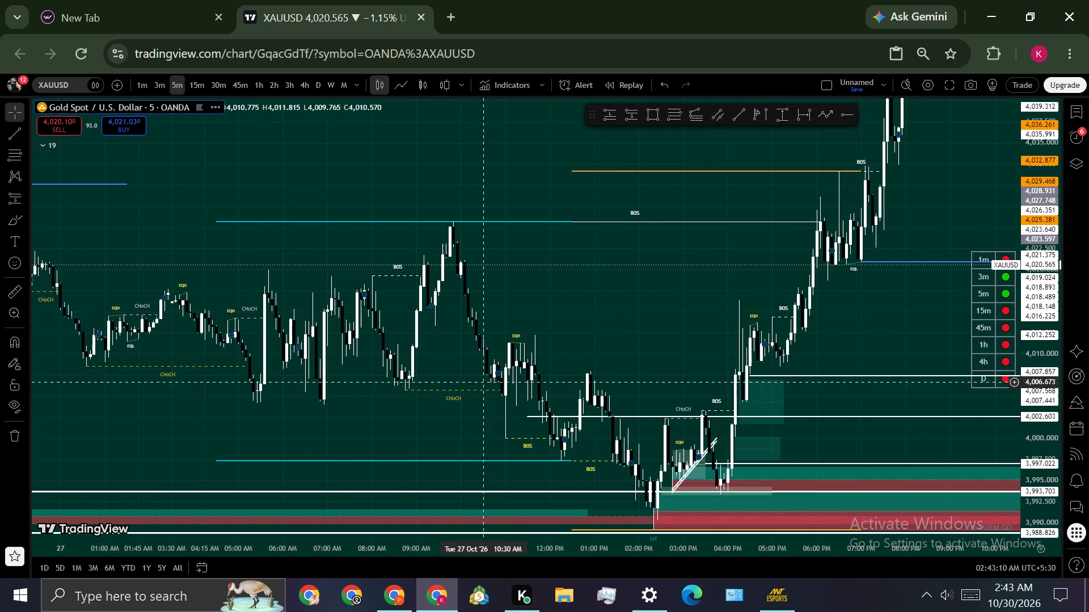
left_click(159, 83)
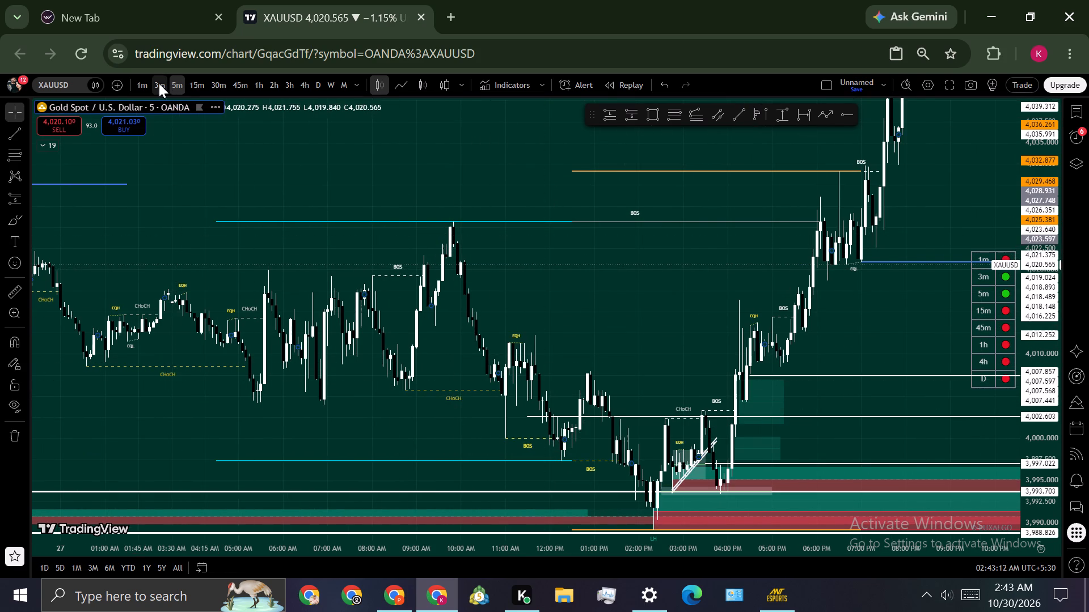
left_click_drag(763, 299, 778, 530)
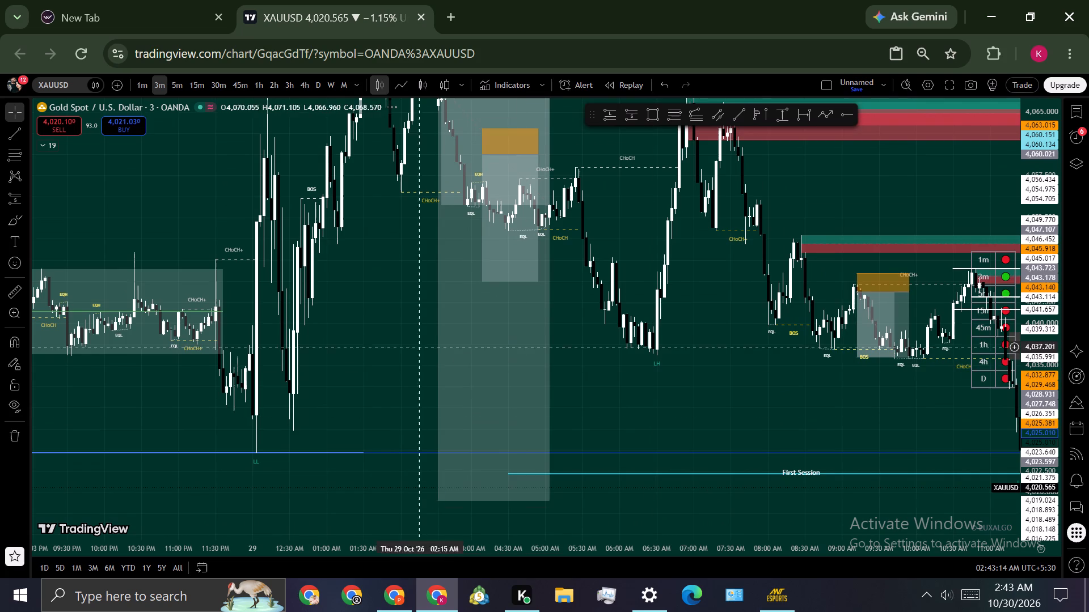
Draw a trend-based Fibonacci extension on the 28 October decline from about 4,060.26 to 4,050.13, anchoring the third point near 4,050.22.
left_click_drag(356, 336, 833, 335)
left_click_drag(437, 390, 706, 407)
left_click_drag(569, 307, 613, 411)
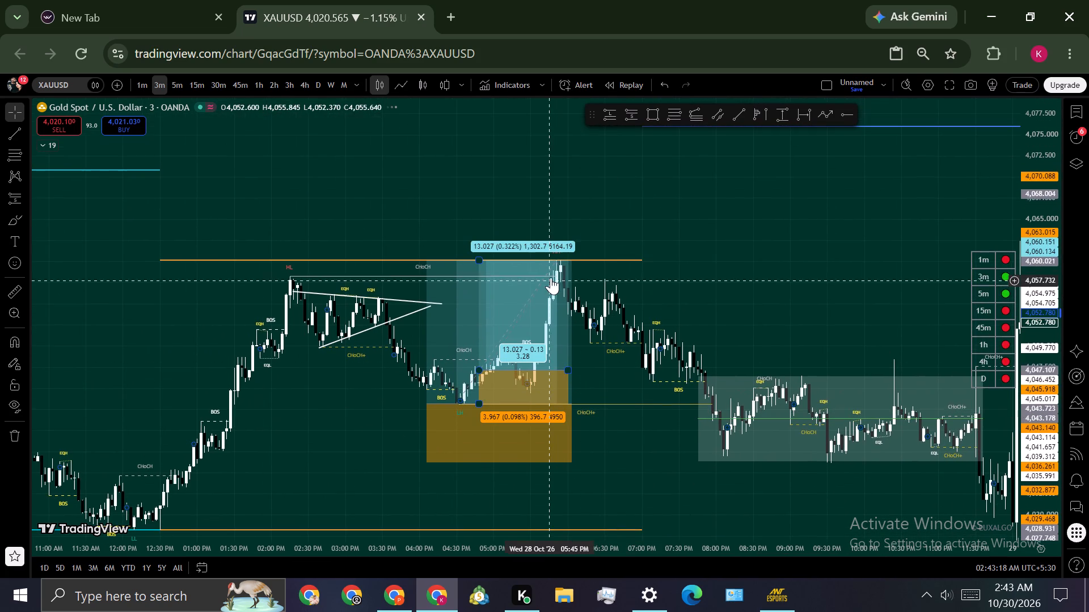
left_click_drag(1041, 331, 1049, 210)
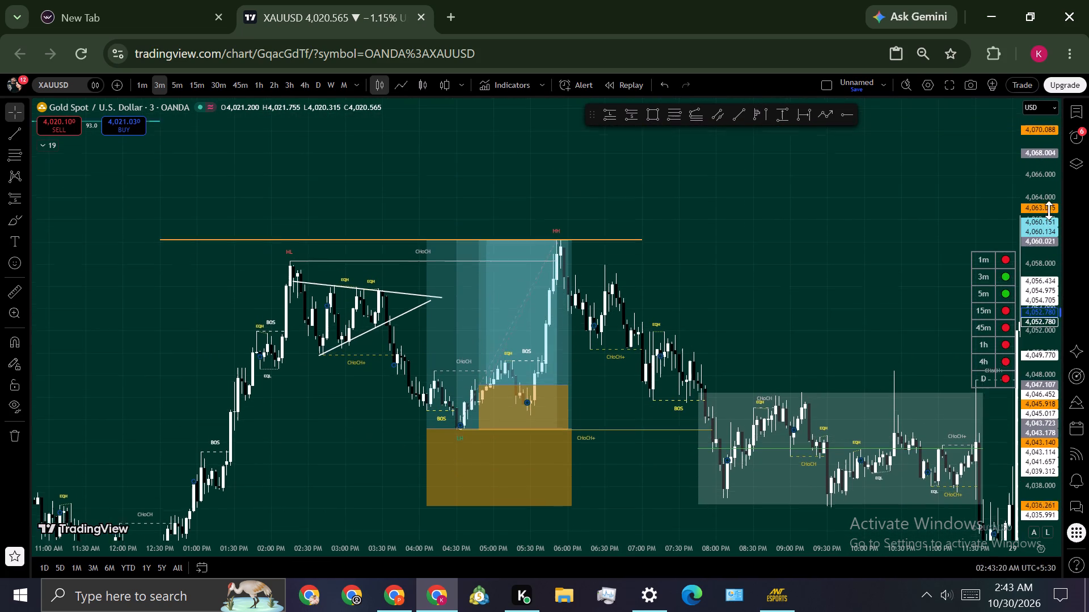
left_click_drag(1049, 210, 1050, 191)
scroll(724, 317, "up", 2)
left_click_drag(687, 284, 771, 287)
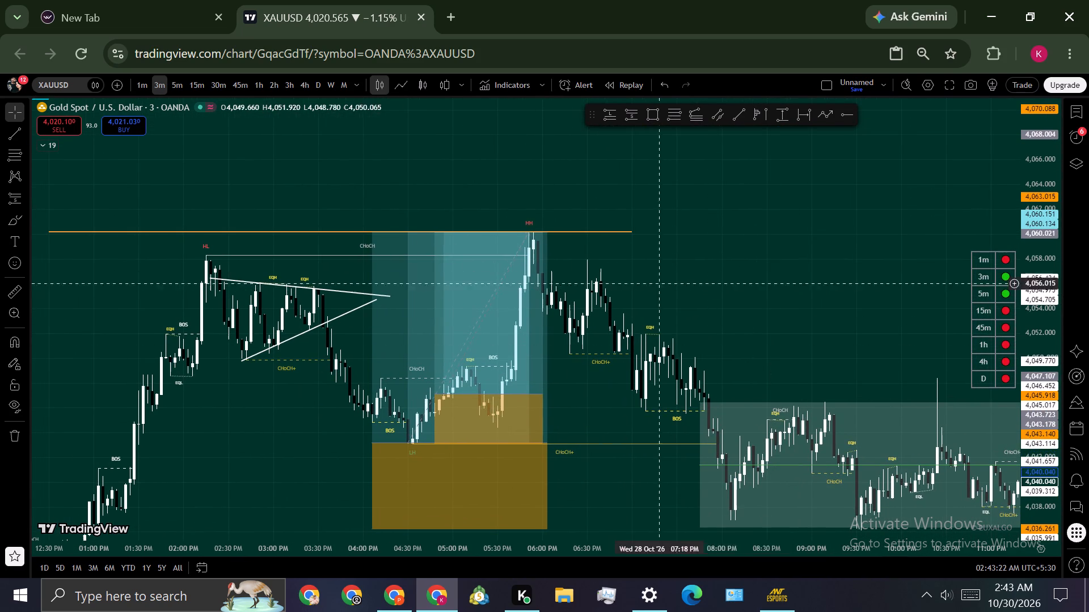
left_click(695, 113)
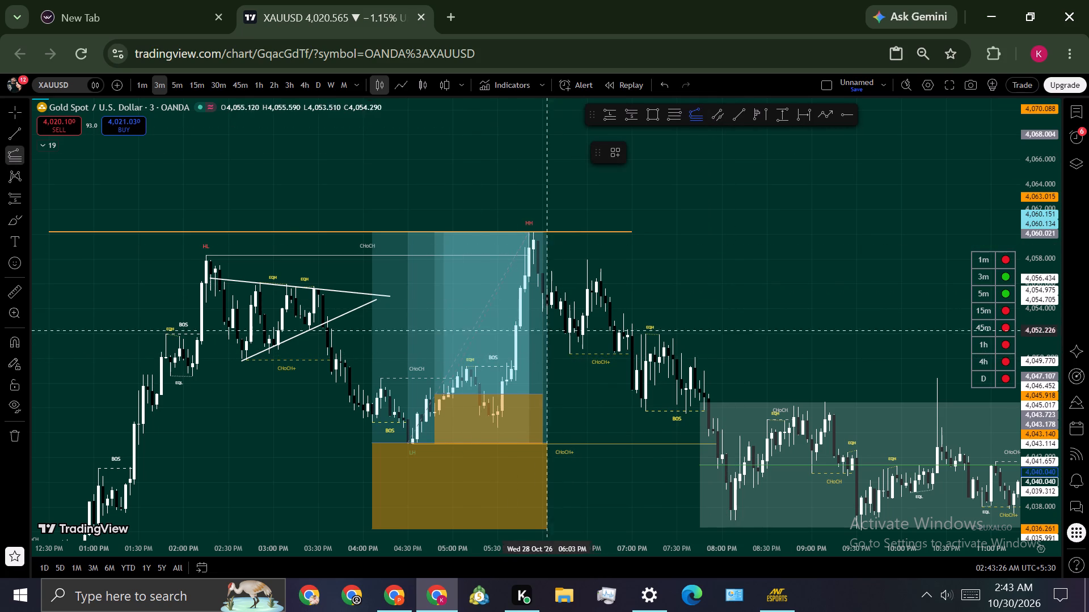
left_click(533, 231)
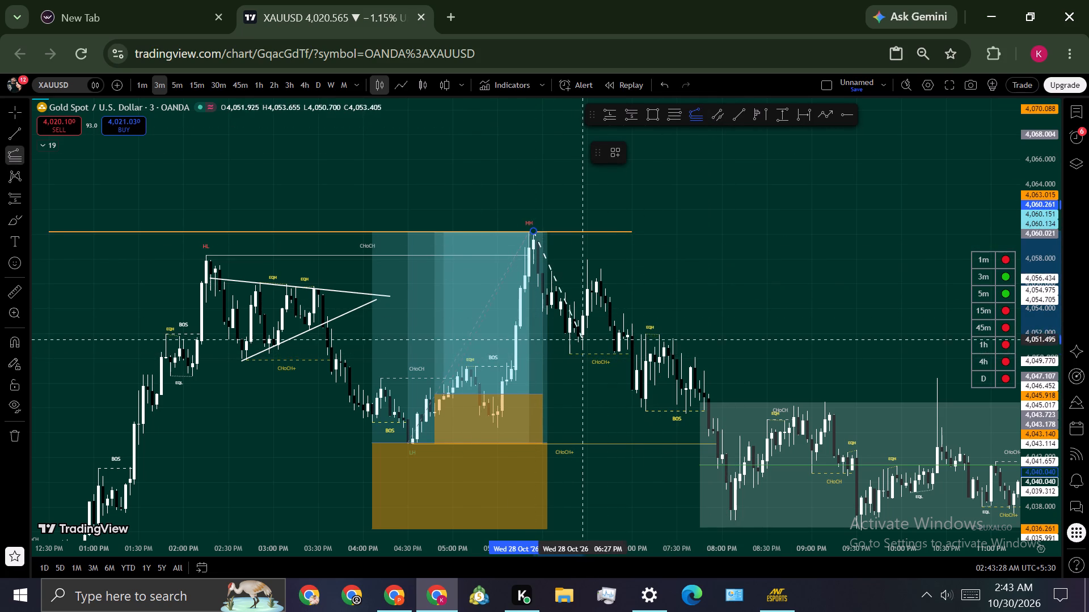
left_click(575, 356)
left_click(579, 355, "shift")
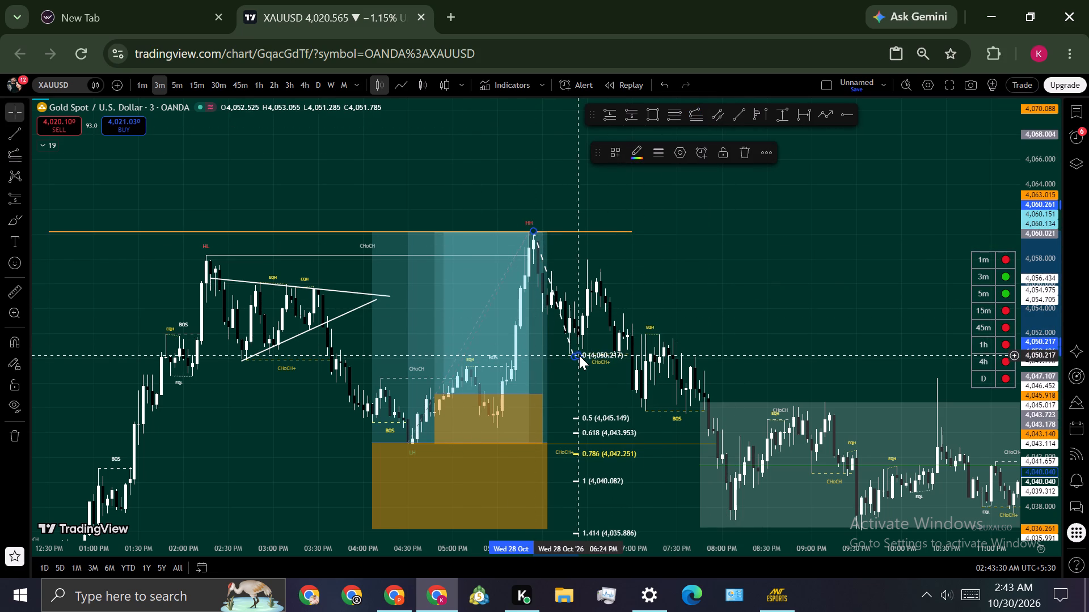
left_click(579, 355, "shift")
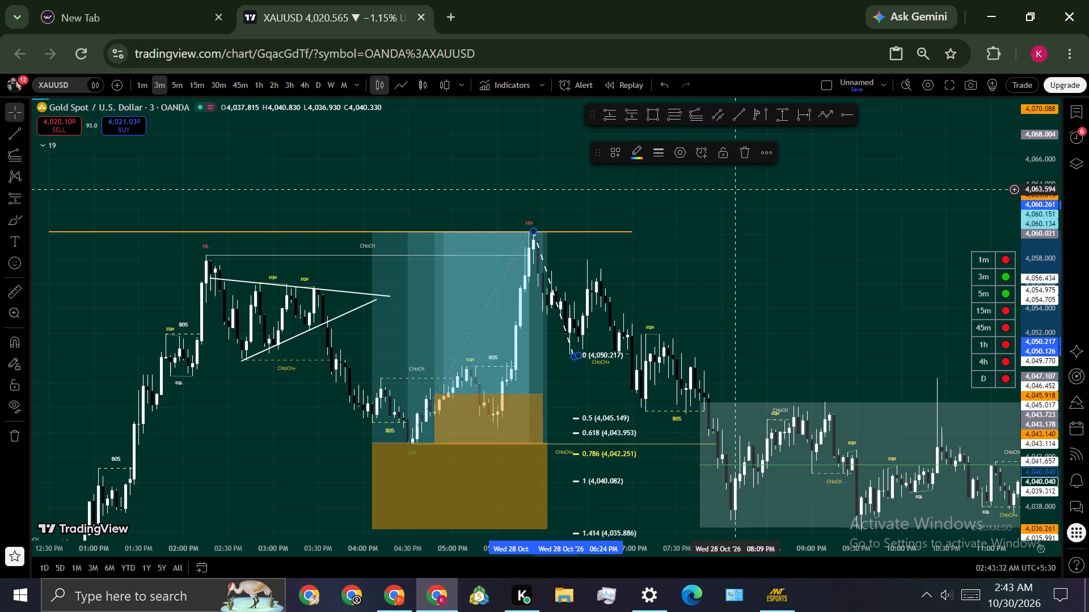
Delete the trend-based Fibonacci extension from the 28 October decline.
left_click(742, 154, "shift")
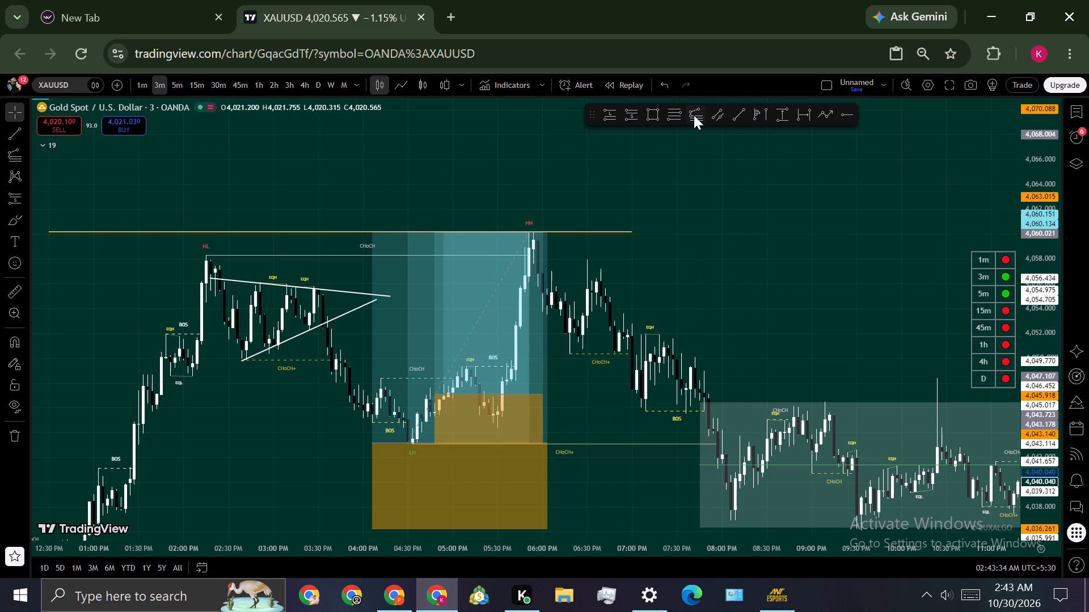
Remove the trend-based fib extension from the favourite drawing tools.
left_click(25, 155)
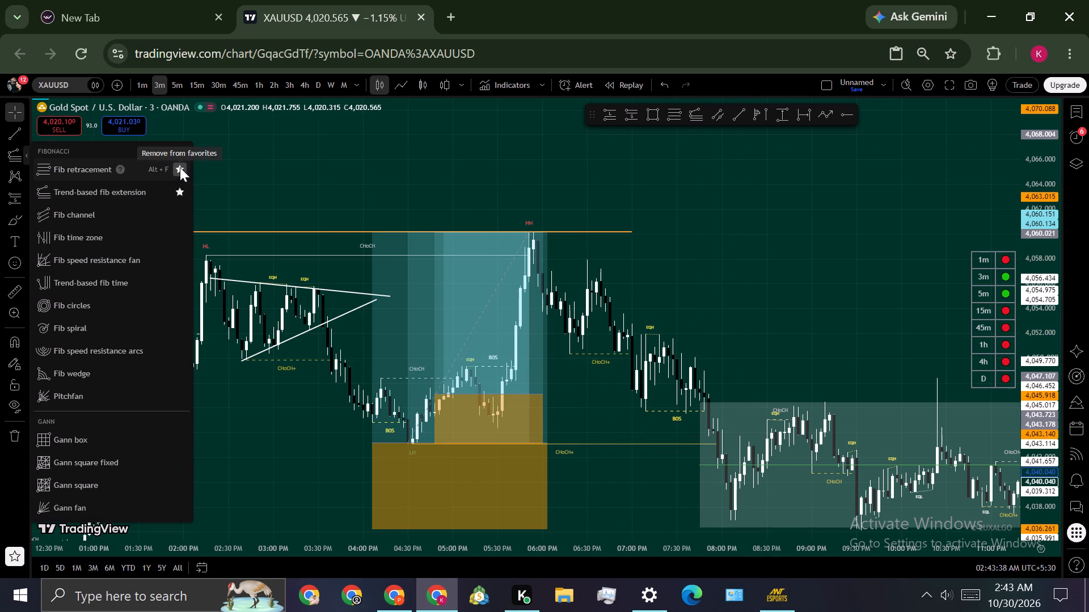
left_click(180, 188)
left_click(345, 172)
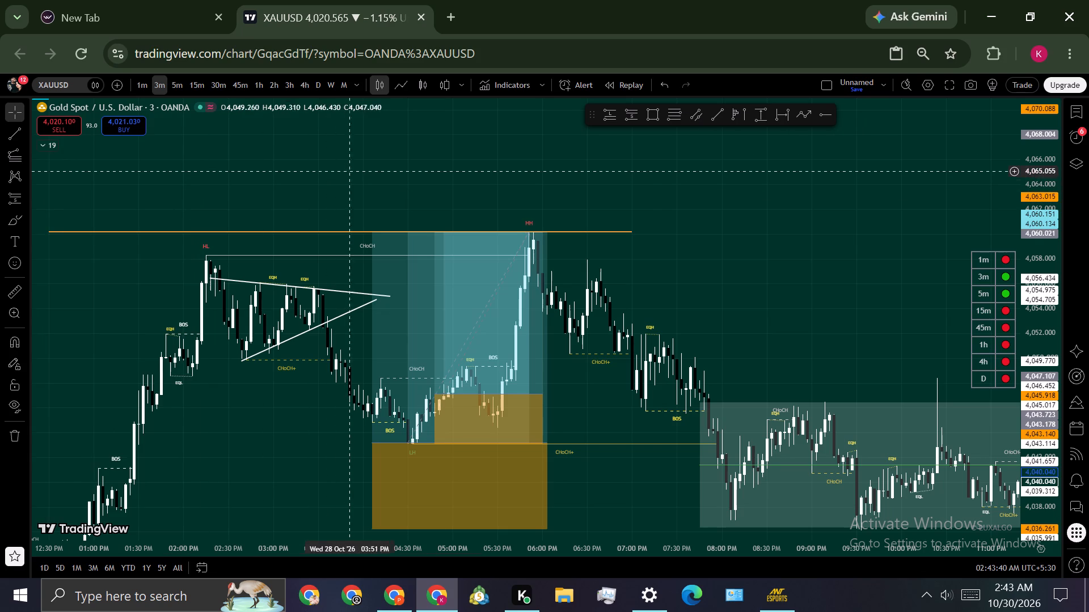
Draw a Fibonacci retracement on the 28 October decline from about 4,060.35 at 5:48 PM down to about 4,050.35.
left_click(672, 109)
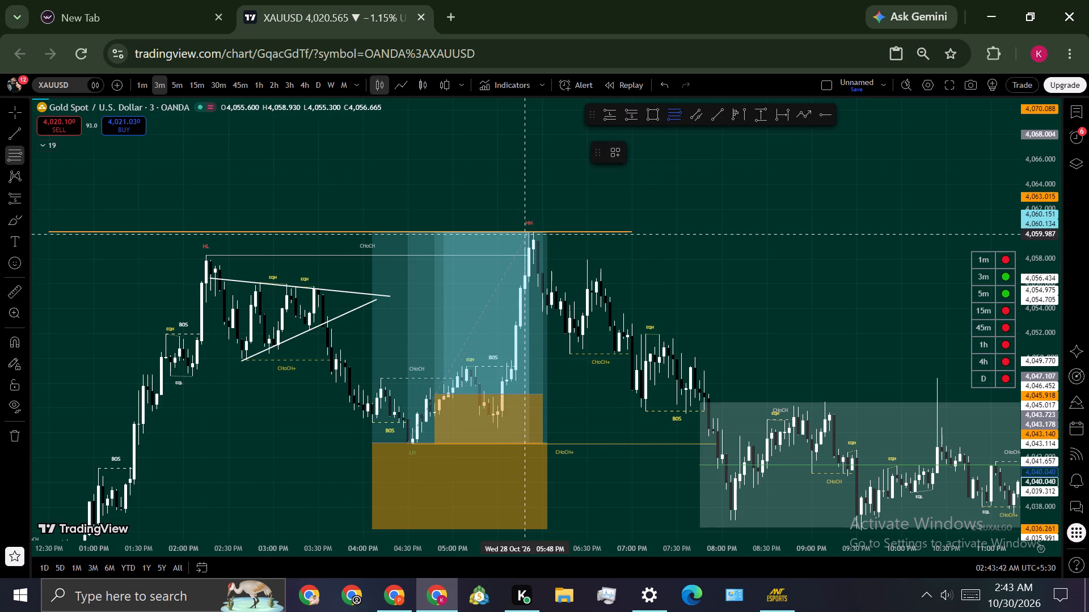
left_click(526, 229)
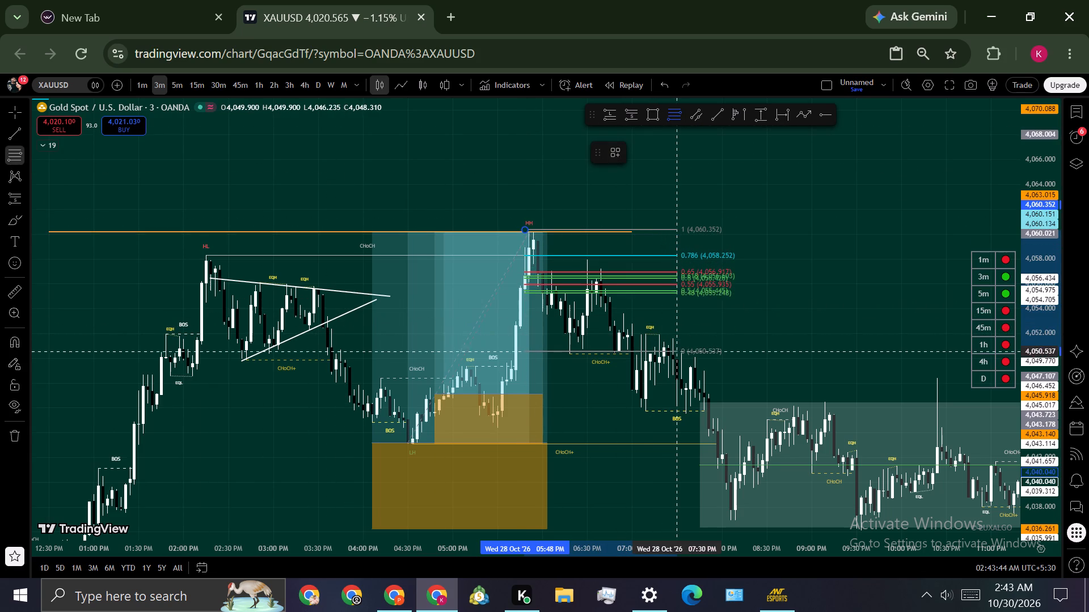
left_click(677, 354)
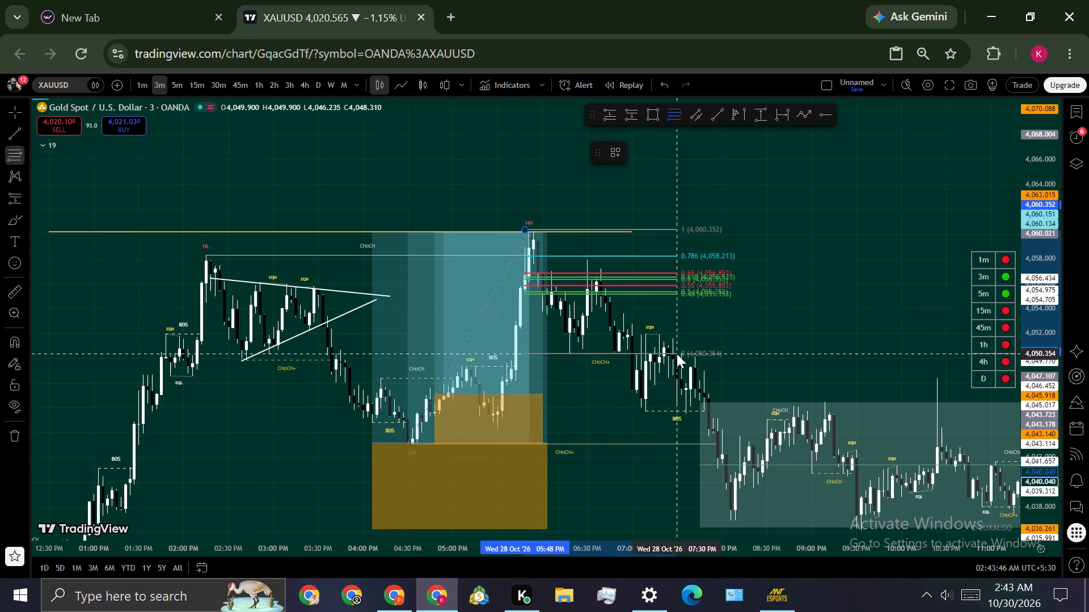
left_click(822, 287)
Examine how price pulls back into the Fibonacci levels of the 28 October decline, close up and against the surrounding swings.
left_click_drag(1045, 330, 1046, 324)
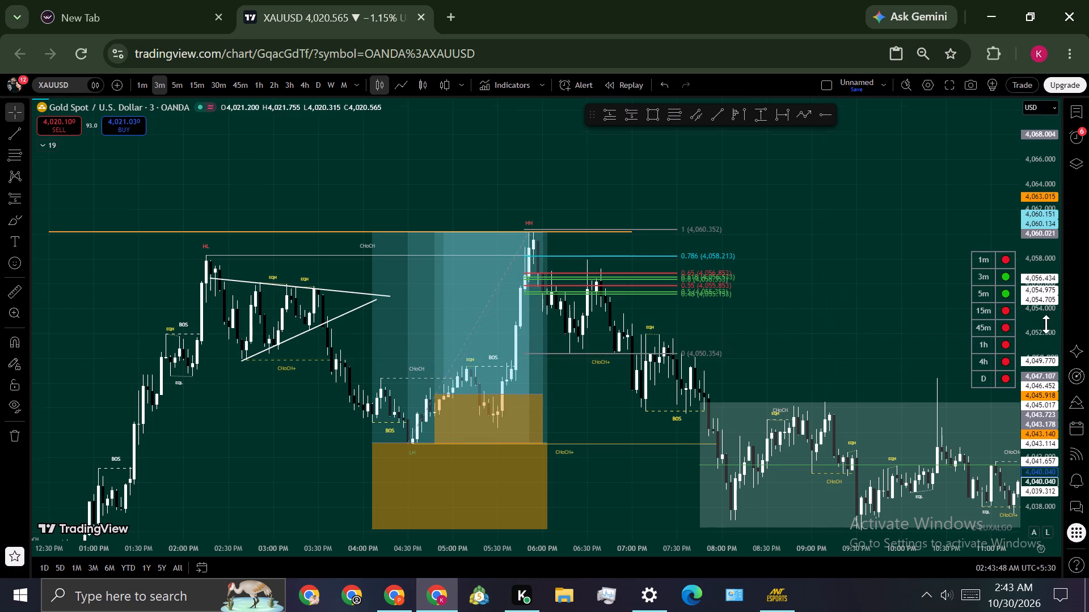
left_click_drag(1046, 324, 999, 108)
scroll(816, 368, "up", 3)
left_click_drag(735, 232, 807, 334)
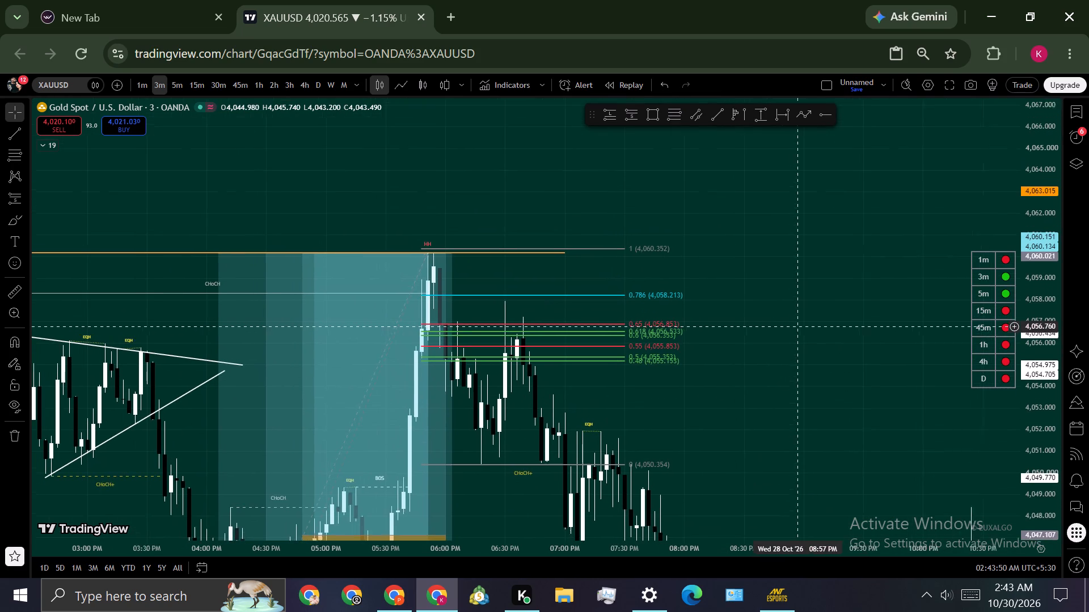
left_click_drag(807, 334, 807, 334)
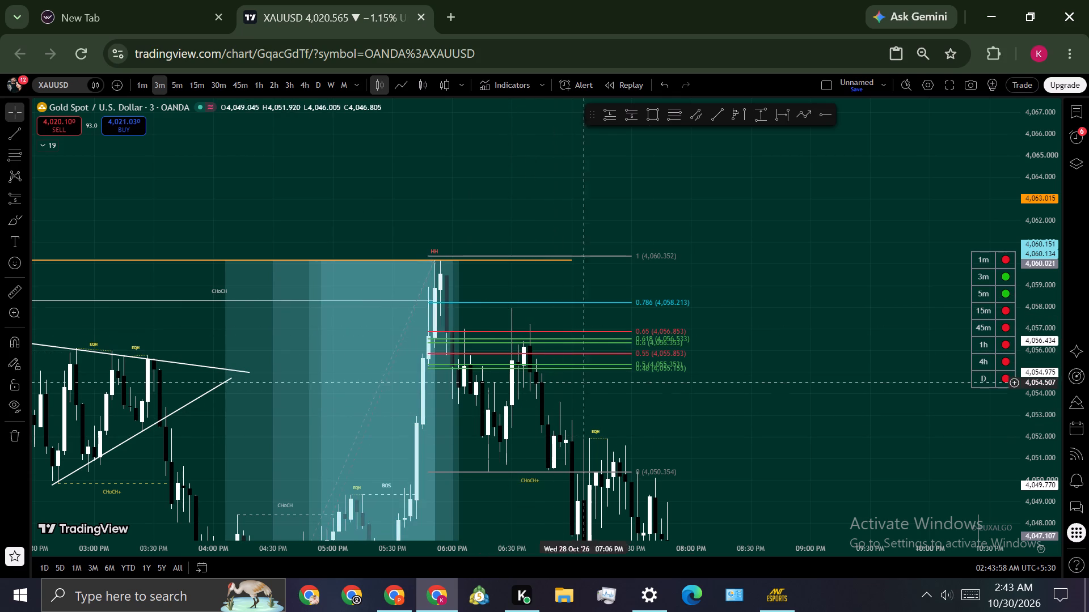
scroll(1045, 369, "down", 6)
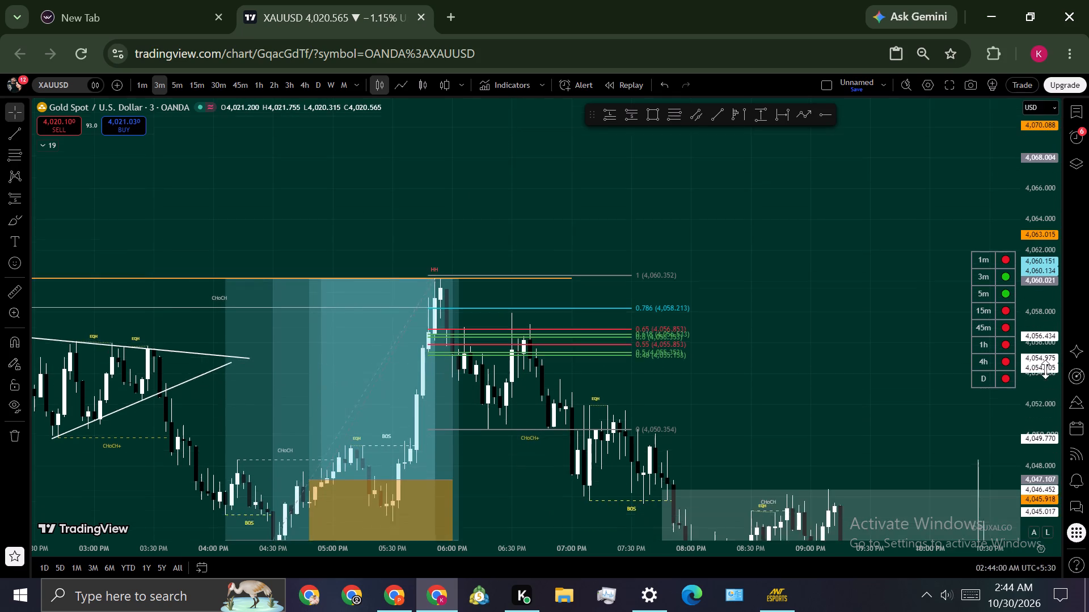
scroll(960, 367, "down", 6)
left_click_drag(928, 420, 736, 240)
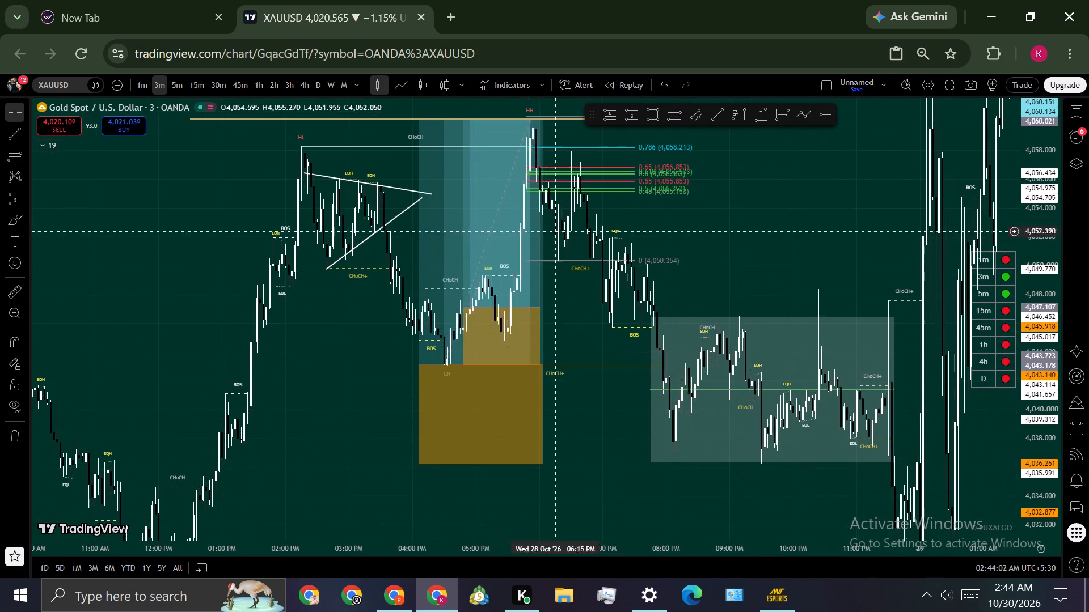
left_click_drag(734, 241, 706, 297)
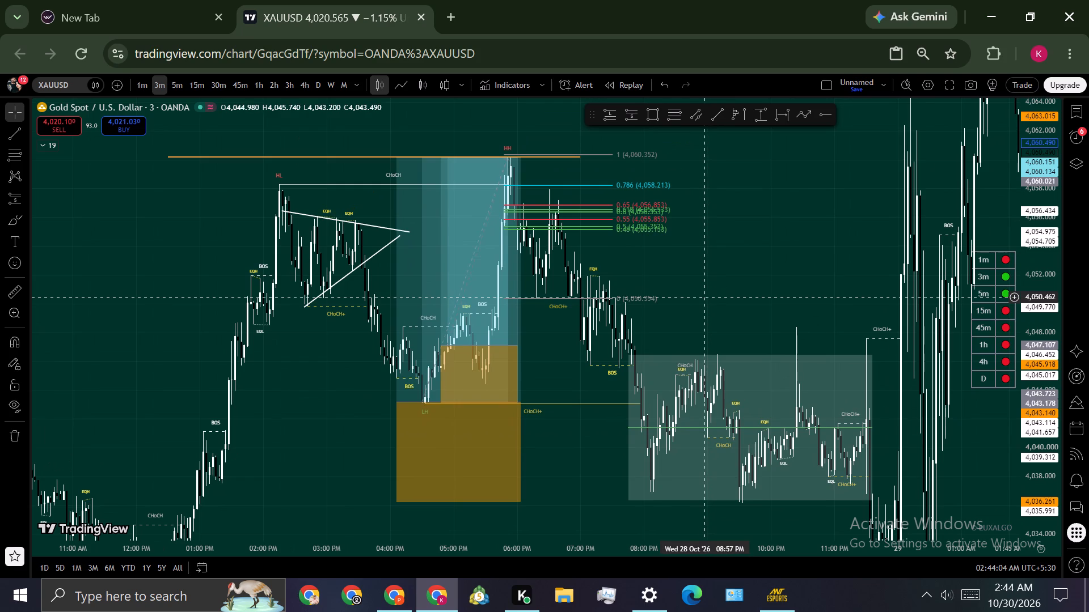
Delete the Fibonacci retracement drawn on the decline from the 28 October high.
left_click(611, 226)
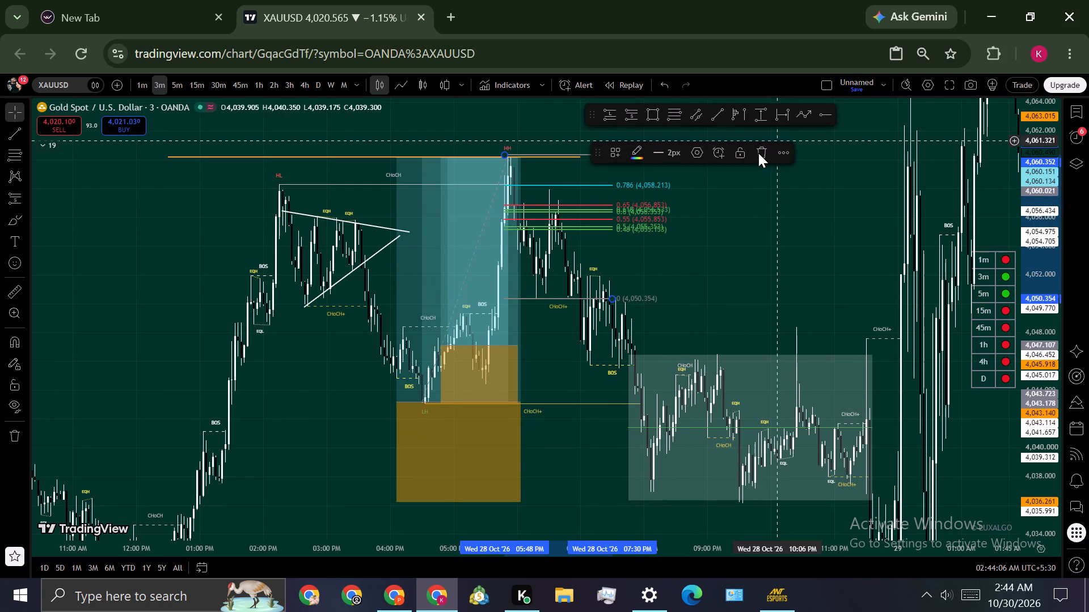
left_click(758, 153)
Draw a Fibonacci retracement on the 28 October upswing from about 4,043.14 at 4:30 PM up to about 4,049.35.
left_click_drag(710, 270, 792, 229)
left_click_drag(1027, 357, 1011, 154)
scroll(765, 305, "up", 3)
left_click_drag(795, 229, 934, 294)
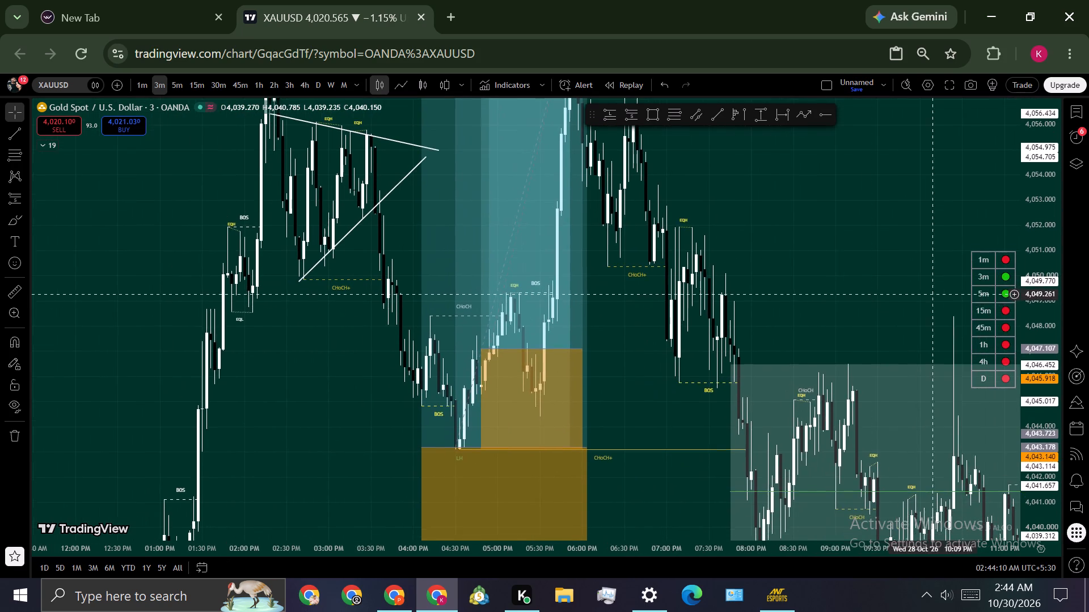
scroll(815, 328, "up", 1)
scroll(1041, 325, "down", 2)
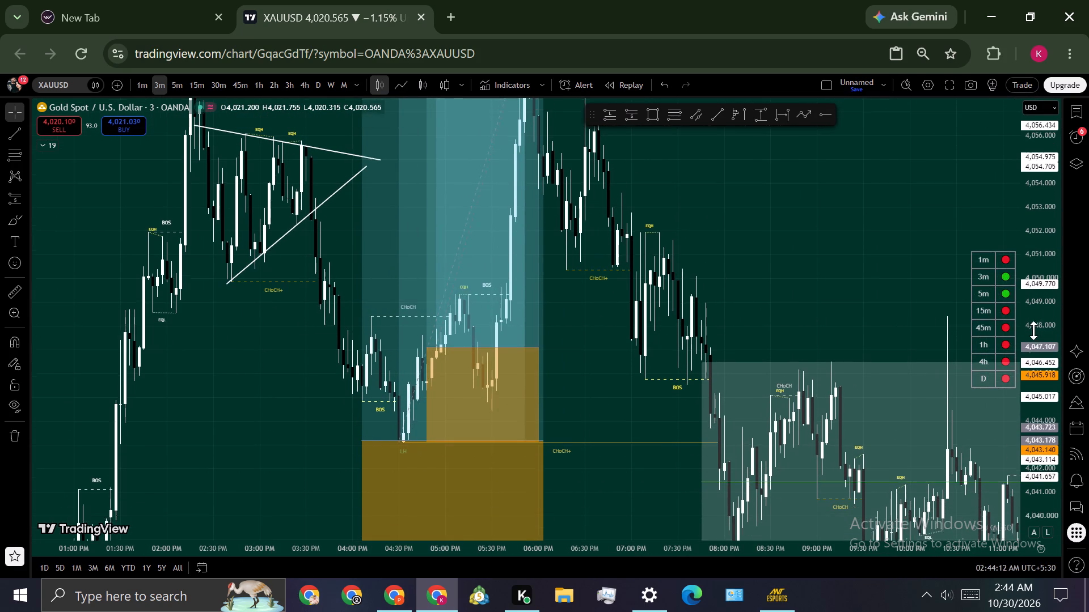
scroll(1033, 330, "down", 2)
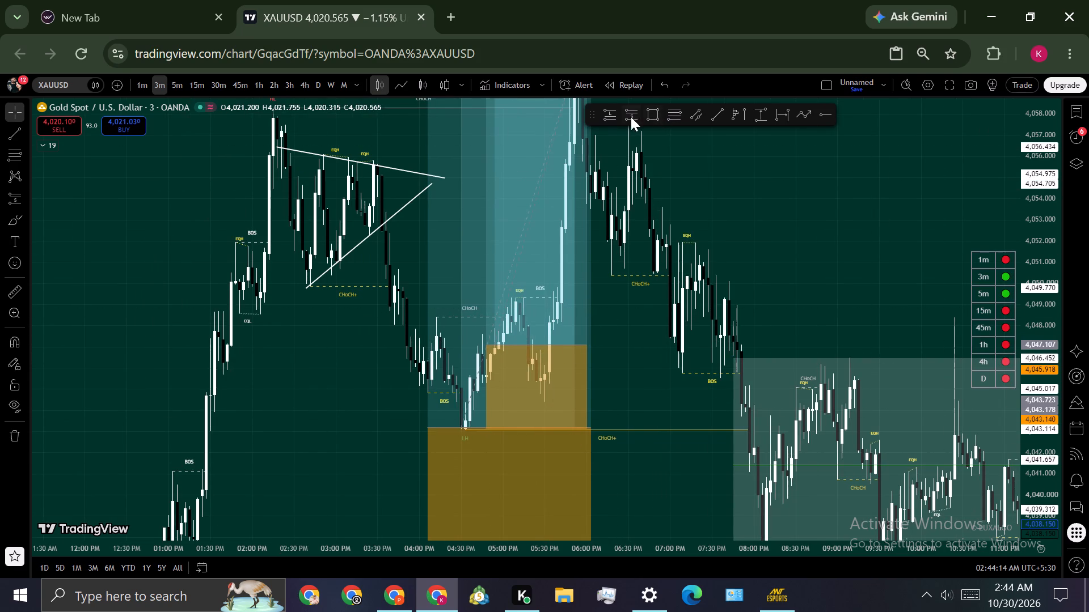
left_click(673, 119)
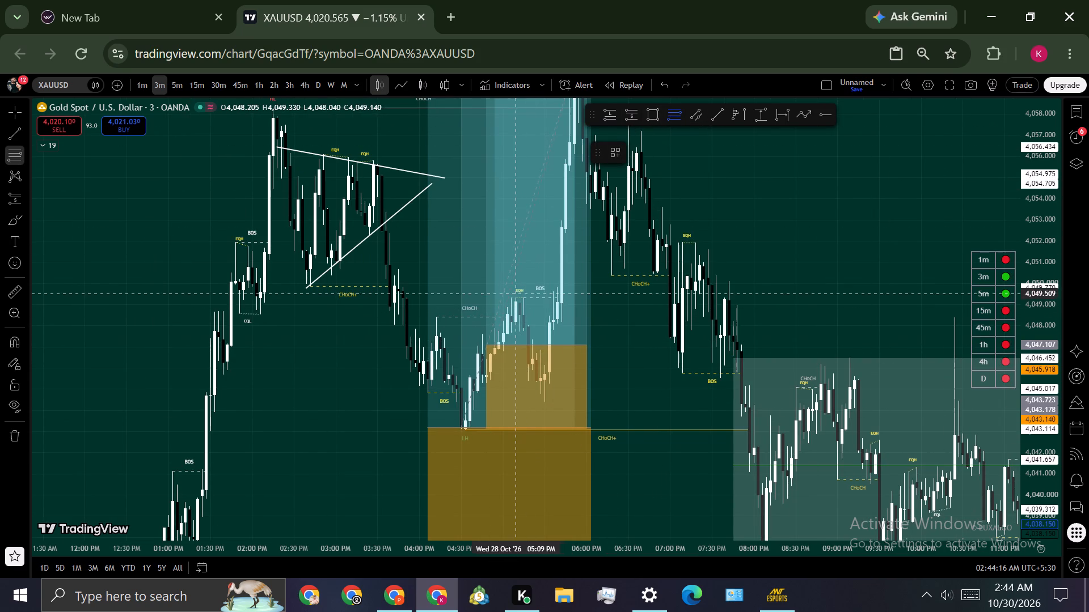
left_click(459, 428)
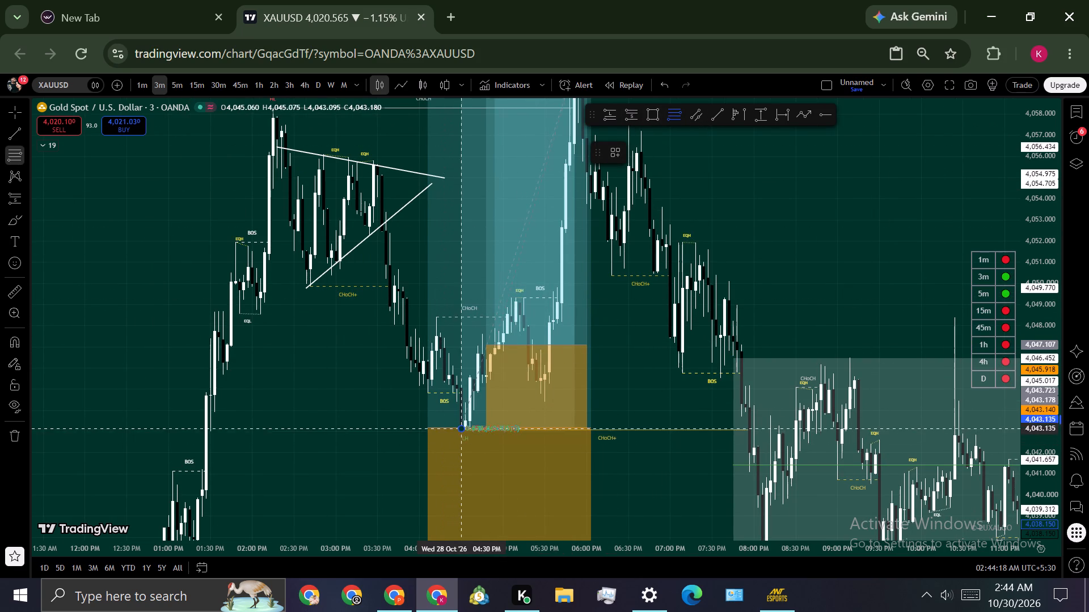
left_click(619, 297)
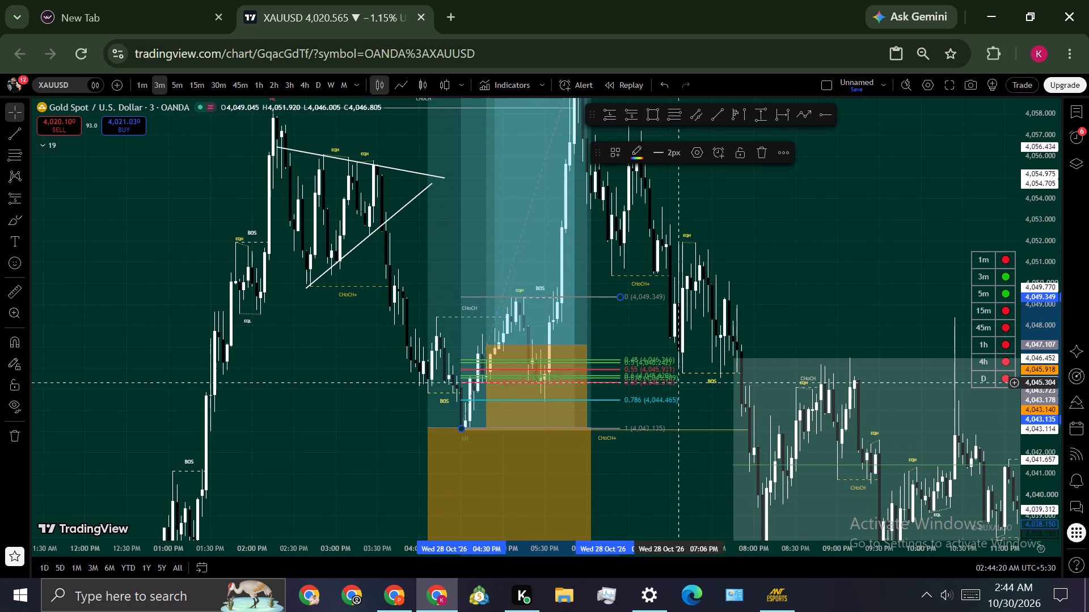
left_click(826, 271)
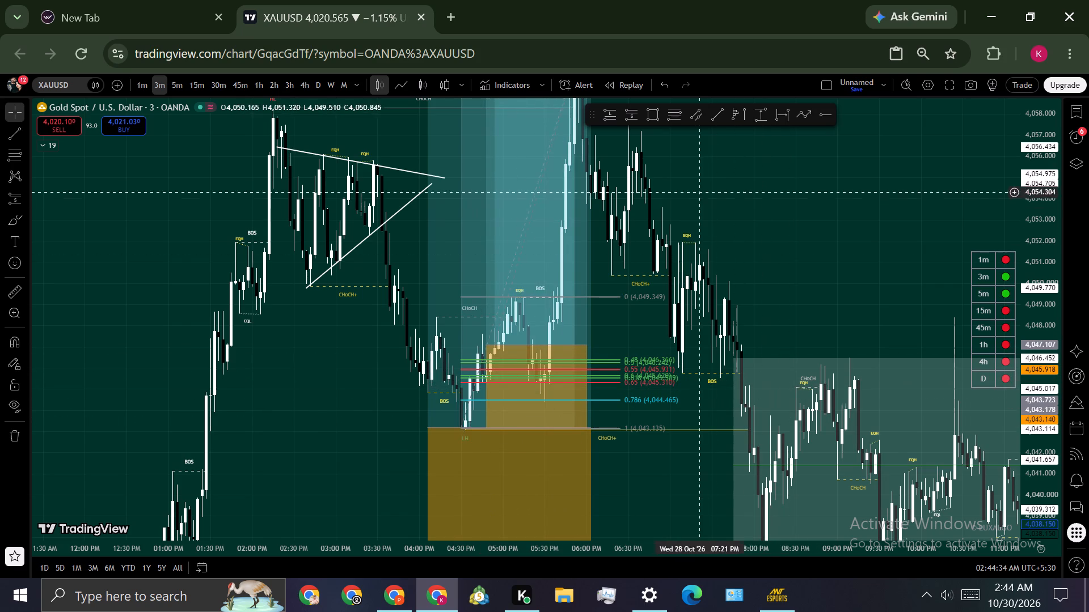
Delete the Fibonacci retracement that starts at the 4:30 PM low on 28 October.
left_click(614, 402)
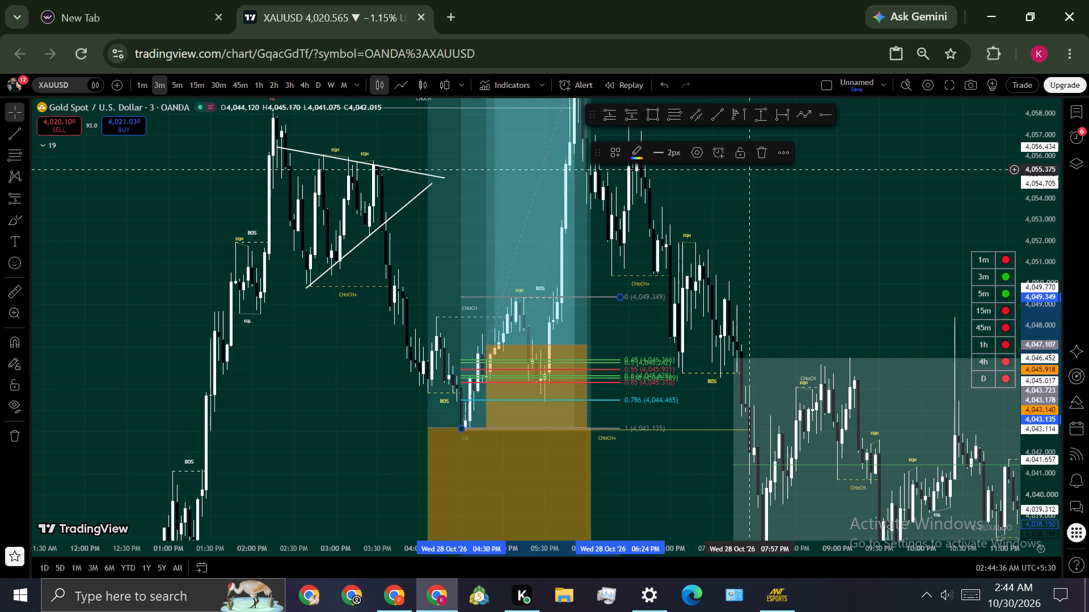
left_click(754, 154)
Draw a Fibonacci retracement on the 28 October midday upswing from the 12:06 PM low at about 4,028.11 up to about 4,035.31.
left_click_drag(773, 287, 903, 176)
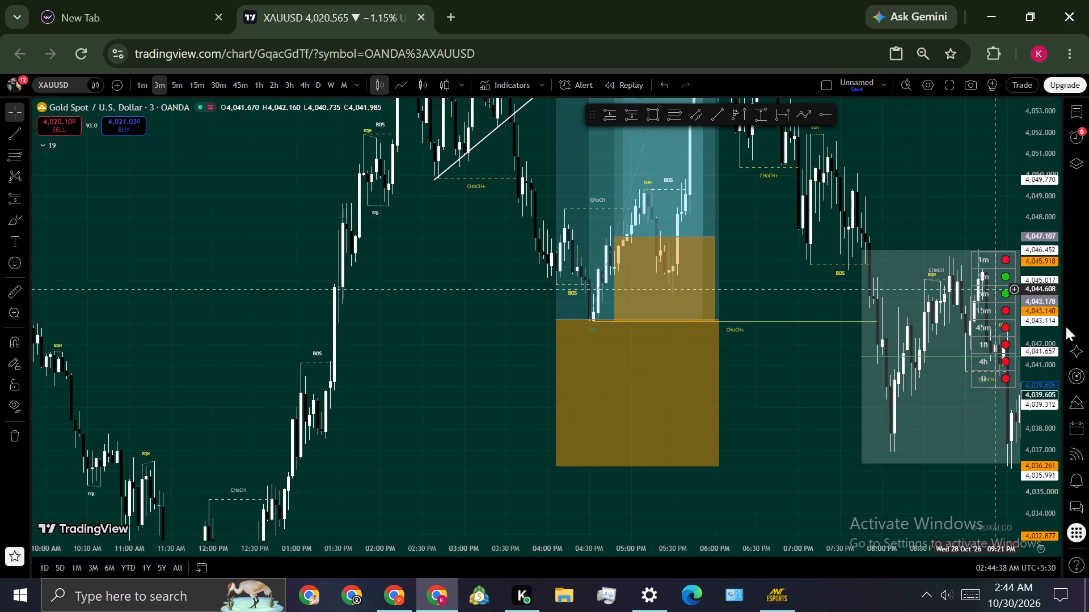
scroll(1050, 329, "down", 9)
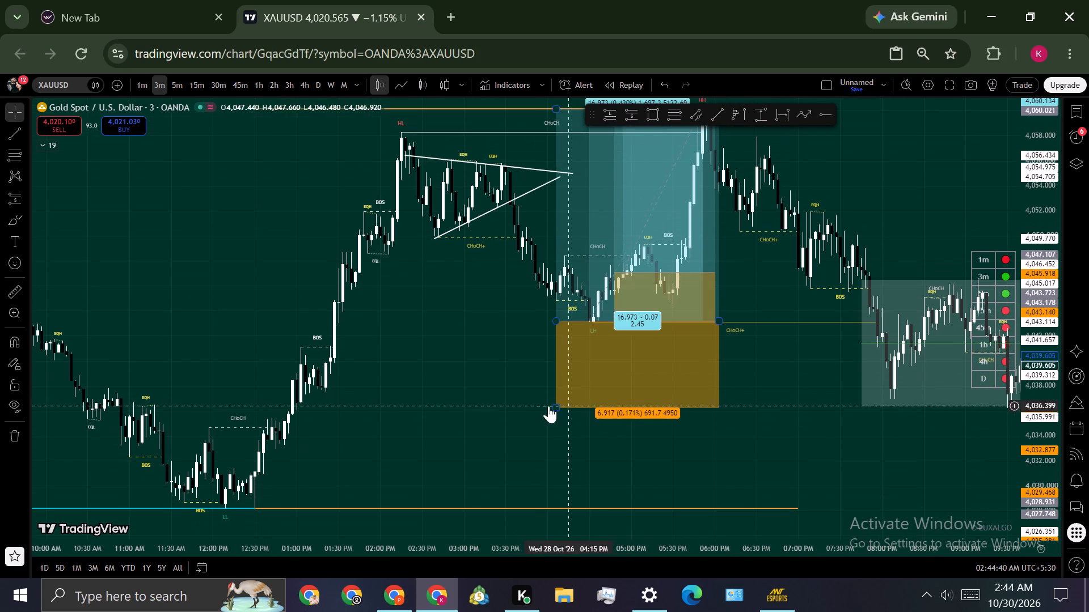
left_click_drag(451, 413, 728, 335)
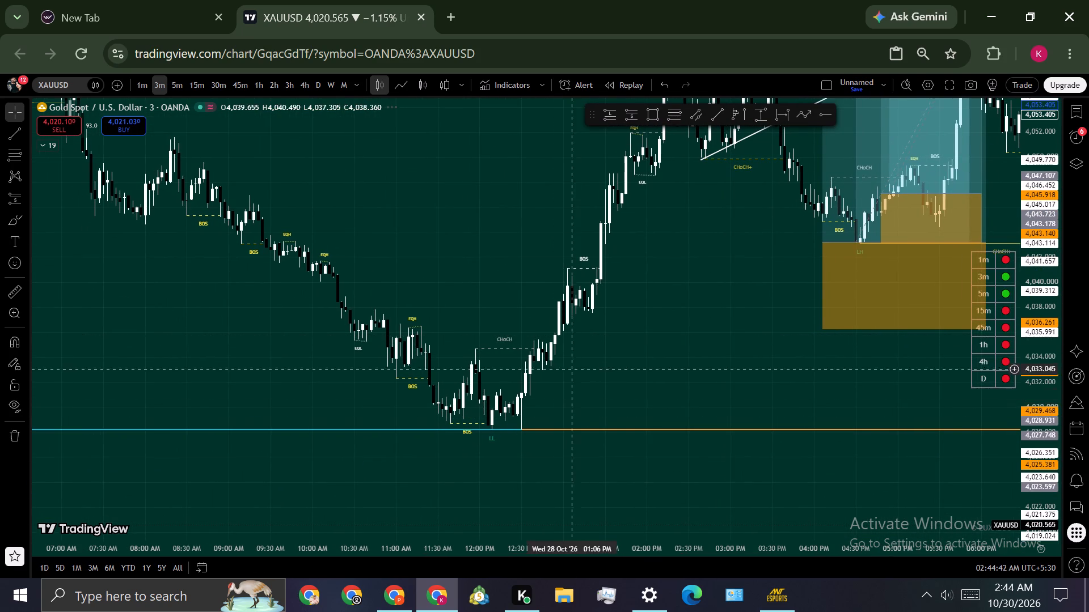
scroll(771, 416, "down", 5)
left_click_drag(826, 363, 725, 402)
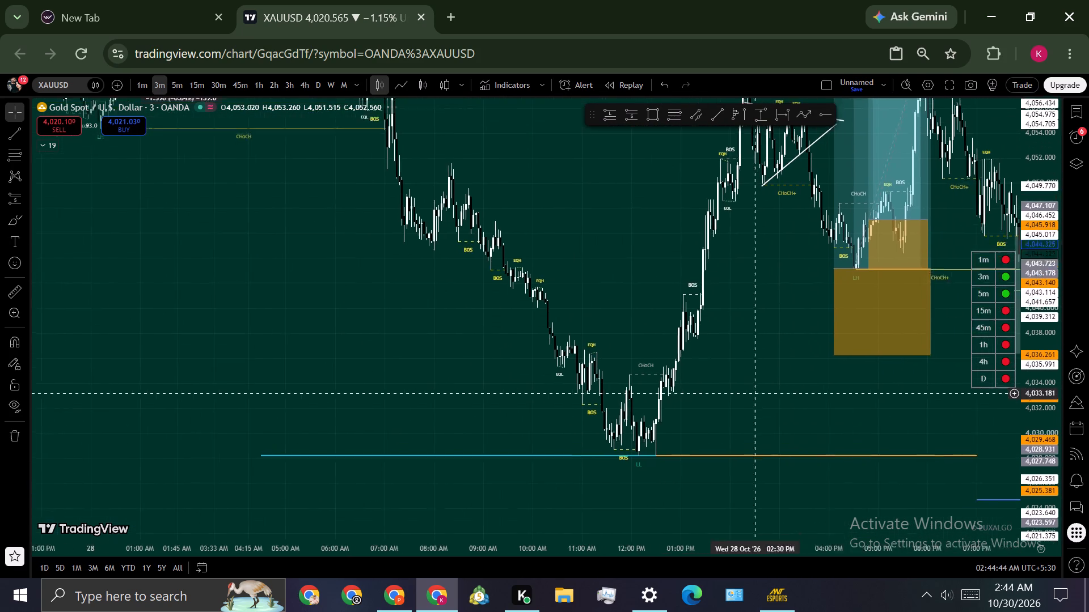
left_click_drag(725, 402, 694, 413)
scroll(691, 419, "up", 2)
left_click_drag(589, 430, 736, 351)
left_click(682, 114)
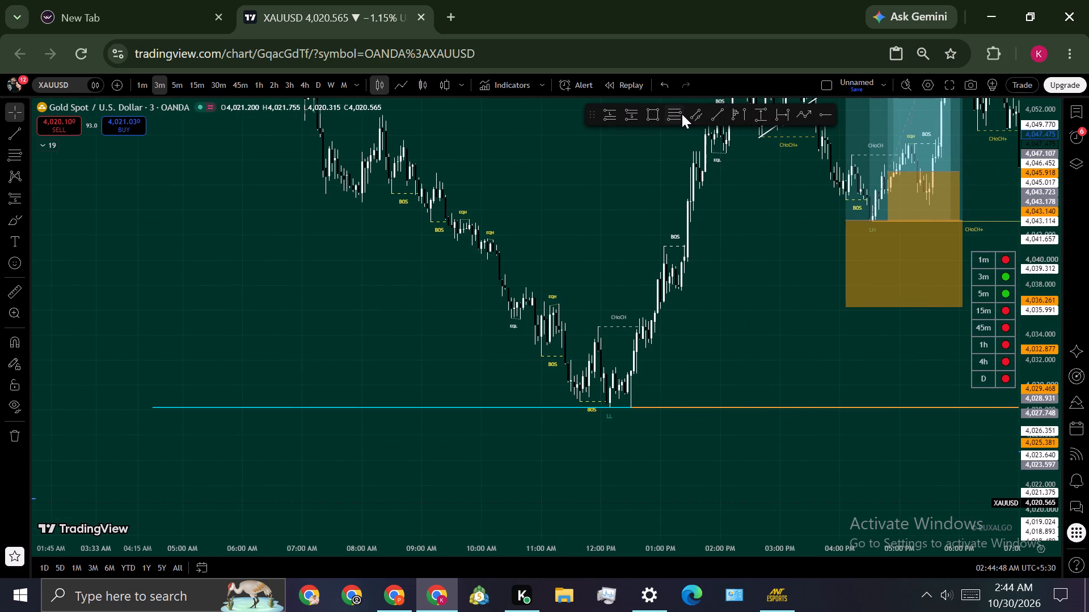
left_click(607, 409)
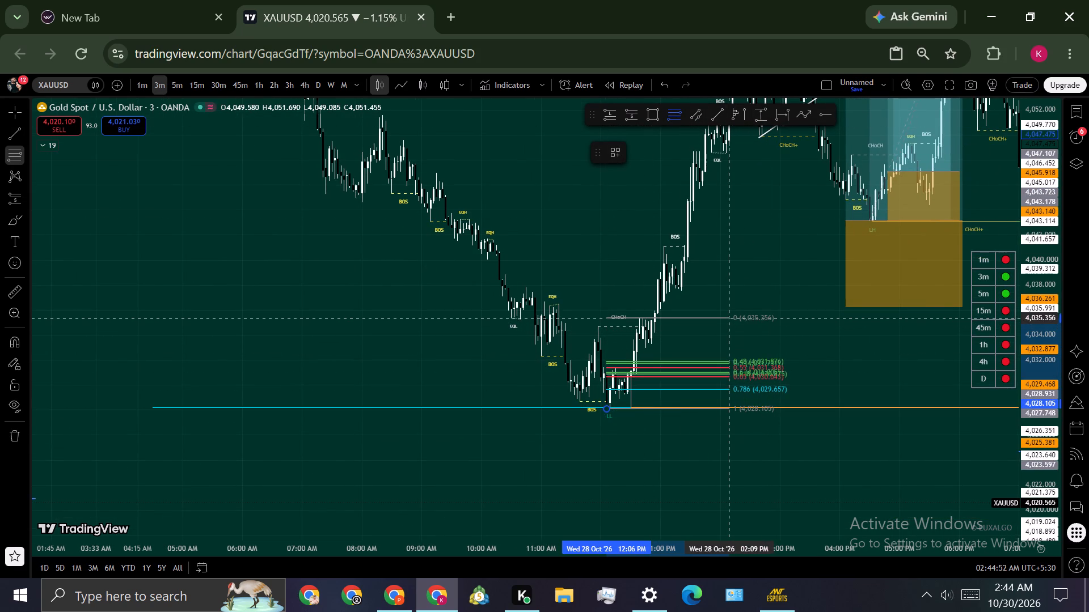
left_click(731, 318)
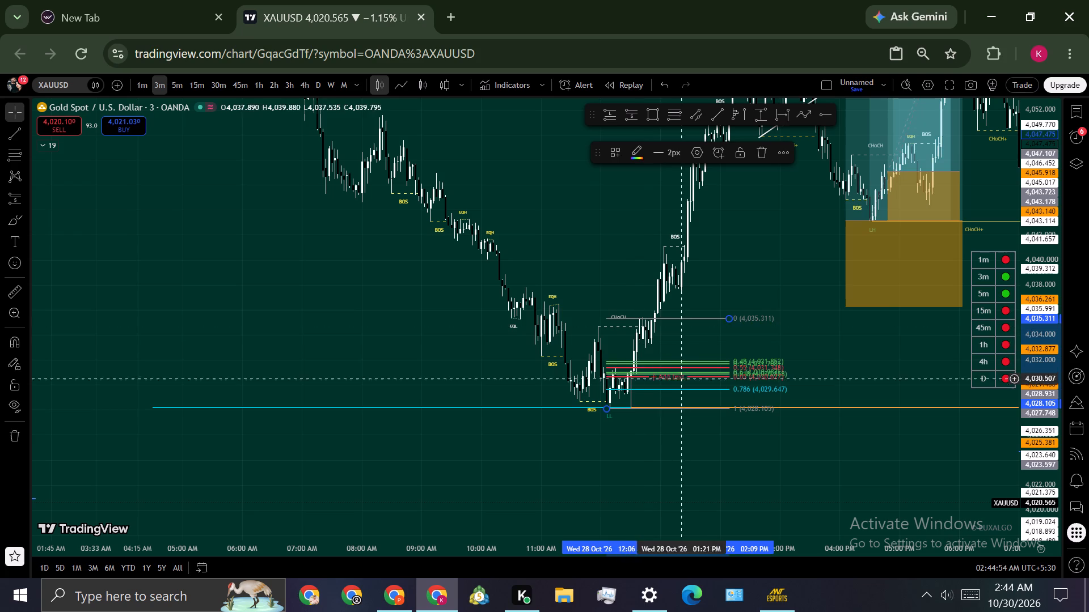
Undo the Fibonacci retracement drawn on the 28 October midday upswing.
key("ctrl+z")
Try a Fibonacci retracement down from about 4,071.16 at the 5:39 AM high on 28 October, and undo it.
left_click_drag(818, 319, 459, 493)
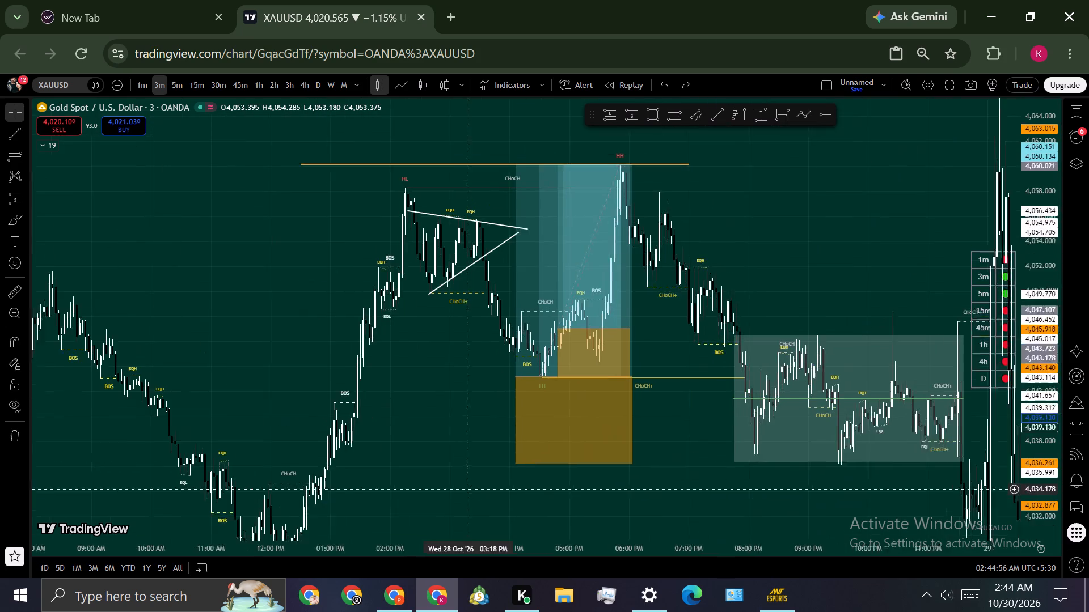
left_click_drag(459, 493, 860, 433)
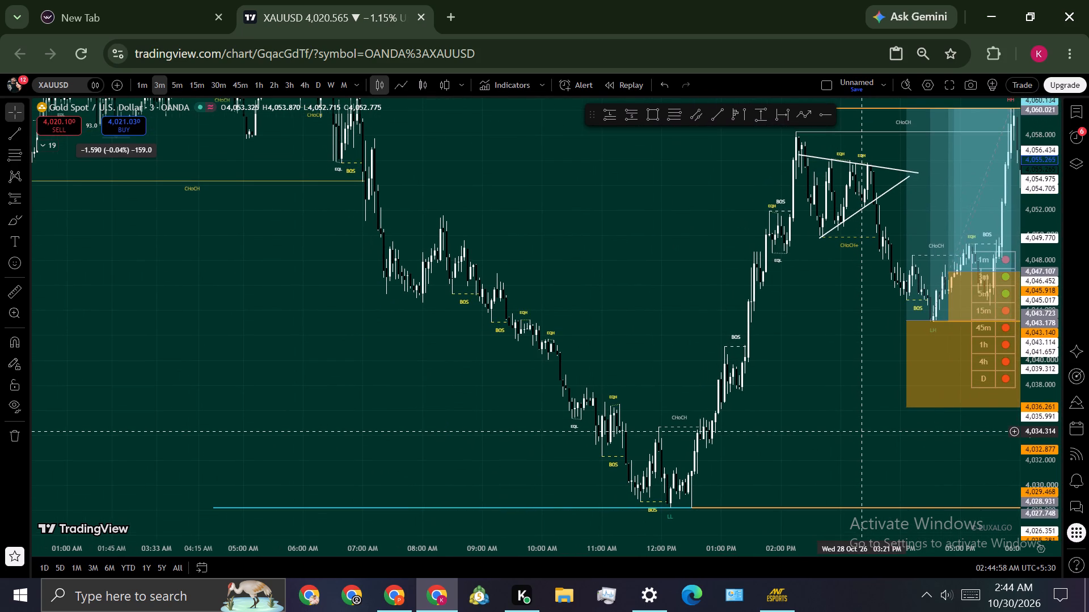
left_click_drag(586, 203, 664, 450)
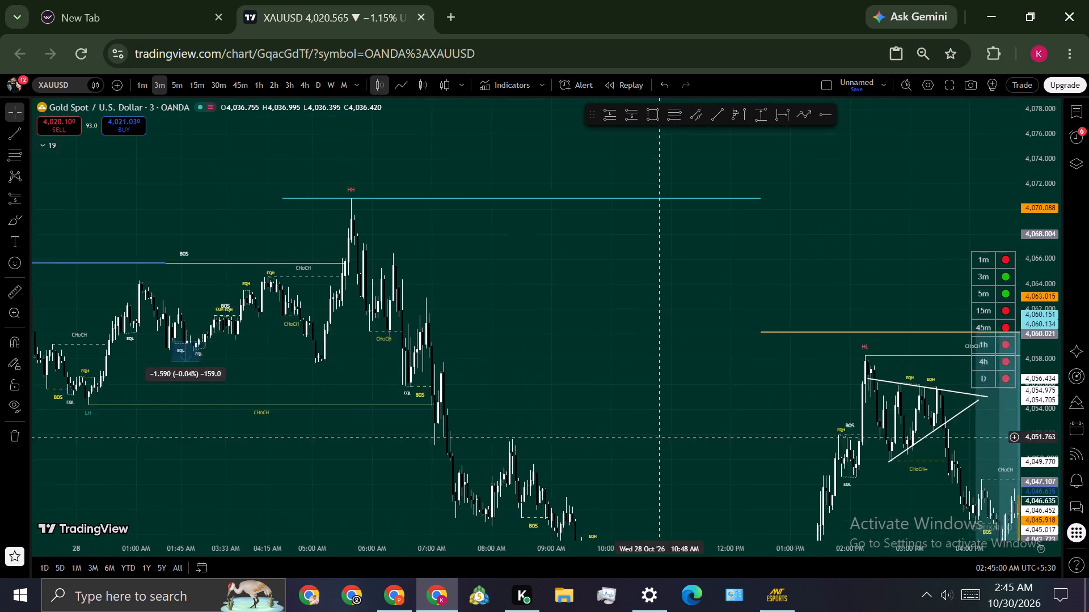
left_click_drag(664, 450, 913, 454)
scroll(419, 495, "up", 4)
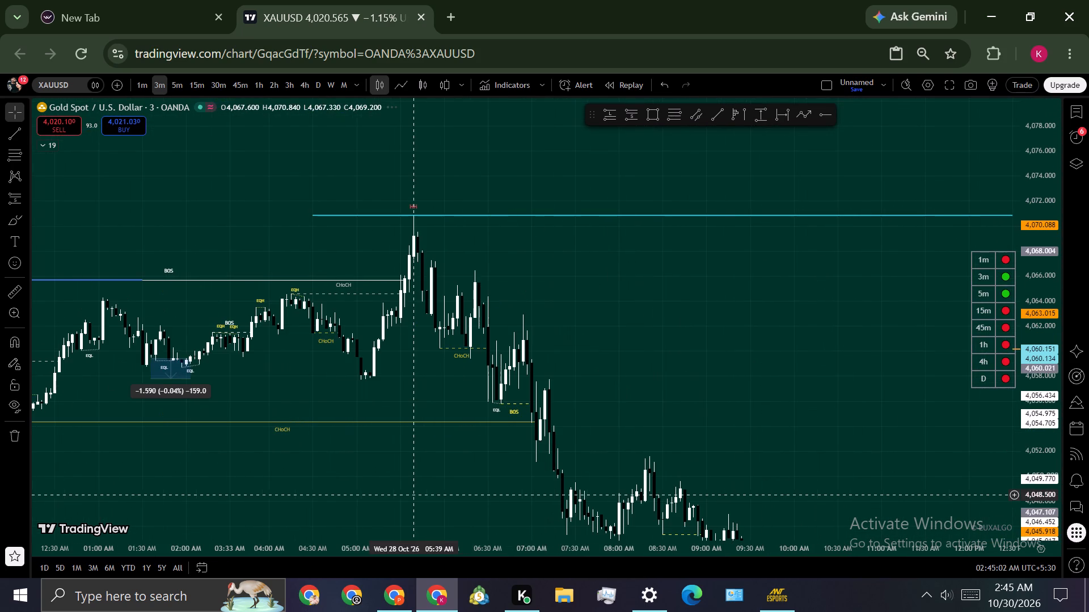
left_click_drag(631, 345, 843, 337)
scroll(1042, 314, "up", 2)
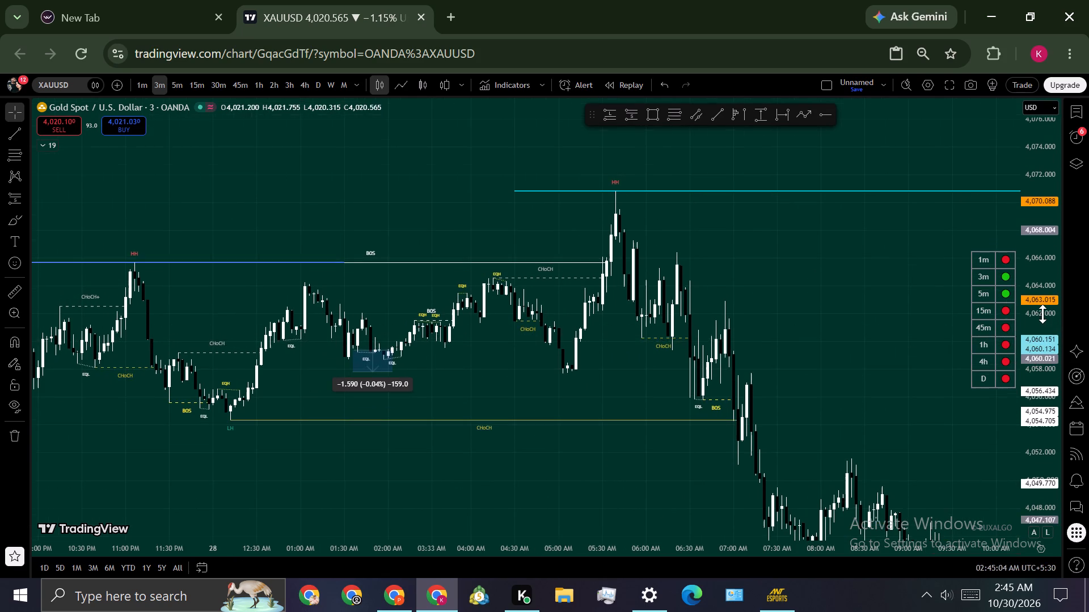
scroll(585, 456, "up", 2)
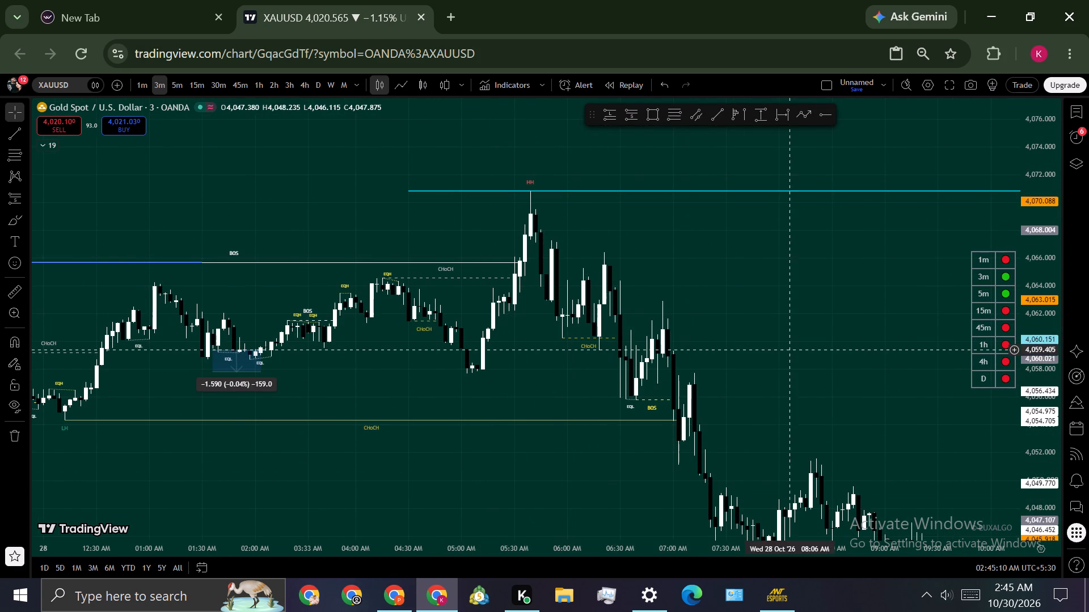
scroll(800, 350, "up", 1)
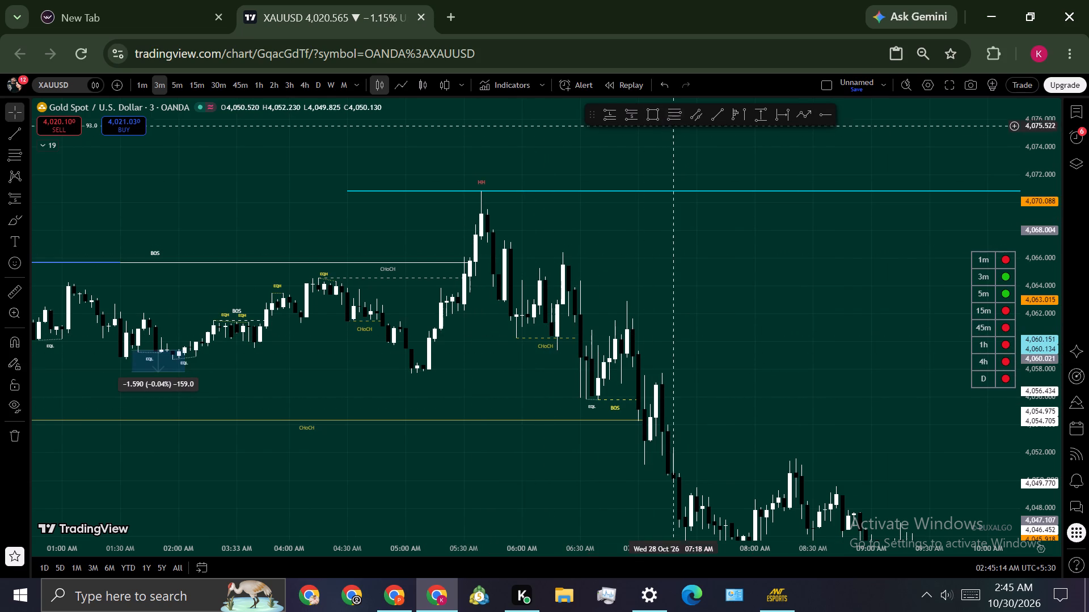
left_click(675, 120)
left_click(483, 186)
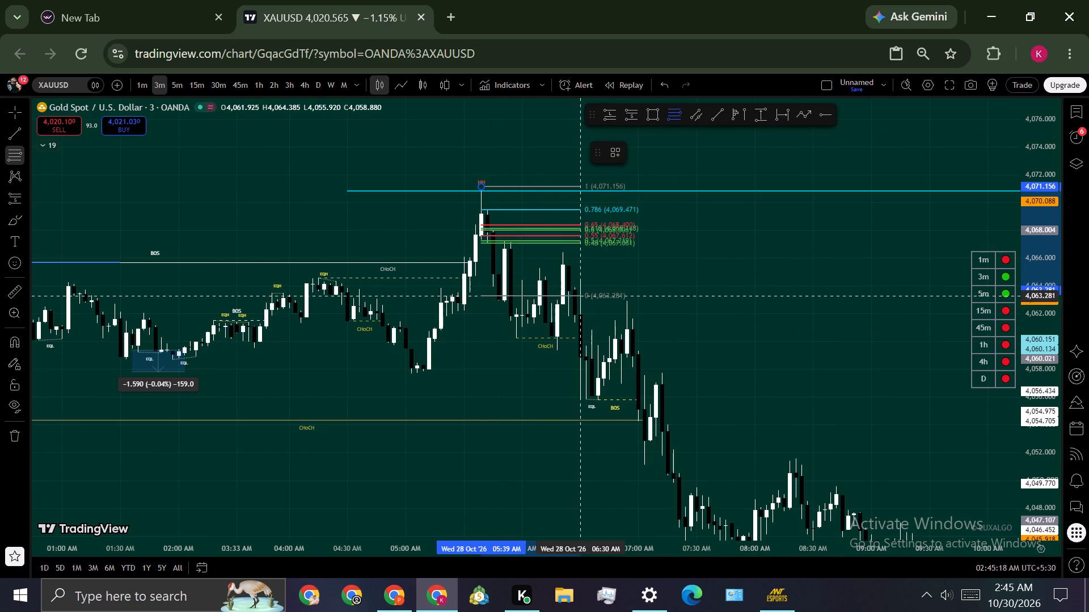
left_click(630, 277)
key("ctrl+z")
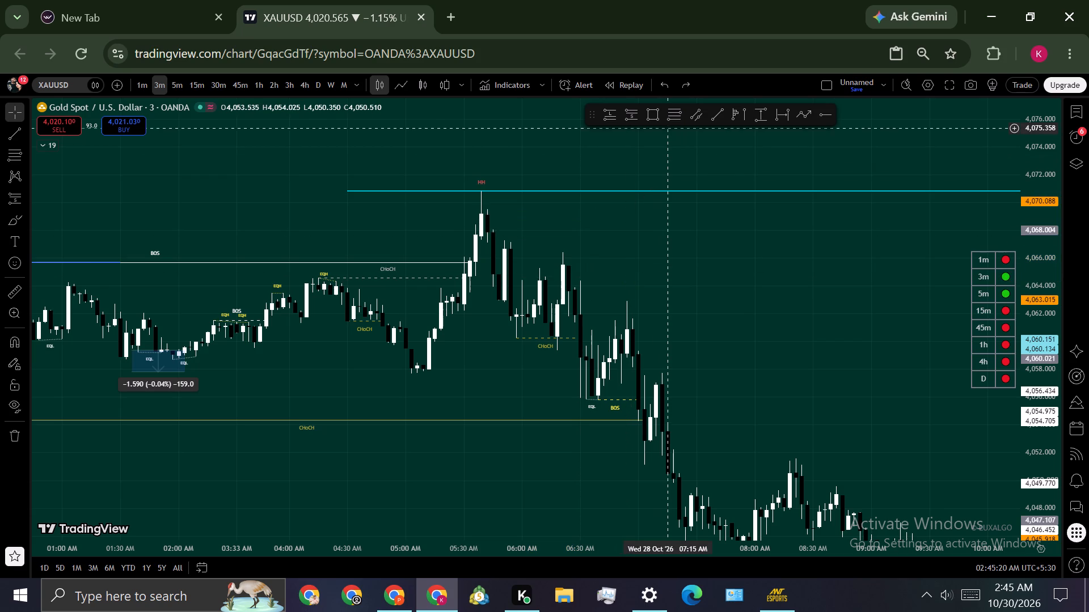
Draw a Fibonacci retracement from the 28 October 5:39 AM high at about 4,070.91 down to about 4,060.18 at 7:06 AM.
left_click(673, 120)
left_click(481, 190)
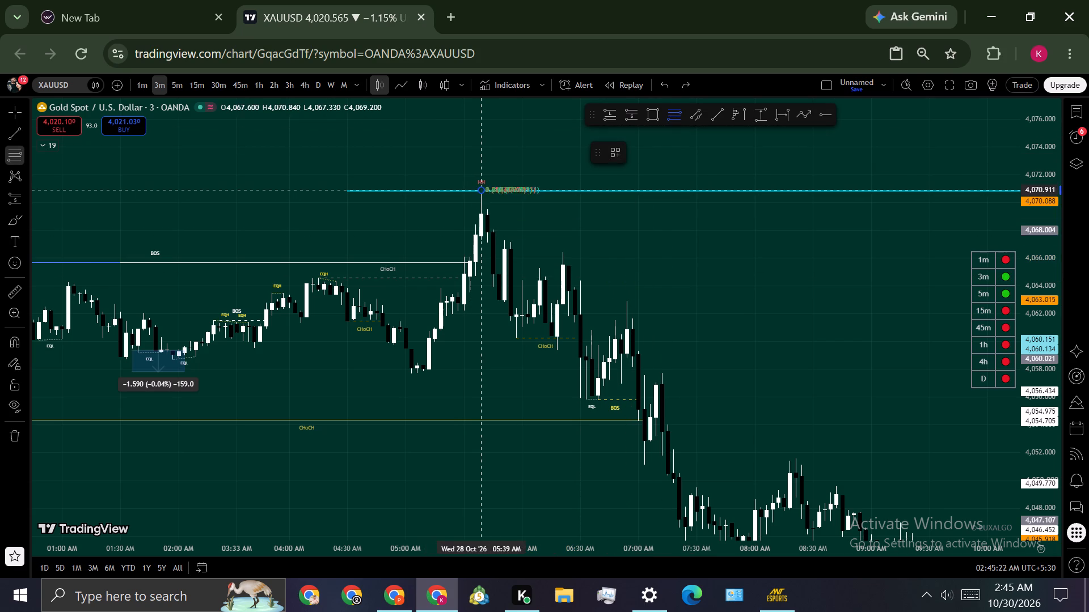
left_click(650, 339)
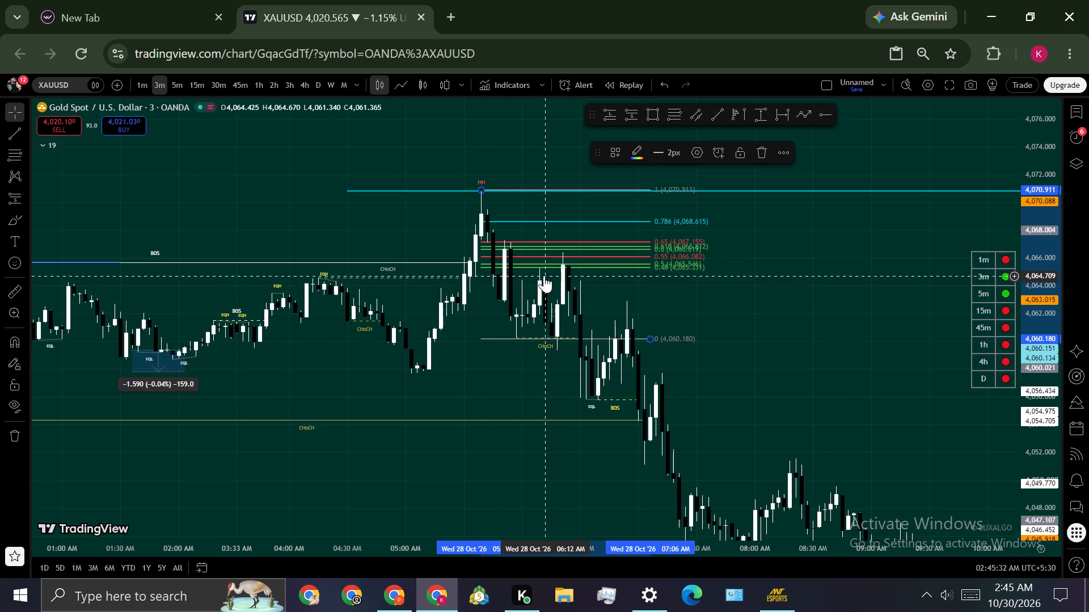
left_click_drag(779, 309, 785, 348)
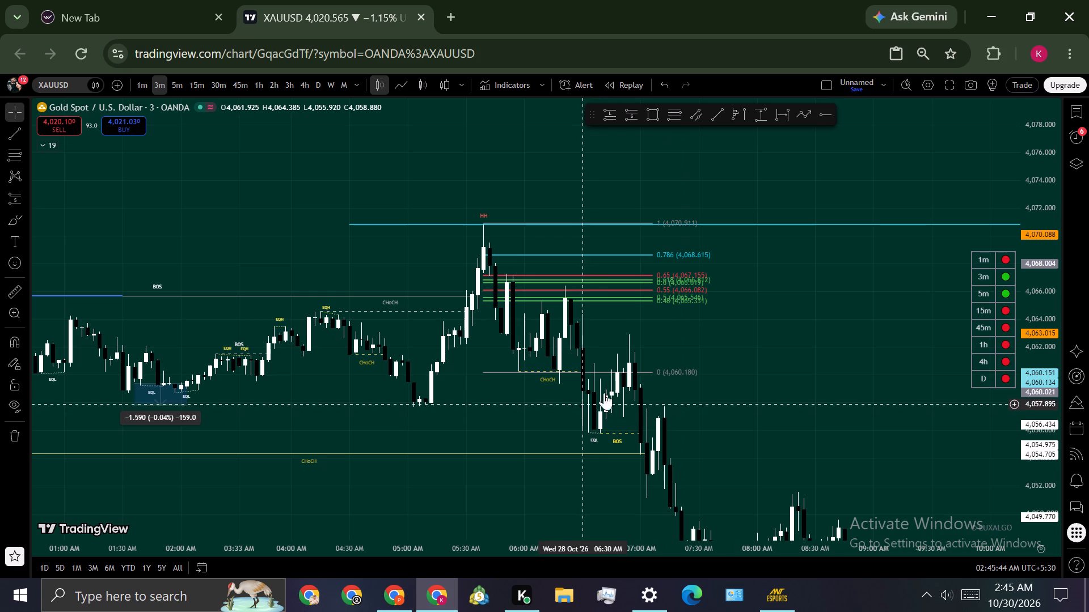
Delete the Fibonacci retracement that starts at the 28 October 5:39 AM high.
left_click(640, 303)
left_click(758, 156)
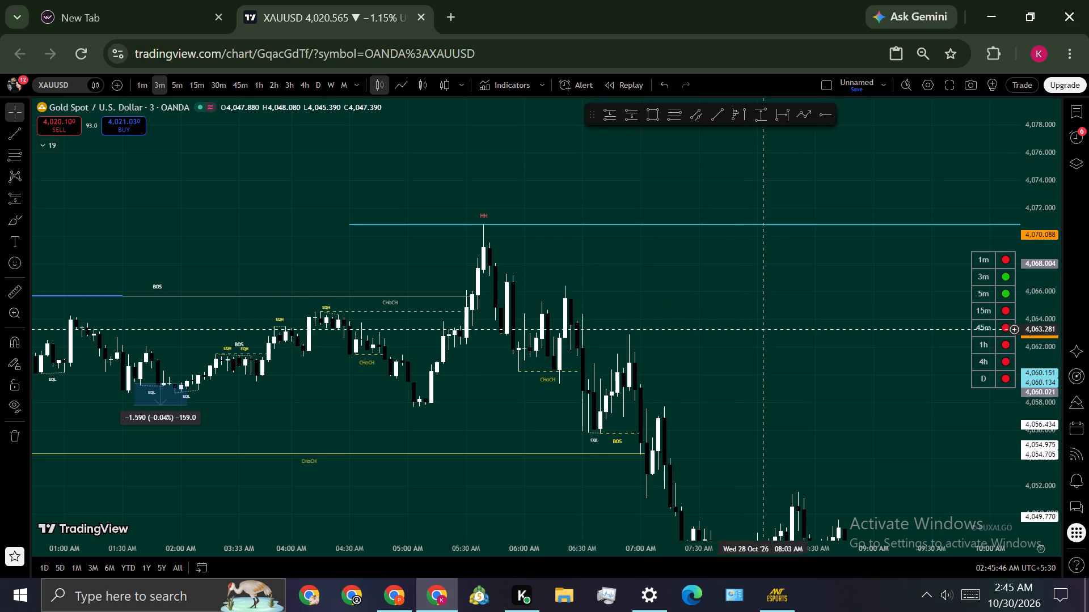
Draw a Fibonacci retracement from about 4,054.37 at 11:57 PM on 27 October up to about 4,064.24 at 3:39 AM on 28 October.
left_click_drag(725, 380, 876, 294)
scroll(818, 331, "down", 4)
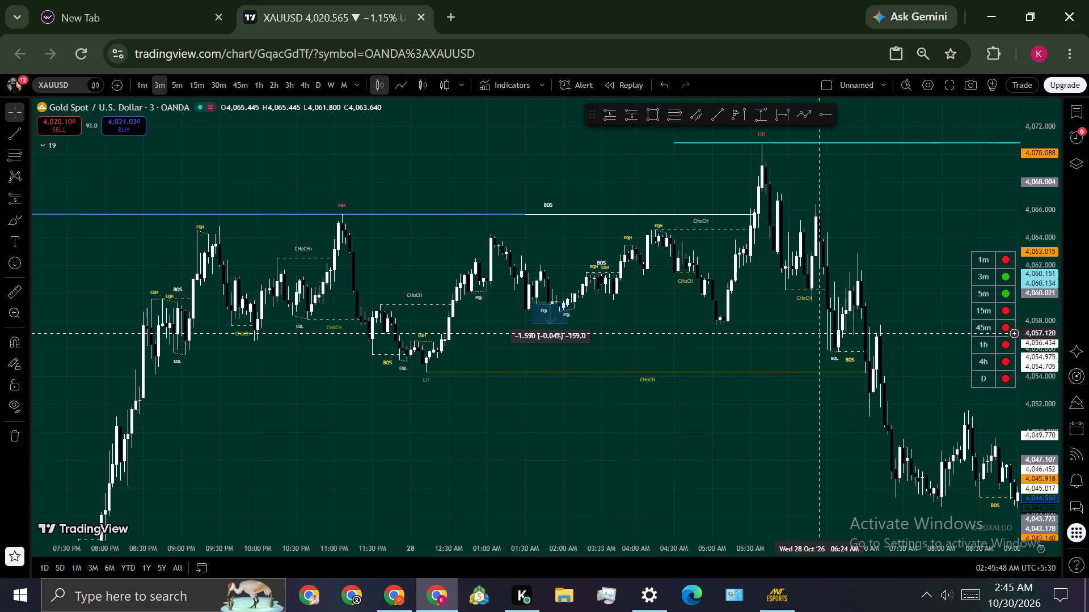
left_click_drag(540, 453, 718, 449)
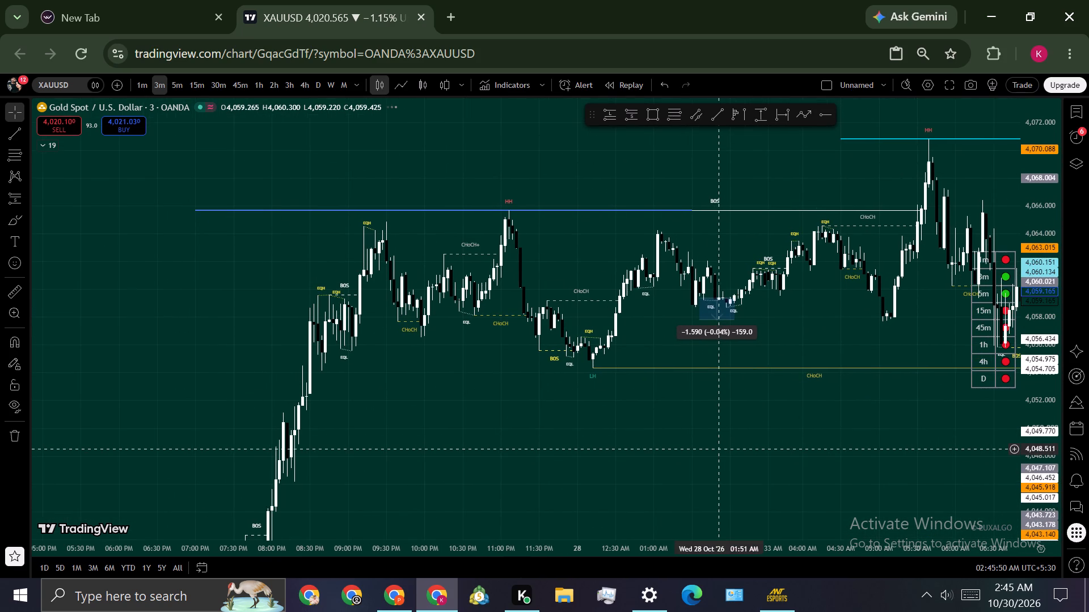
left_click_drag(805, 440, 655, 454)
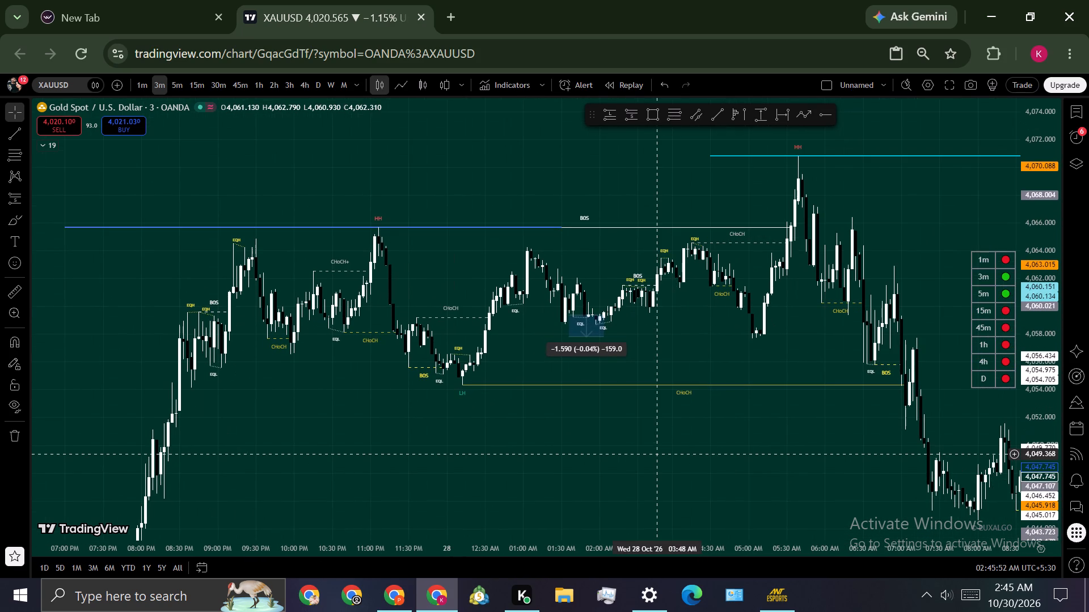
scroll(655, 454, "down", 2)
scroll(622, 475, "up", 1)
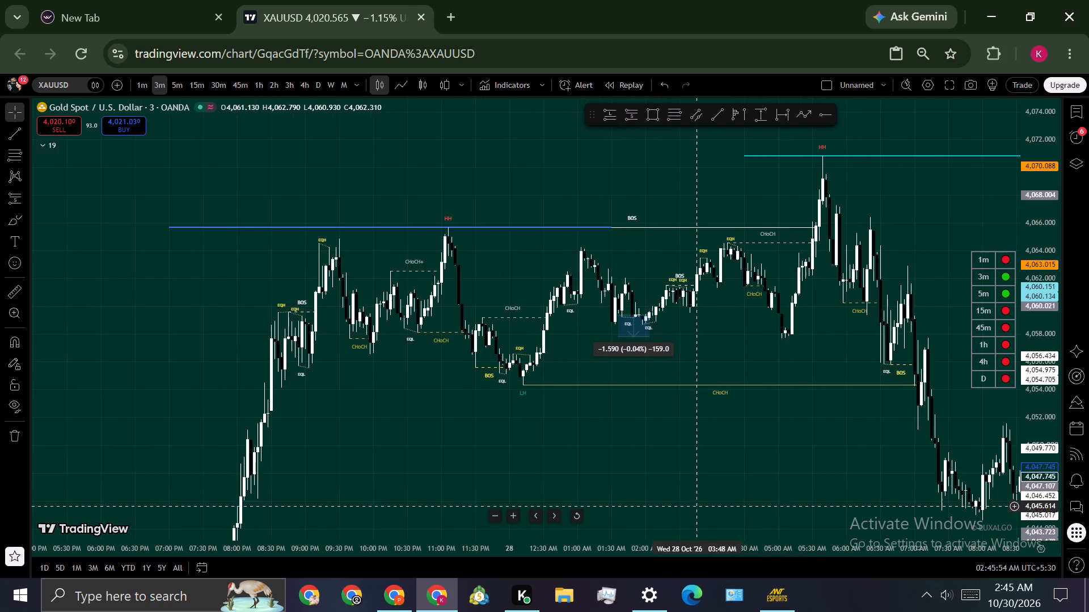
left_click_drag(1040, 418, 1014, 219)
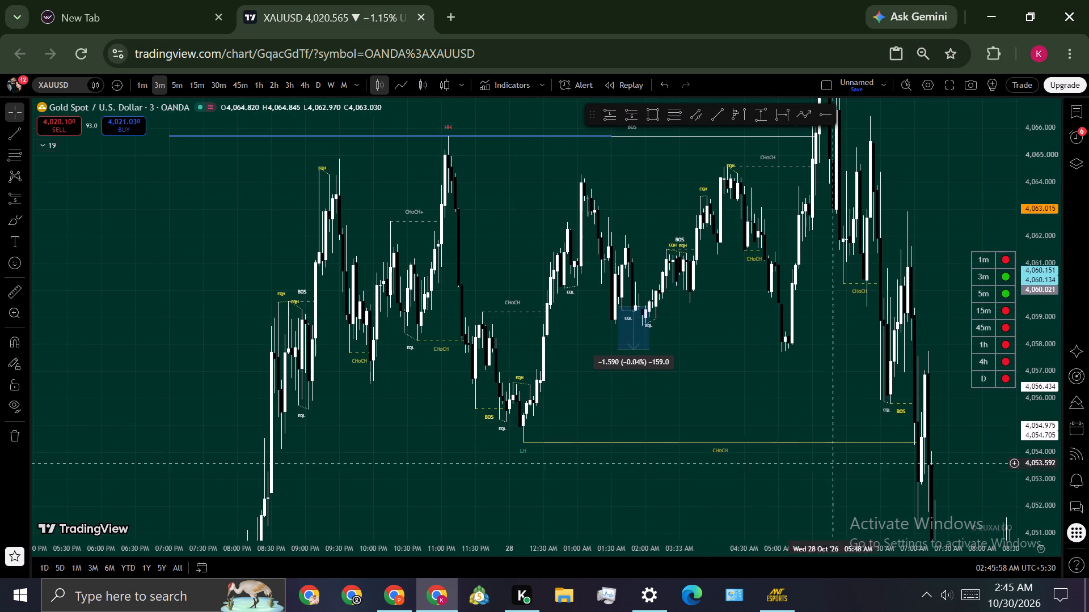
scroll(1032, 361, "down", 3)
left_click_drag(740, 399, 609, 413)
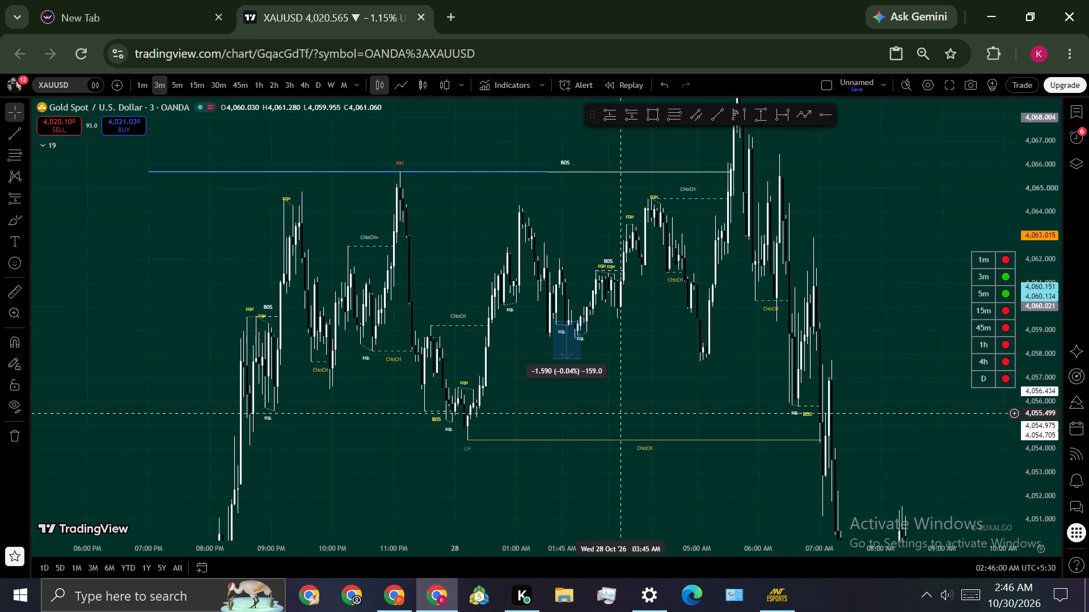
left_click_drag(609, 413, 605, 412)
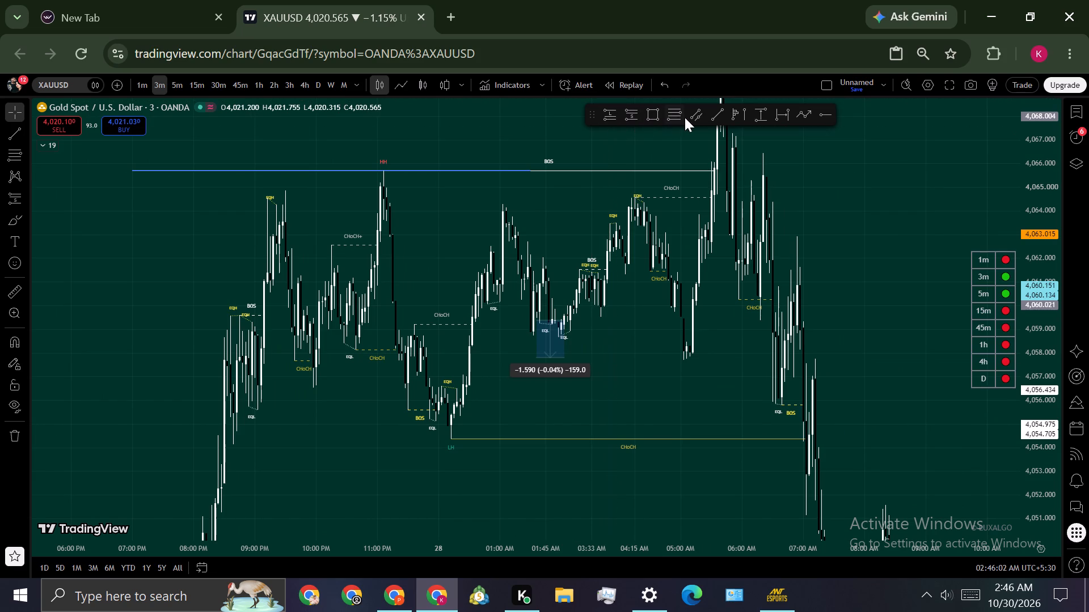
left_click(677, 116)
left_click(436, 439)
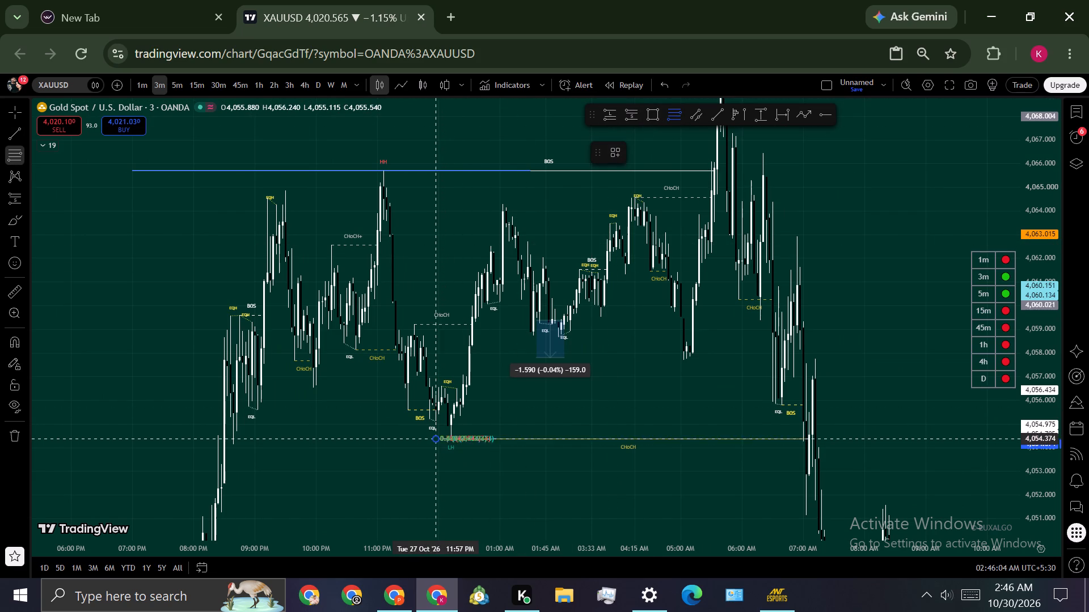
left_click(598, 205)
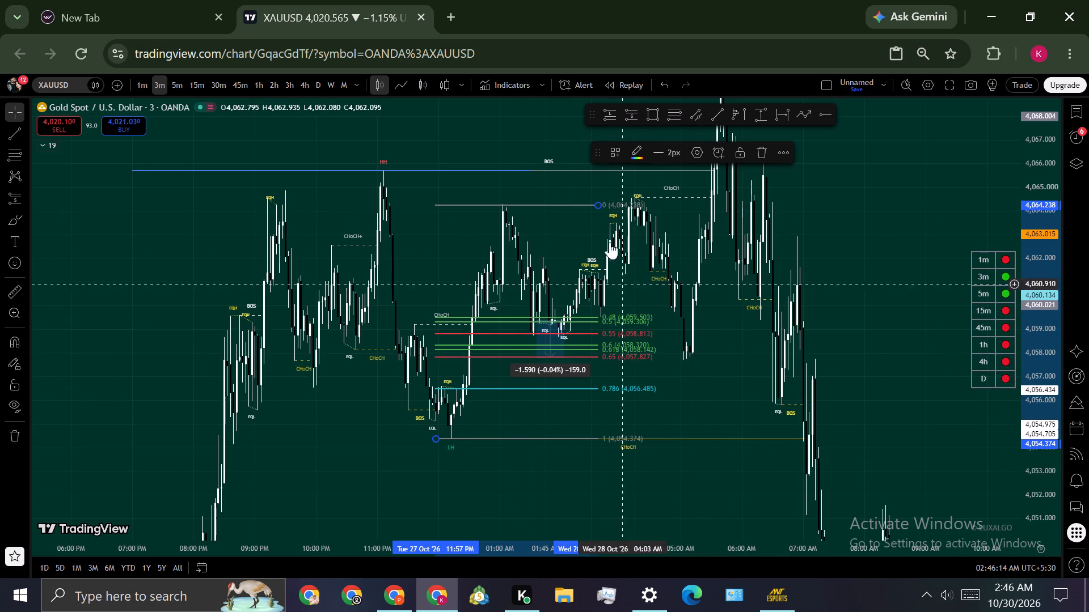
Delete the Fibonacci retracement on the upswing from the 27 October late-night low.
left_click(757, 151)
Examine the 27 October afternoon and evening rally, including its structure breaks and the marked zones at its base.
left_click_drag(682, 403, 846, 276)
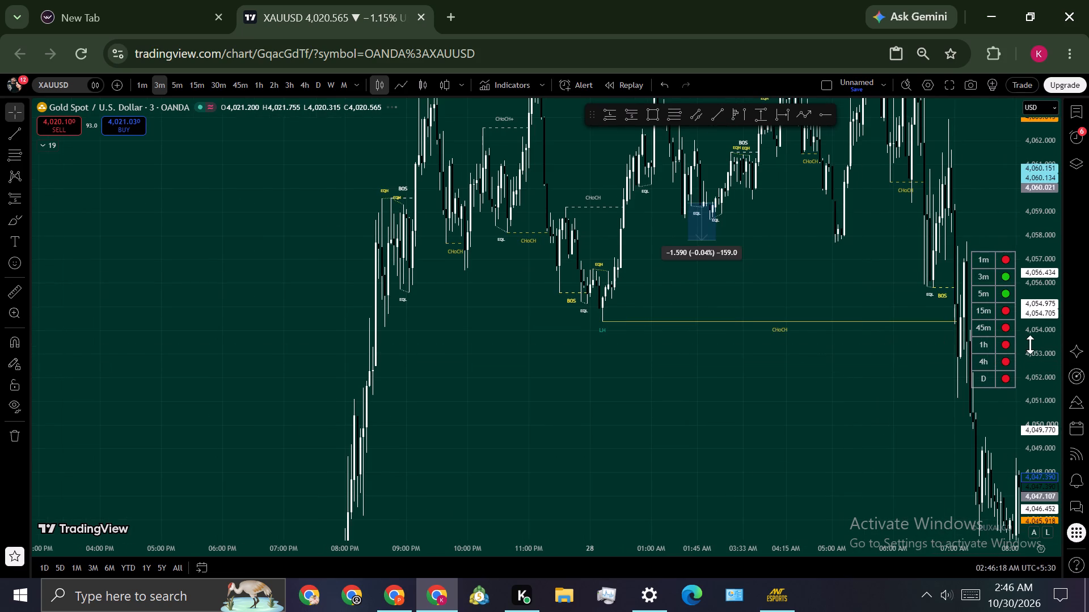
scroll(1042, 346, "down", 12)
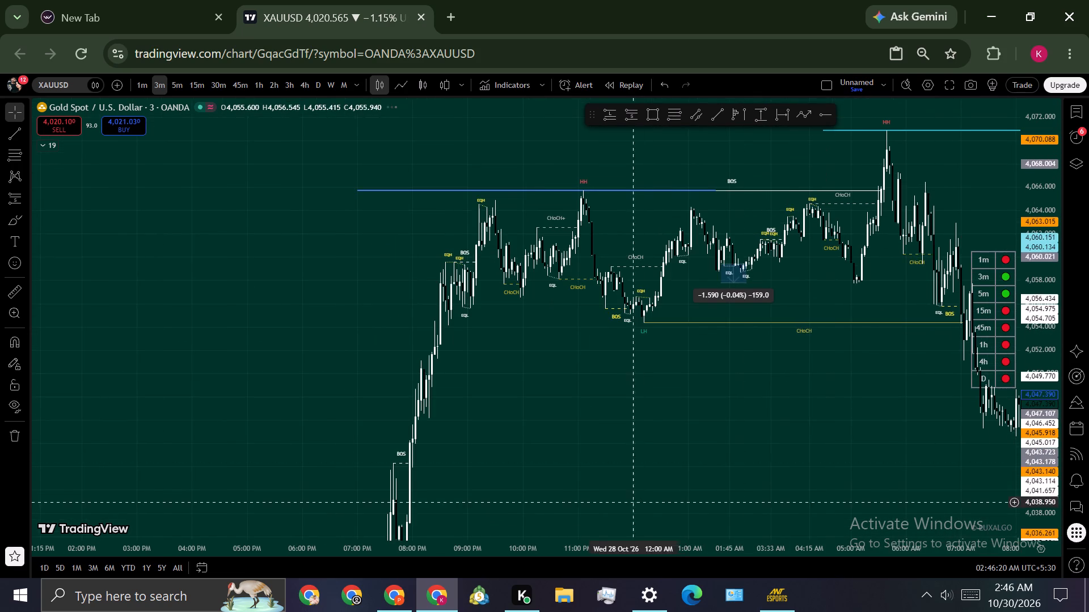
left_click_drag(632, 502, 902, 162)
scroll(1029, 363, "down", 4)
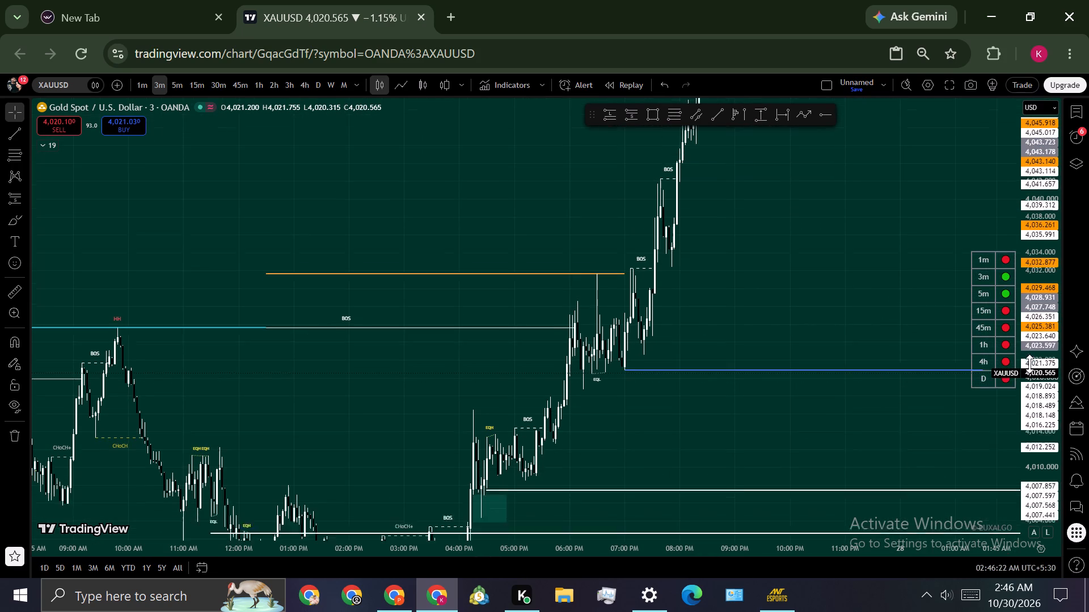
scroll(1029, 364, "down", 6)
left_click_drag(776, 407, 919, 304)
scroll(1027, 417, "up", 4)
scroll(677, 457, "up", 4)
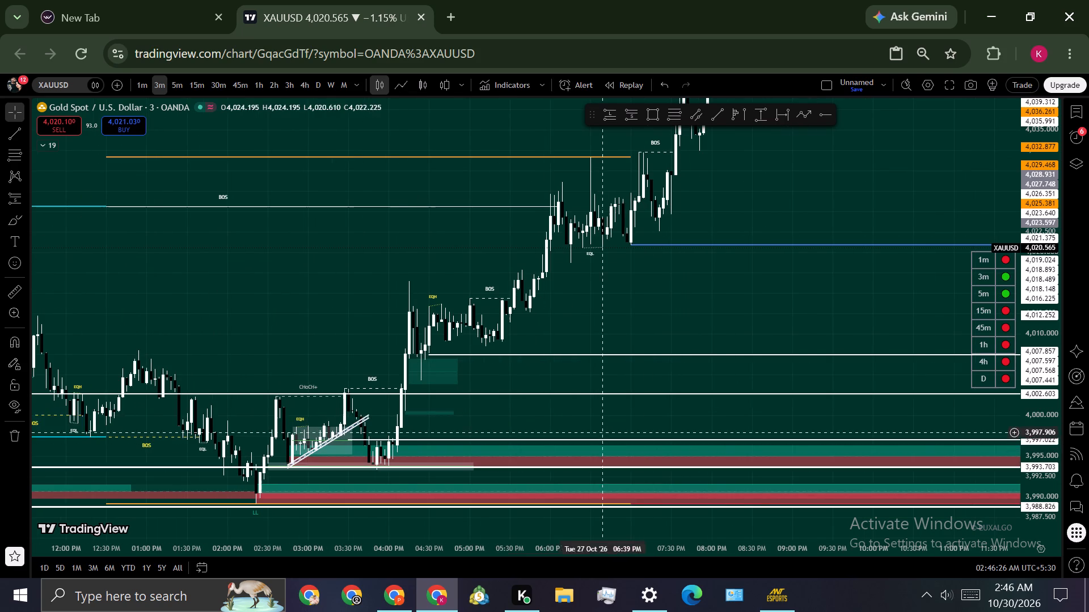
Examine the 27 October morning swings and liquidity levels, and the price legs around the 26 October late-evening high.
left_click_drag(548, 422, 715, 373)
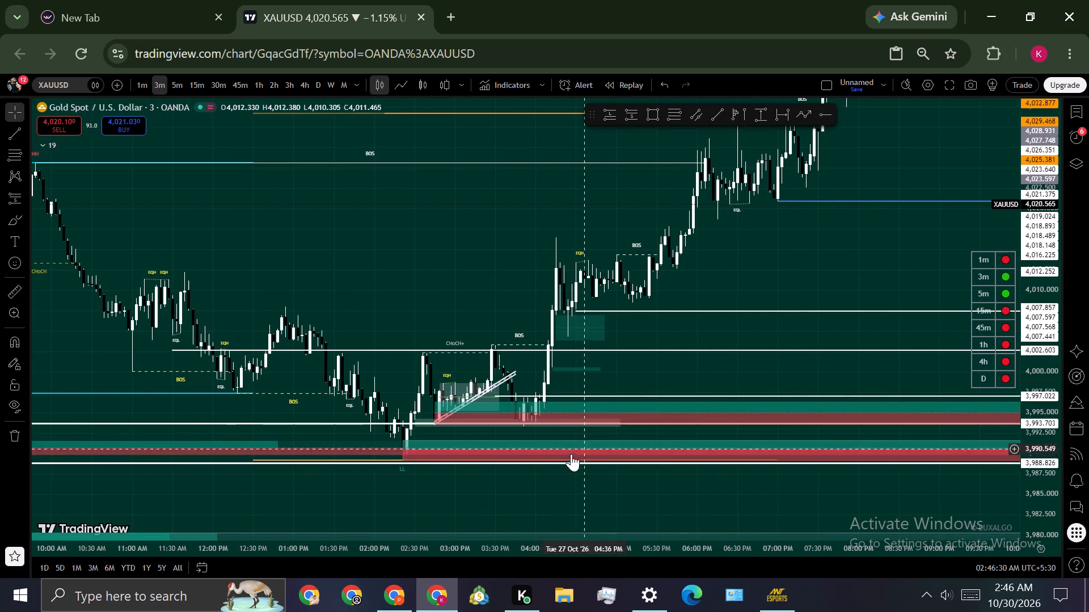
scroll(762, 386, "down", 6)
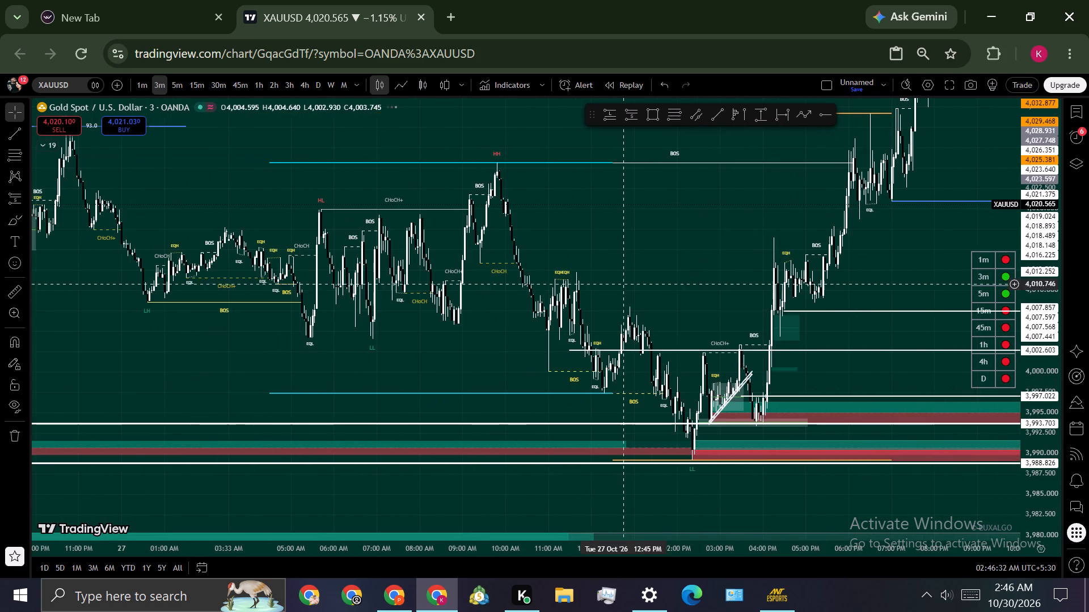
left_click_drag(622, 248, 729, 350)
scroll(450, 379, "up", 4)
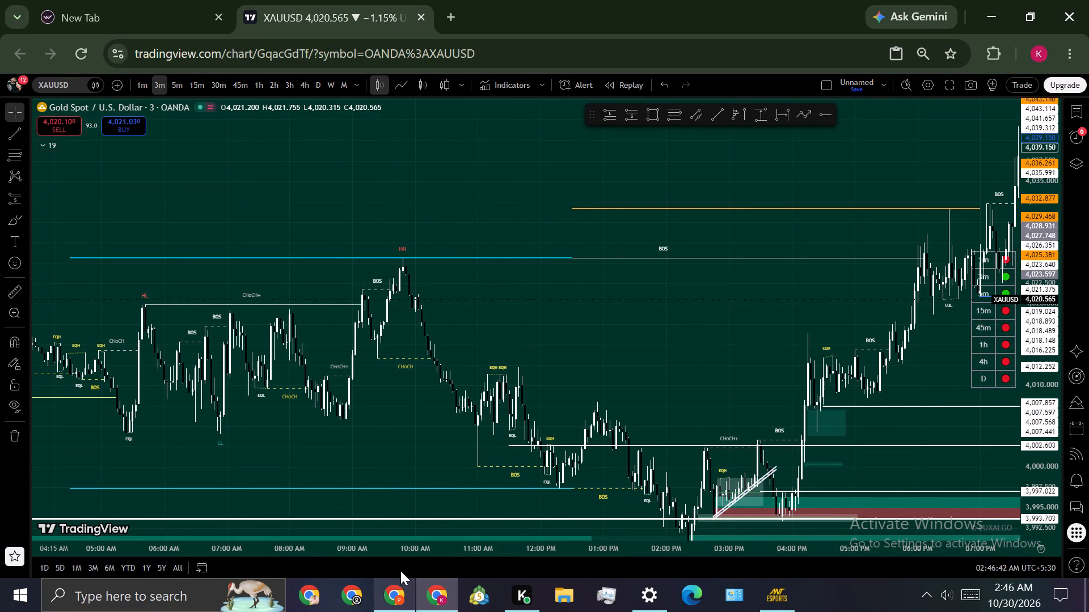
left_click_drag(668, 362, 589, 292)
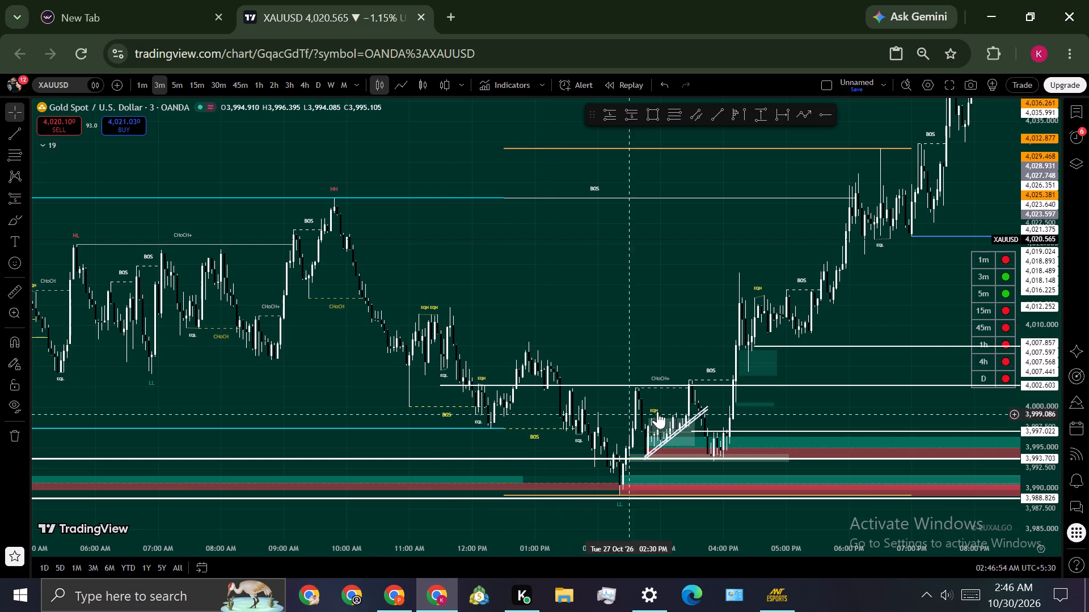
scroll(1012, 328, "down", 2)
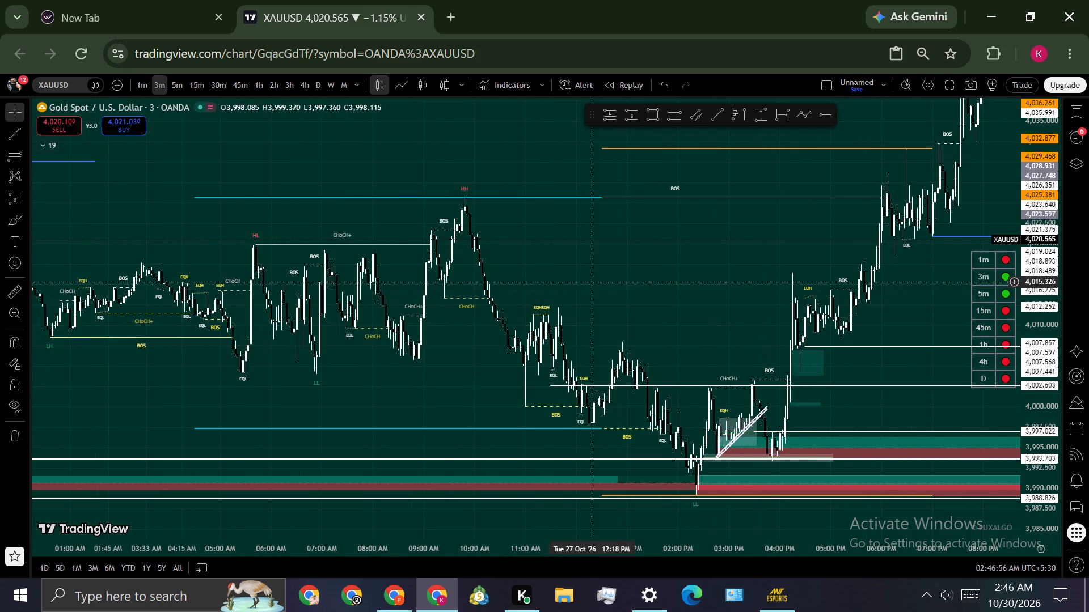
left_click_drag(629, 272, 753, 235)
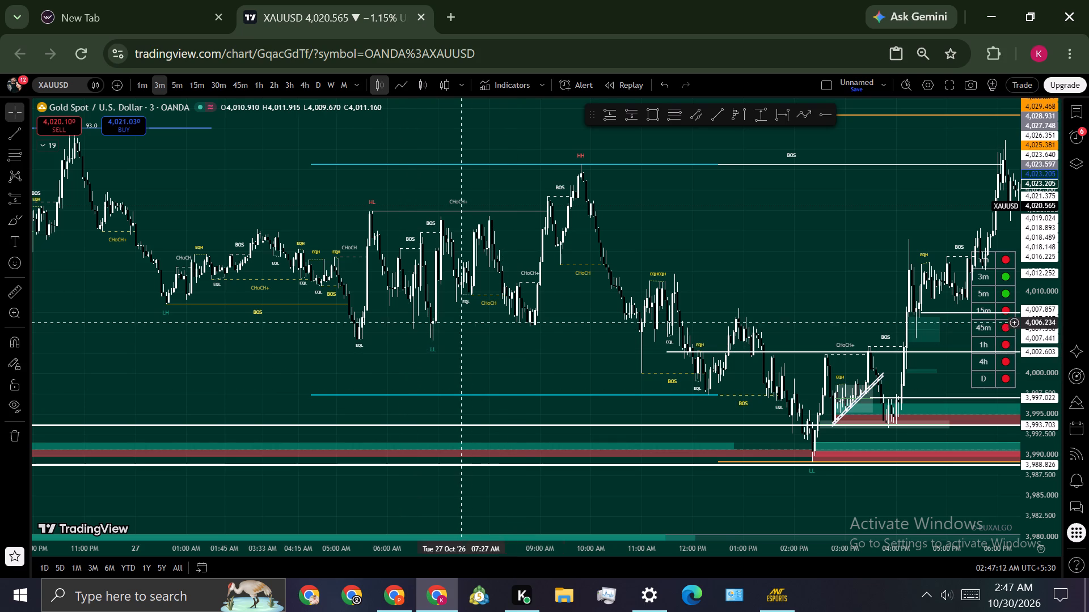
left_click_drag(455, 319, 643, 418)
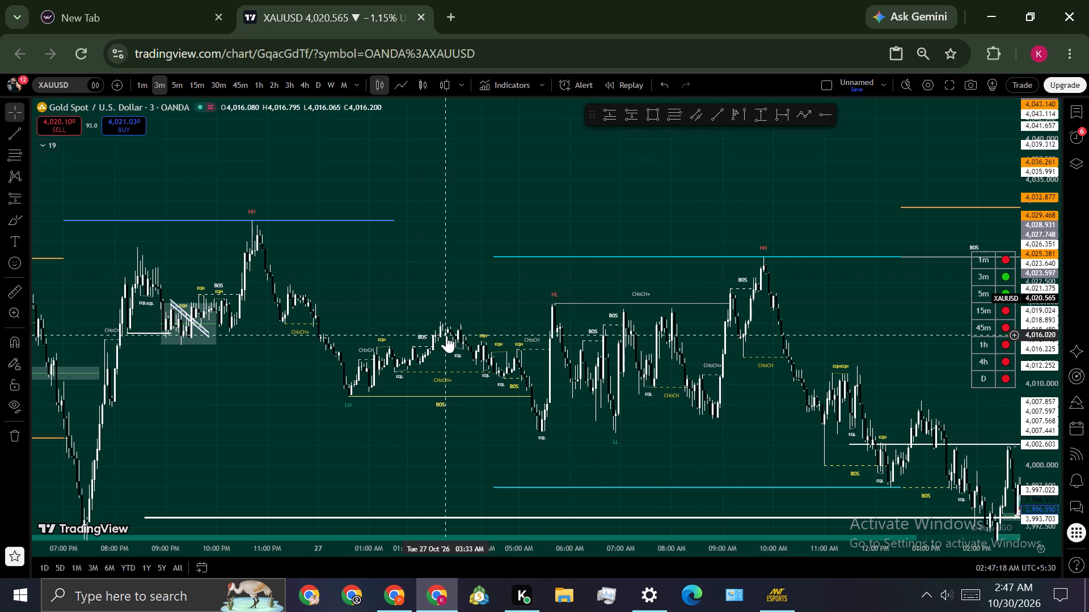
left_click_drag(420, 302, 719, 264)
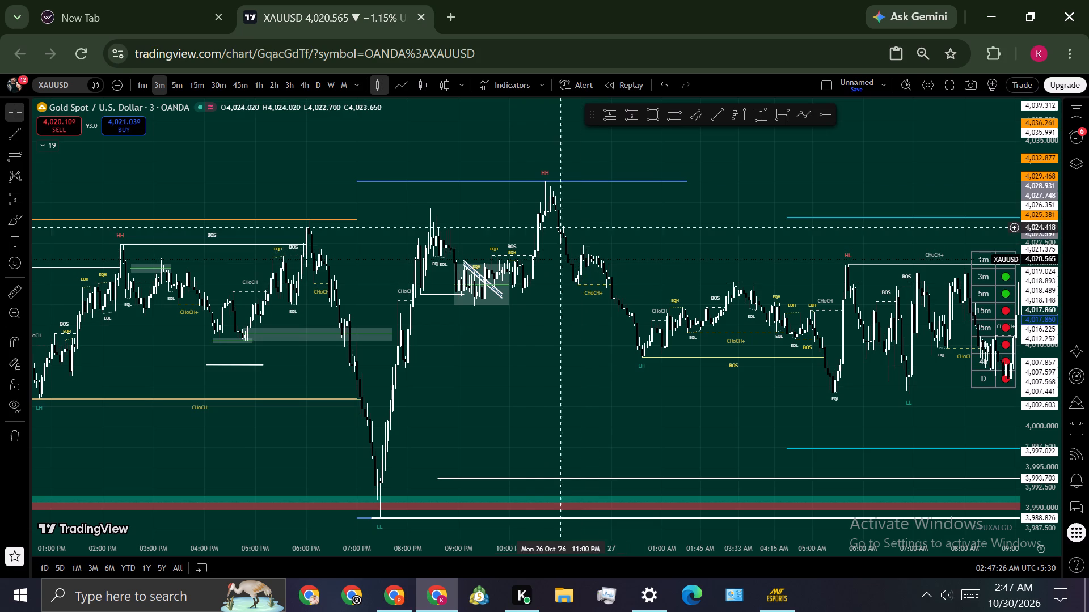
scroll(559, 346, "up", 3)
left_click_drag(557, 198, 652, 288)
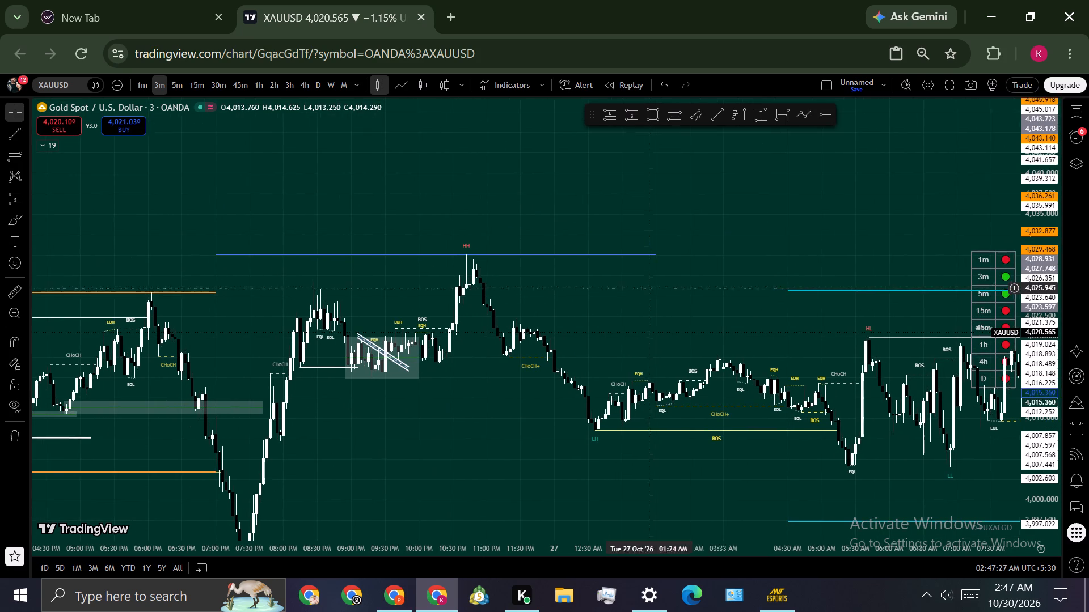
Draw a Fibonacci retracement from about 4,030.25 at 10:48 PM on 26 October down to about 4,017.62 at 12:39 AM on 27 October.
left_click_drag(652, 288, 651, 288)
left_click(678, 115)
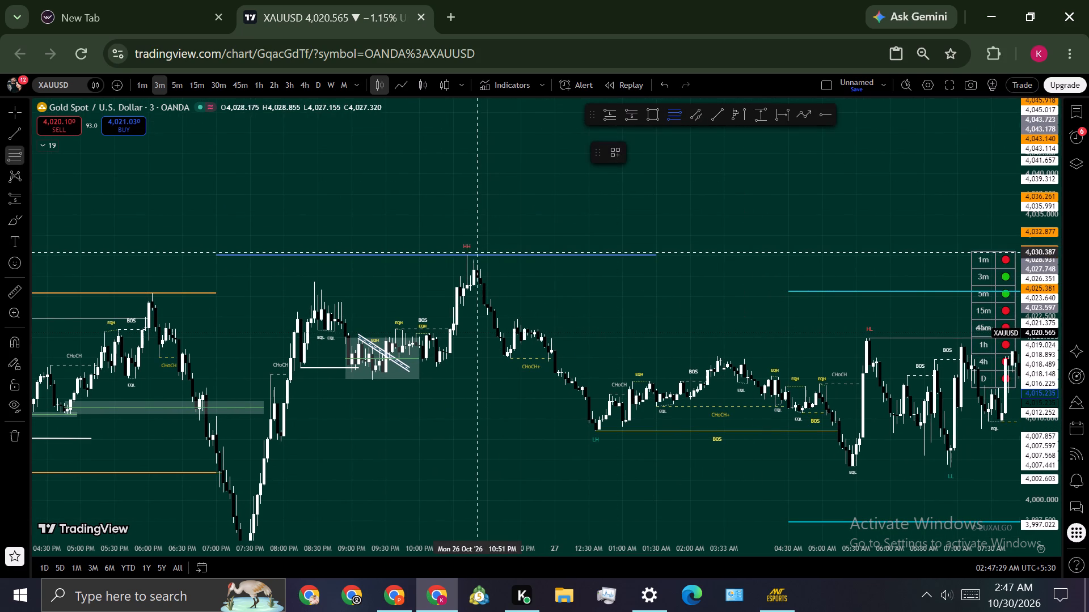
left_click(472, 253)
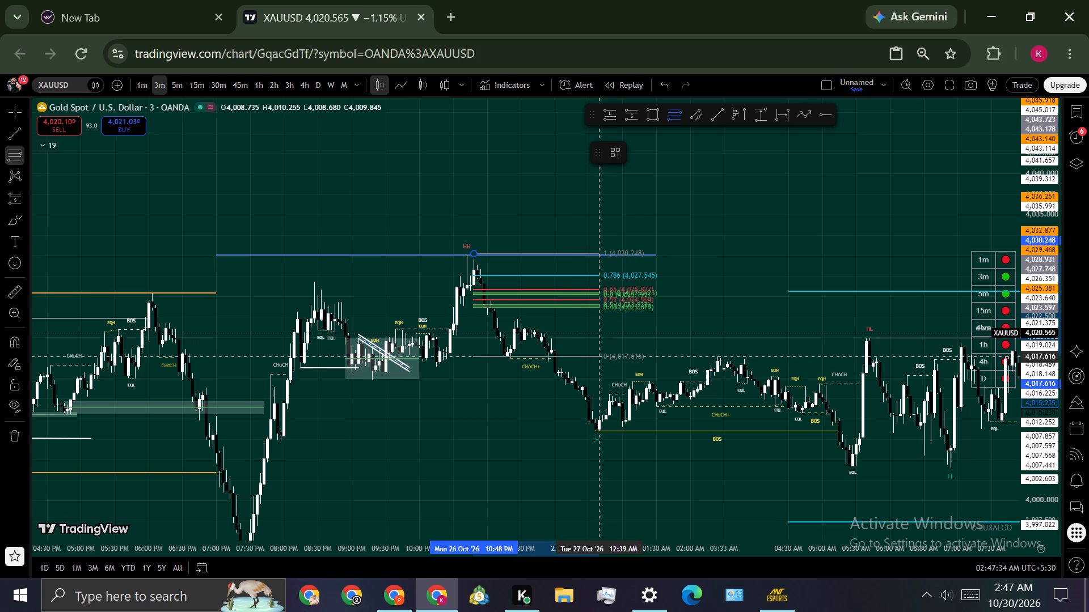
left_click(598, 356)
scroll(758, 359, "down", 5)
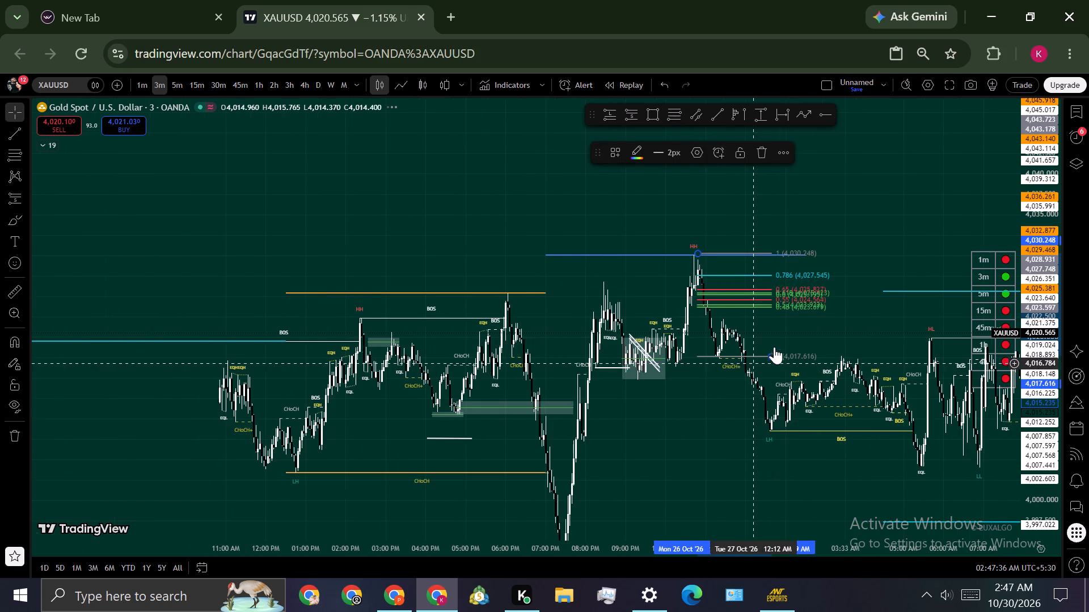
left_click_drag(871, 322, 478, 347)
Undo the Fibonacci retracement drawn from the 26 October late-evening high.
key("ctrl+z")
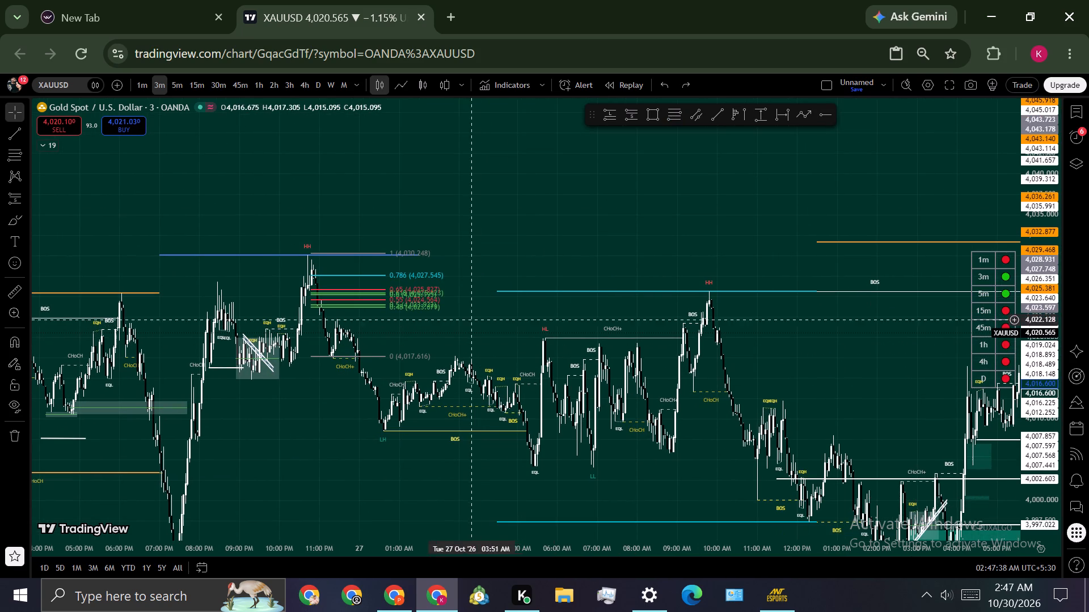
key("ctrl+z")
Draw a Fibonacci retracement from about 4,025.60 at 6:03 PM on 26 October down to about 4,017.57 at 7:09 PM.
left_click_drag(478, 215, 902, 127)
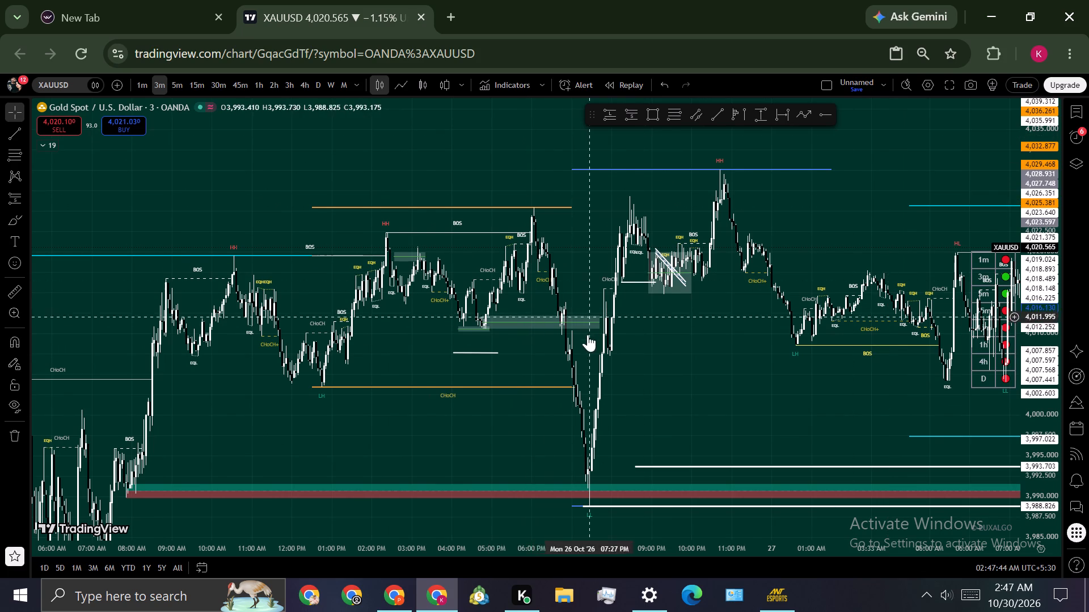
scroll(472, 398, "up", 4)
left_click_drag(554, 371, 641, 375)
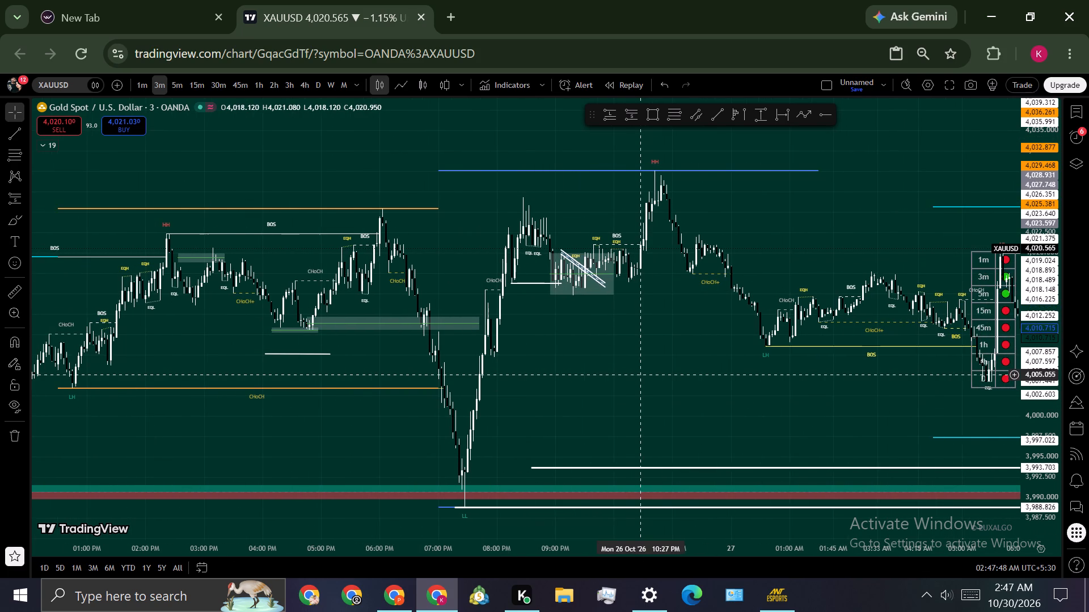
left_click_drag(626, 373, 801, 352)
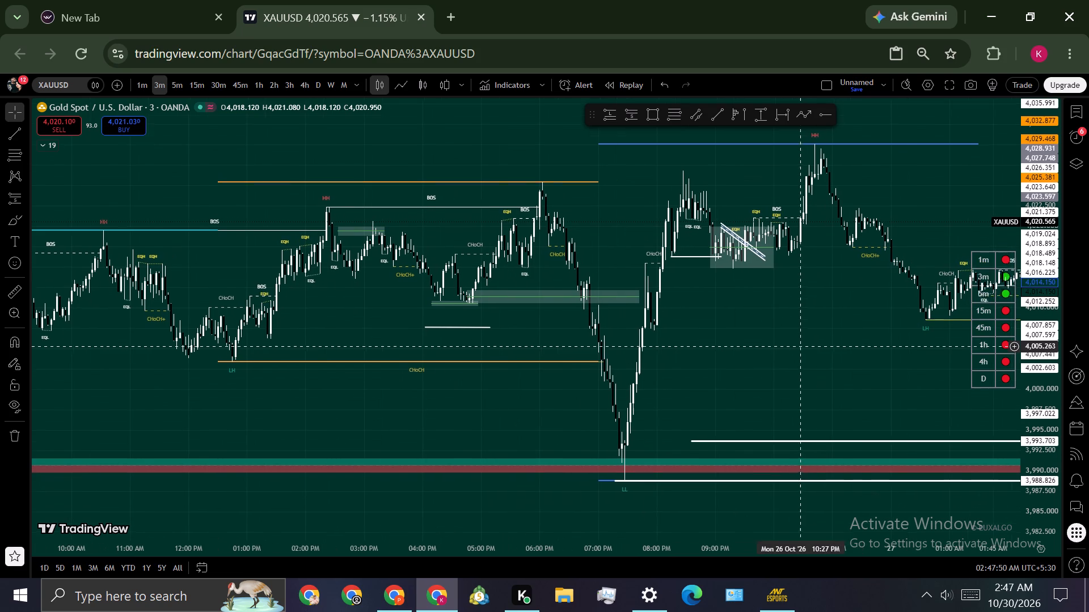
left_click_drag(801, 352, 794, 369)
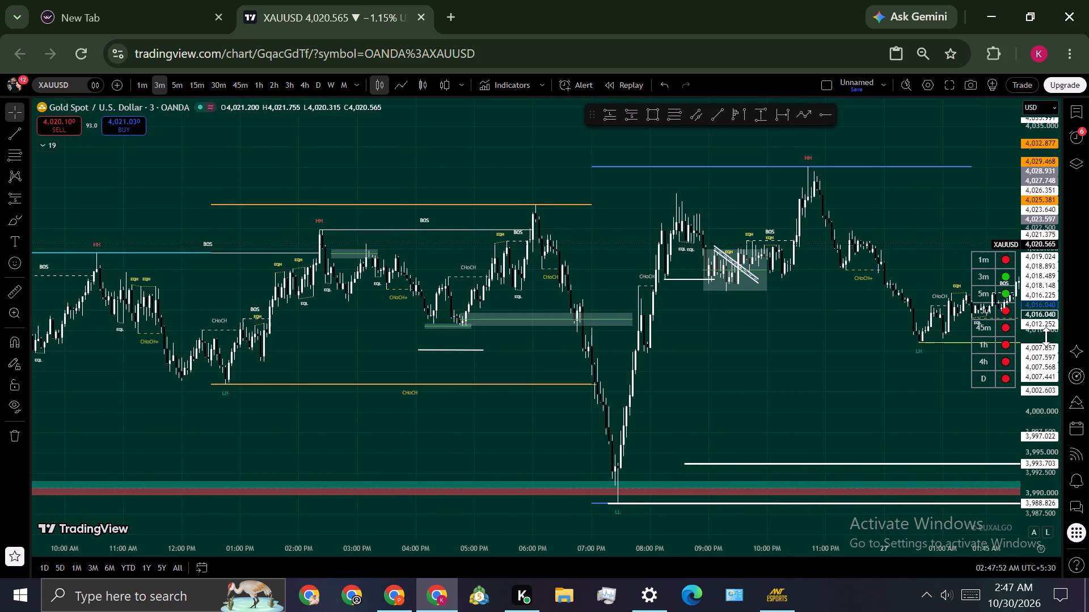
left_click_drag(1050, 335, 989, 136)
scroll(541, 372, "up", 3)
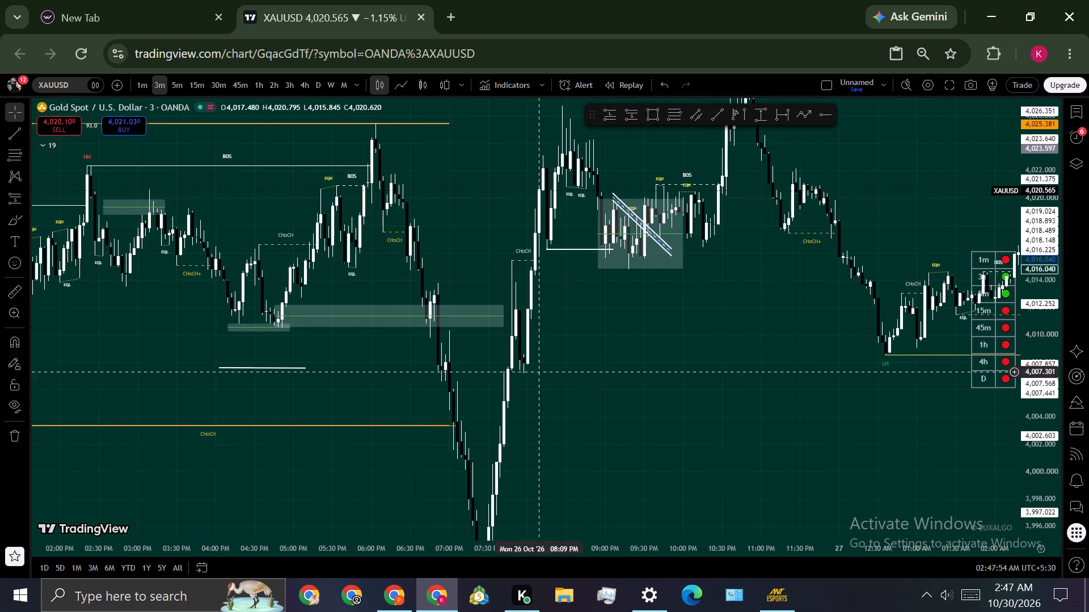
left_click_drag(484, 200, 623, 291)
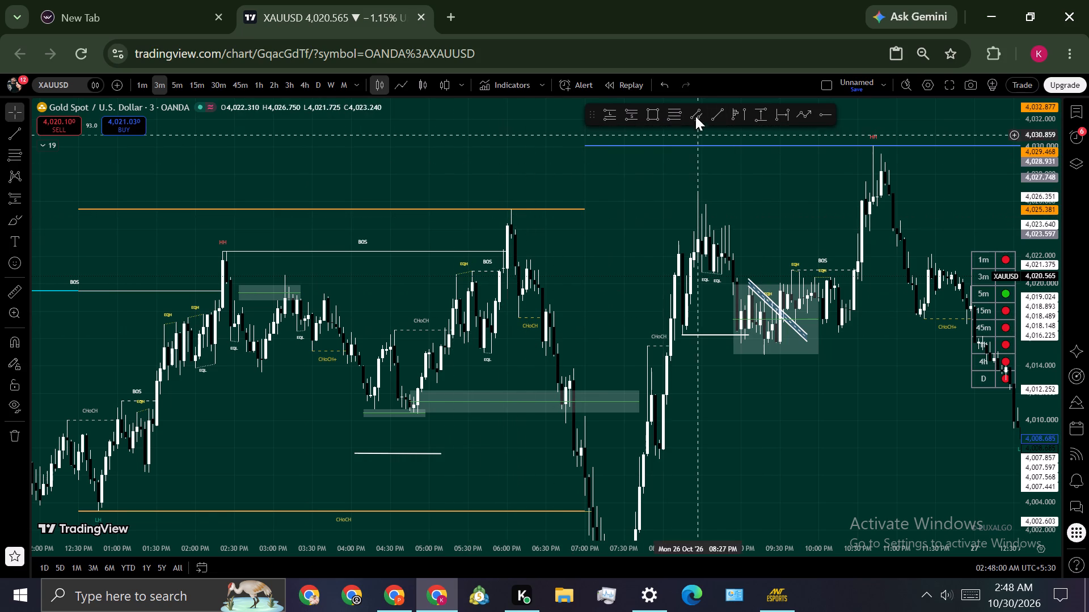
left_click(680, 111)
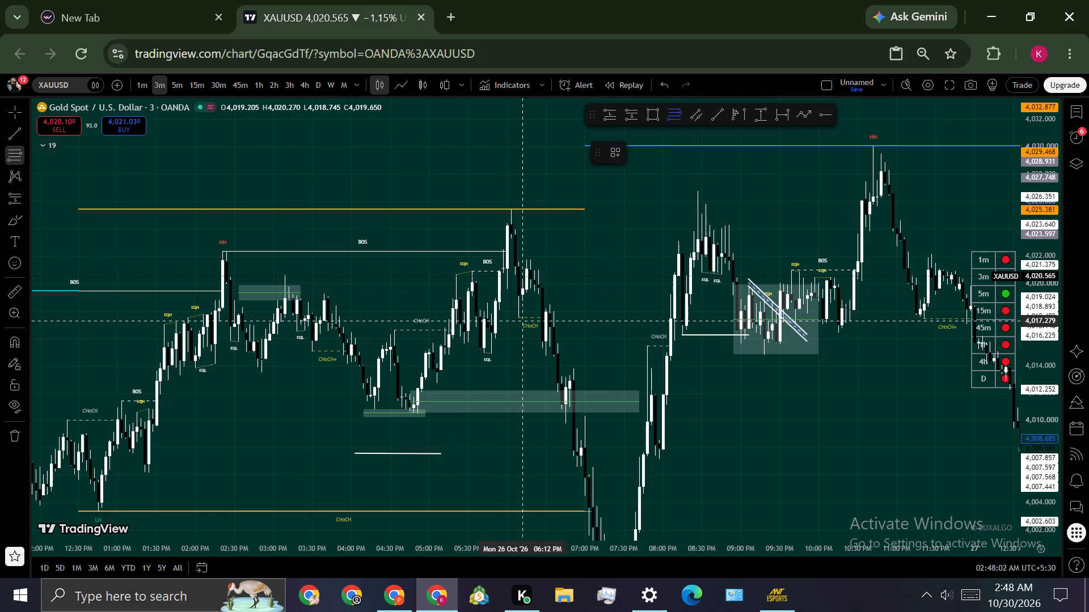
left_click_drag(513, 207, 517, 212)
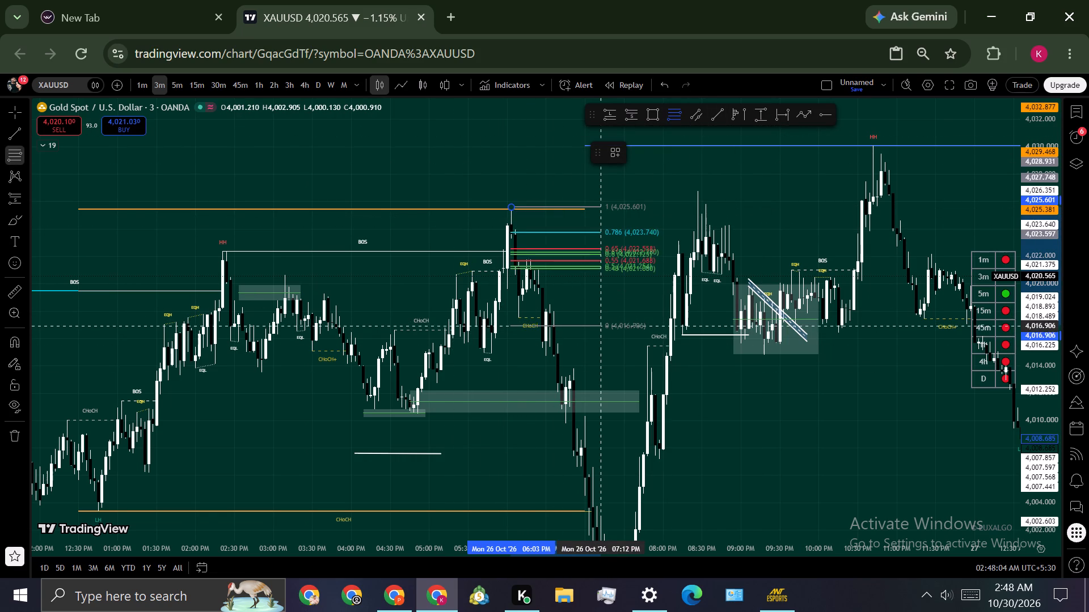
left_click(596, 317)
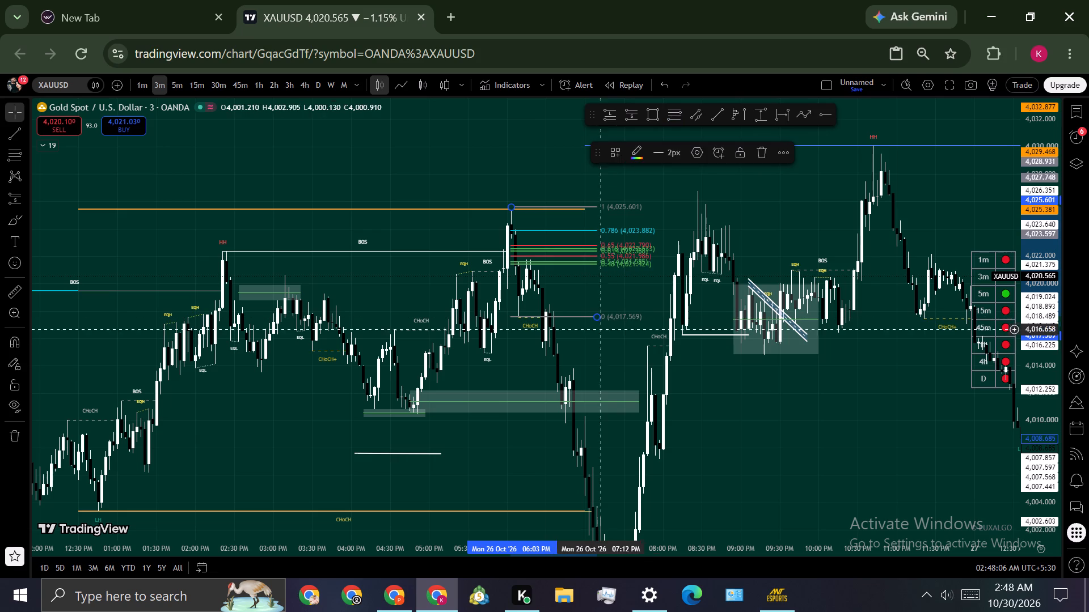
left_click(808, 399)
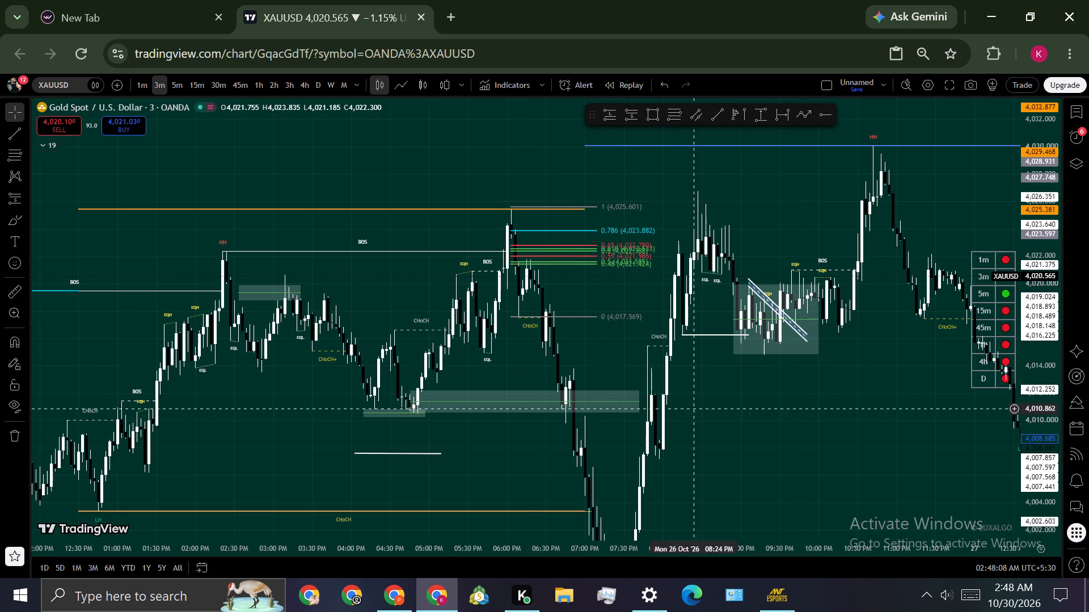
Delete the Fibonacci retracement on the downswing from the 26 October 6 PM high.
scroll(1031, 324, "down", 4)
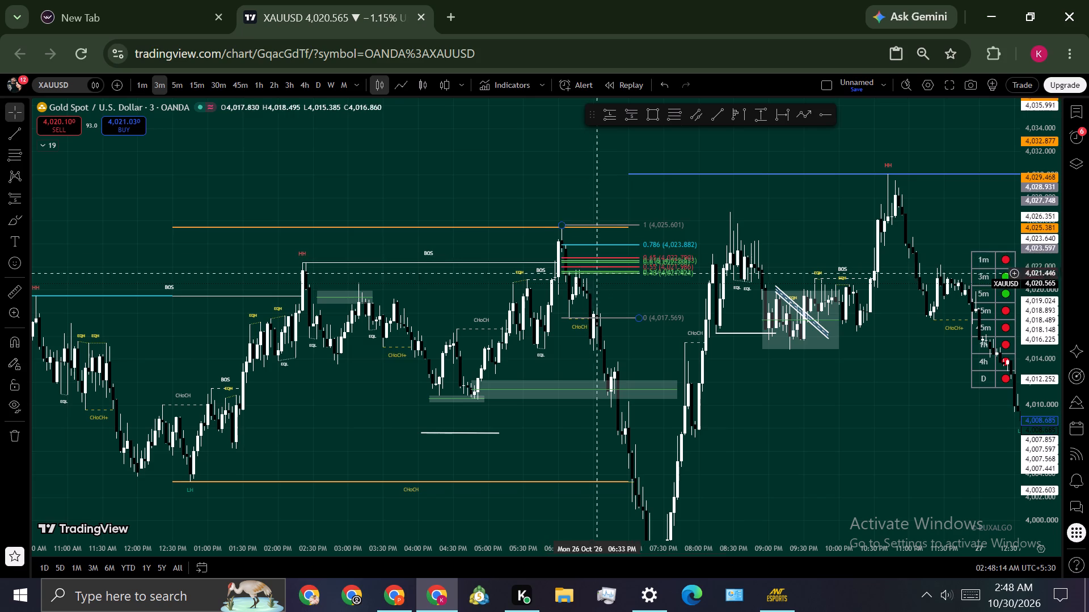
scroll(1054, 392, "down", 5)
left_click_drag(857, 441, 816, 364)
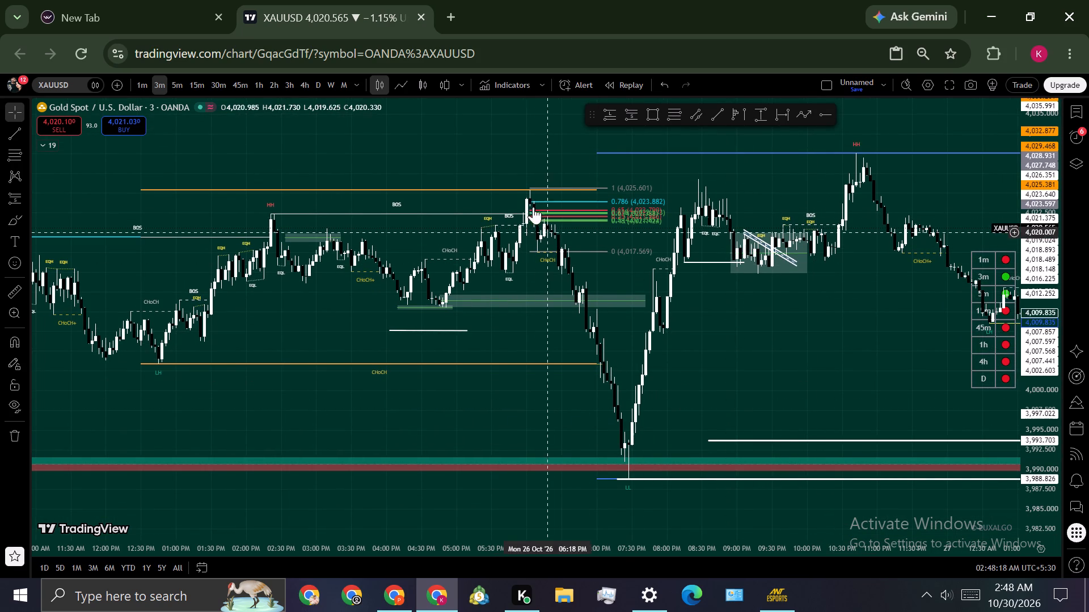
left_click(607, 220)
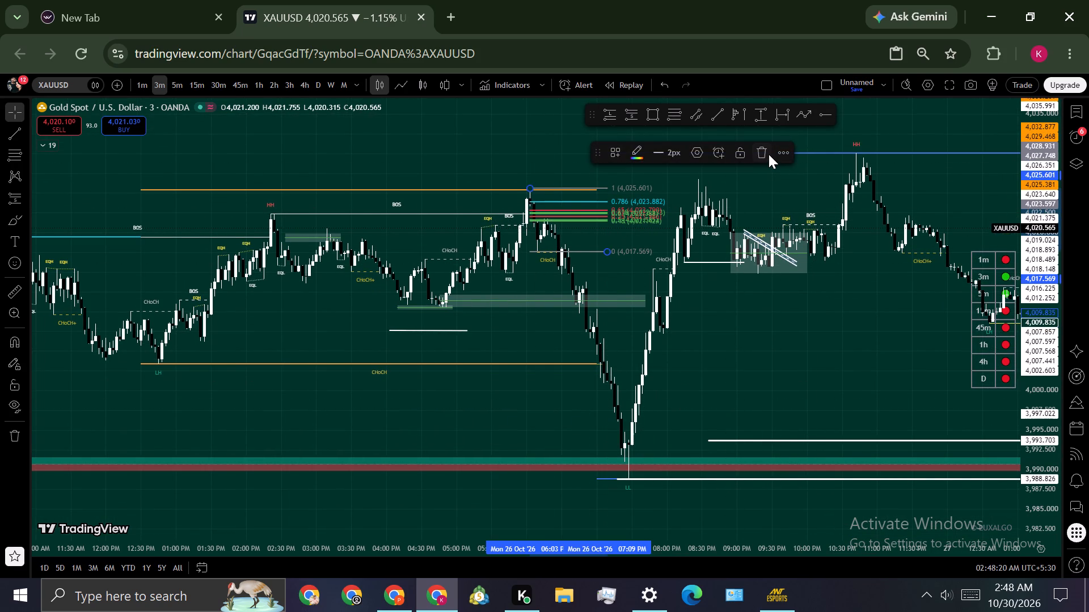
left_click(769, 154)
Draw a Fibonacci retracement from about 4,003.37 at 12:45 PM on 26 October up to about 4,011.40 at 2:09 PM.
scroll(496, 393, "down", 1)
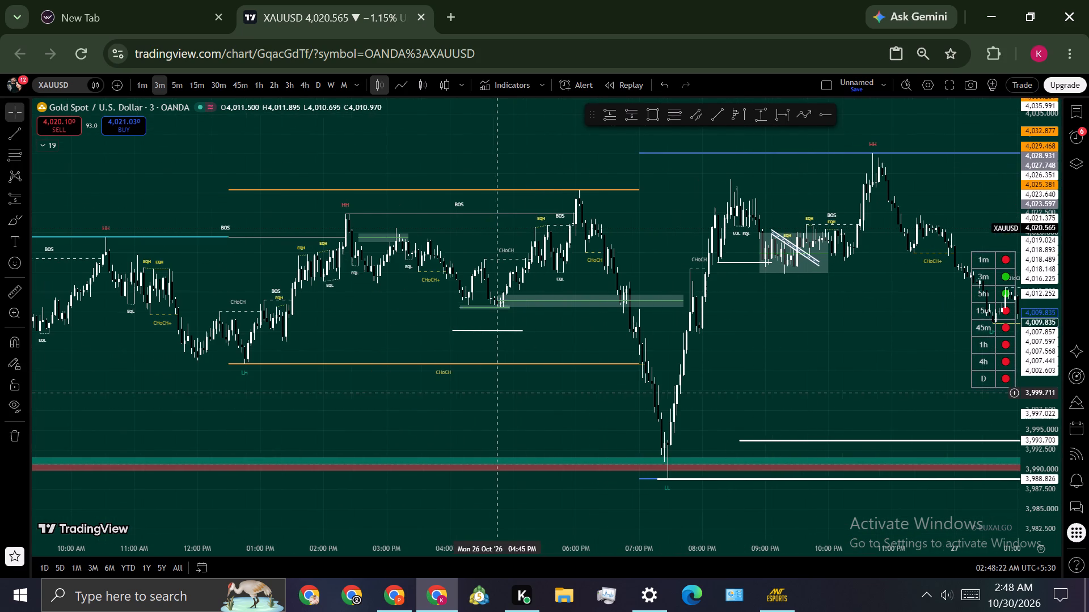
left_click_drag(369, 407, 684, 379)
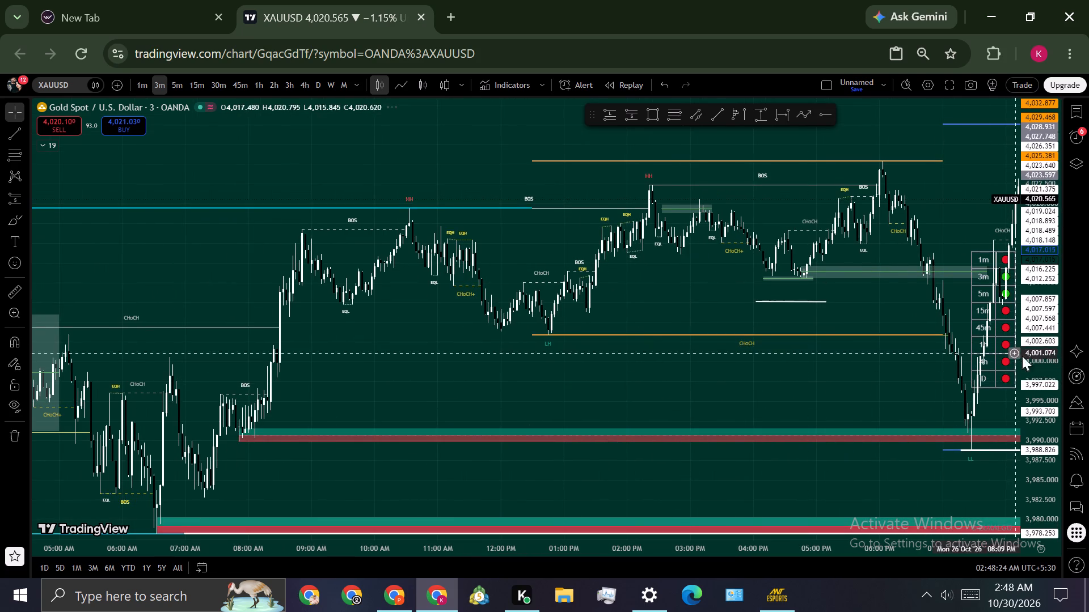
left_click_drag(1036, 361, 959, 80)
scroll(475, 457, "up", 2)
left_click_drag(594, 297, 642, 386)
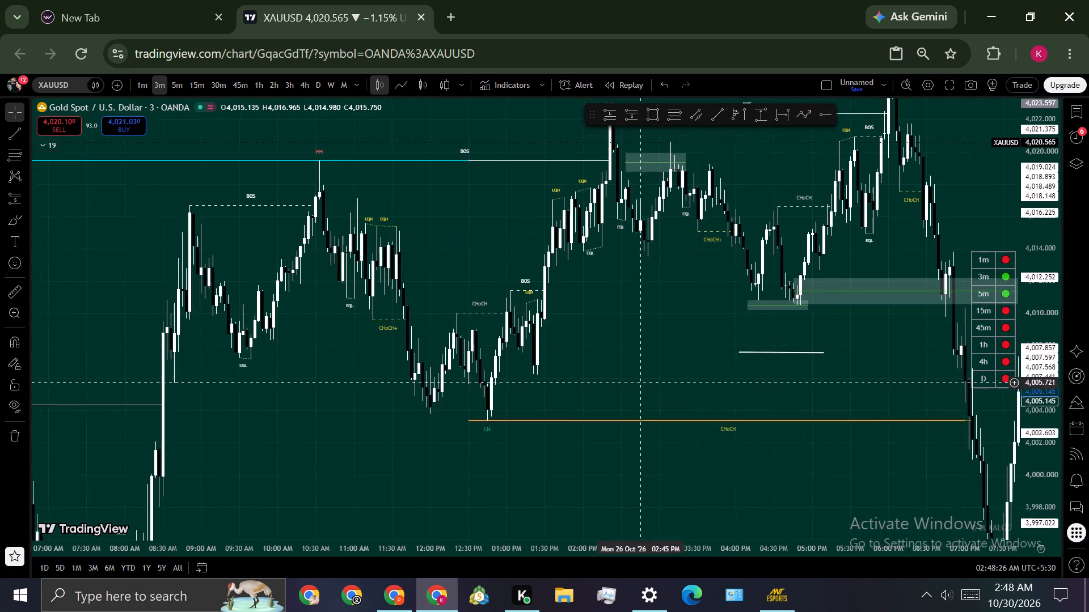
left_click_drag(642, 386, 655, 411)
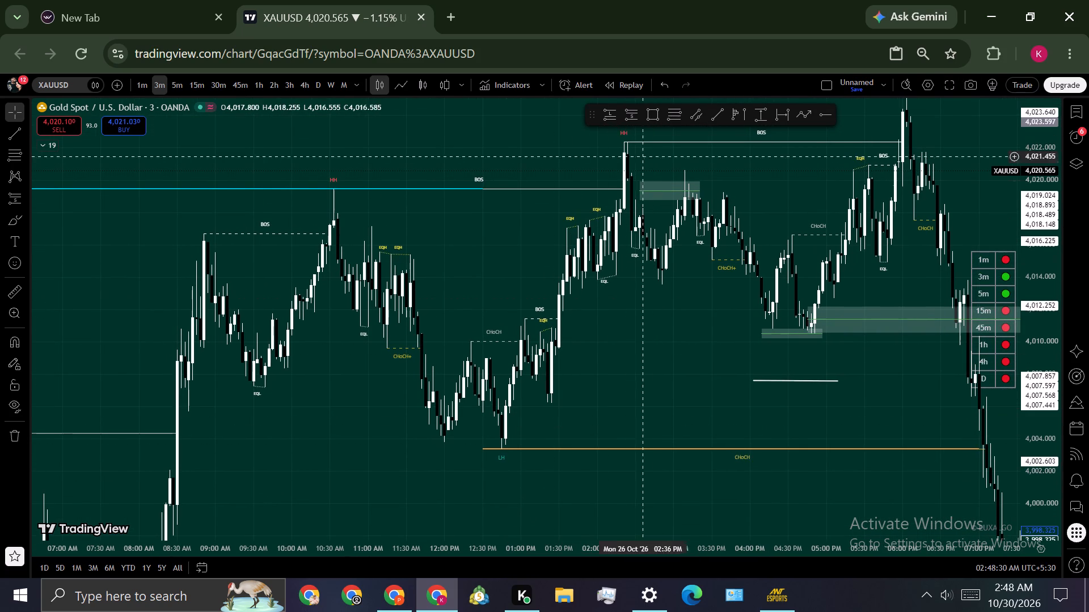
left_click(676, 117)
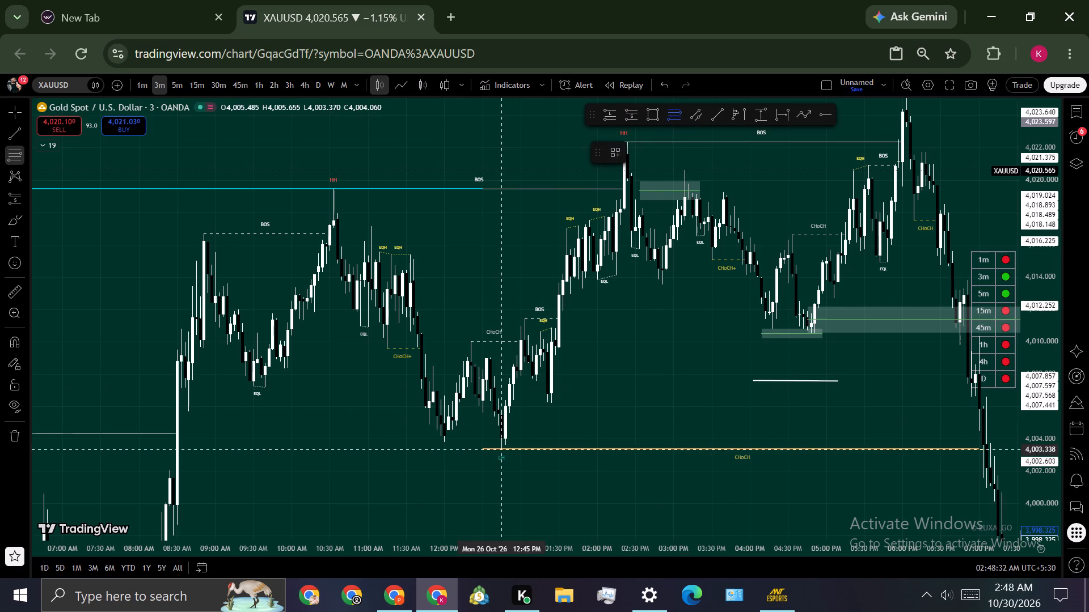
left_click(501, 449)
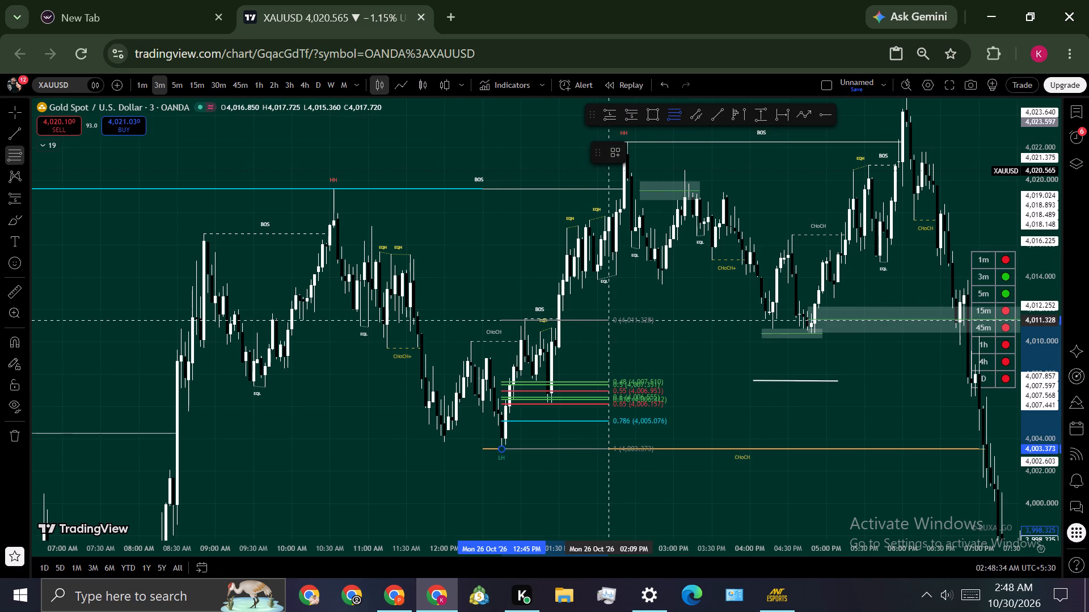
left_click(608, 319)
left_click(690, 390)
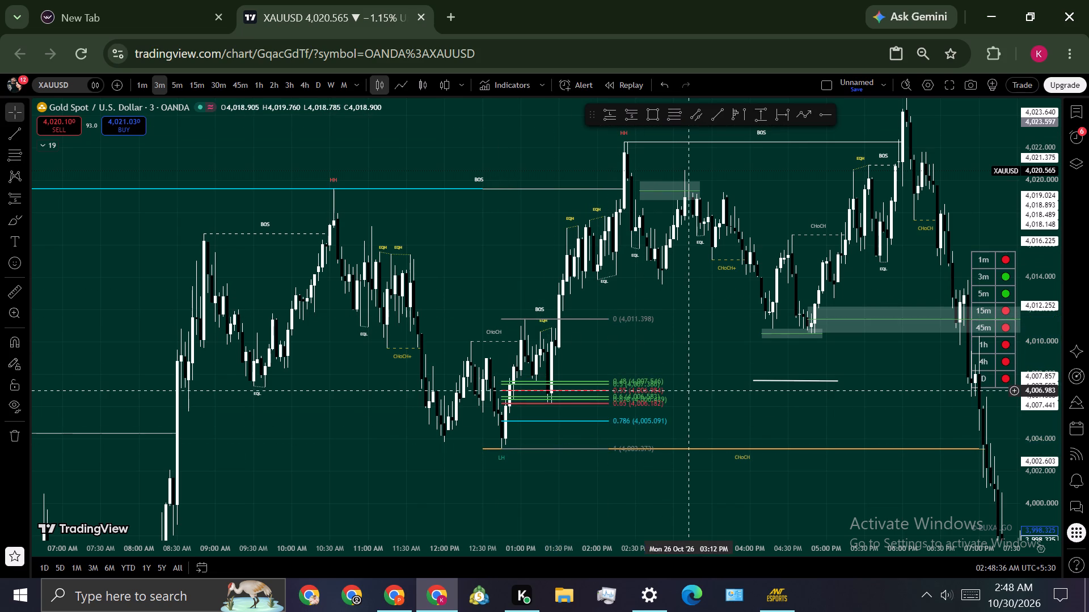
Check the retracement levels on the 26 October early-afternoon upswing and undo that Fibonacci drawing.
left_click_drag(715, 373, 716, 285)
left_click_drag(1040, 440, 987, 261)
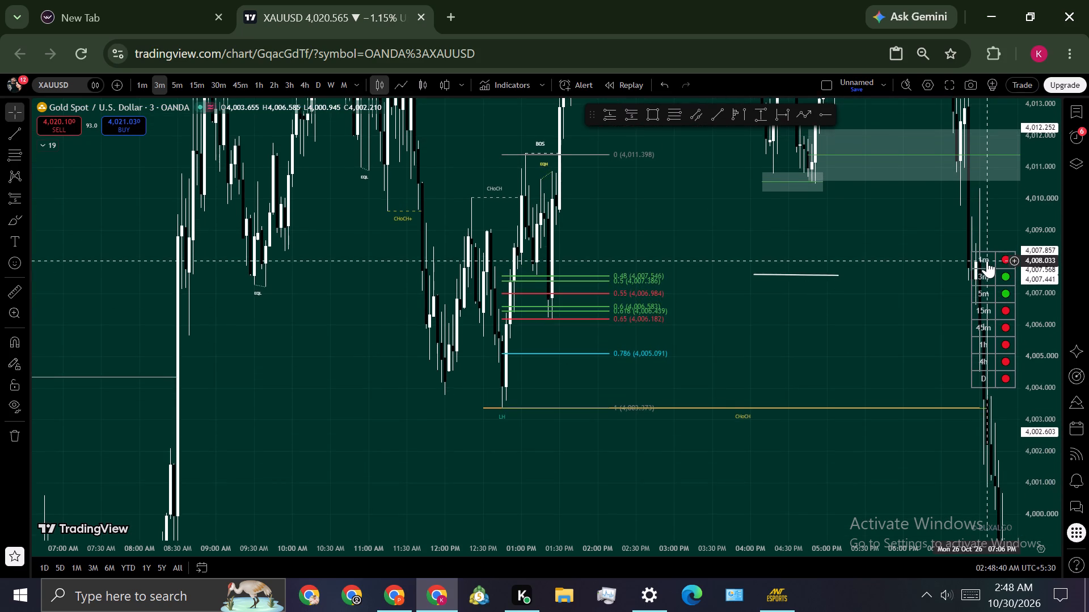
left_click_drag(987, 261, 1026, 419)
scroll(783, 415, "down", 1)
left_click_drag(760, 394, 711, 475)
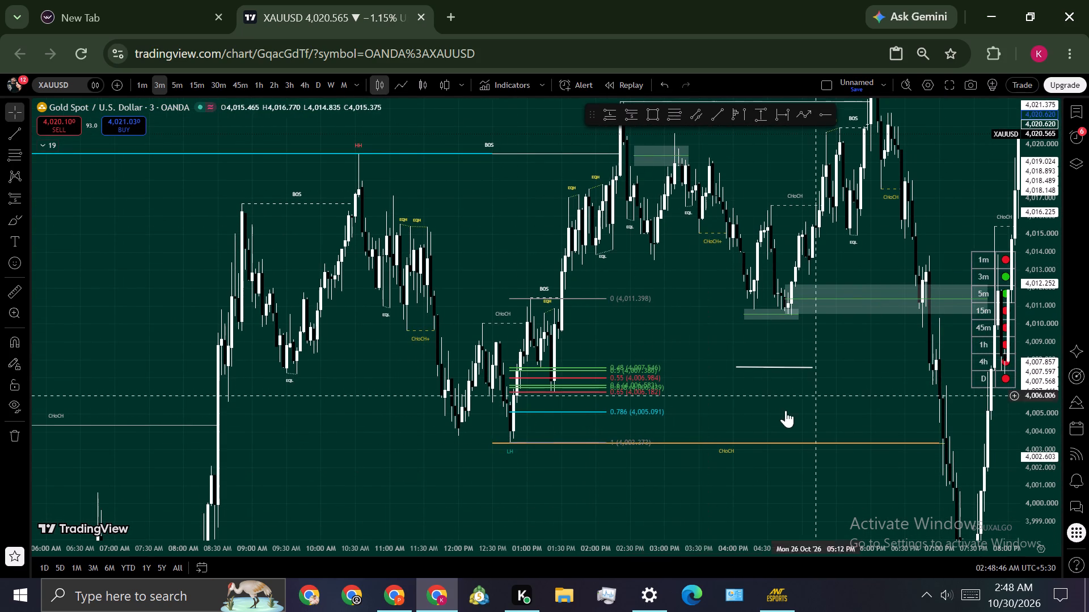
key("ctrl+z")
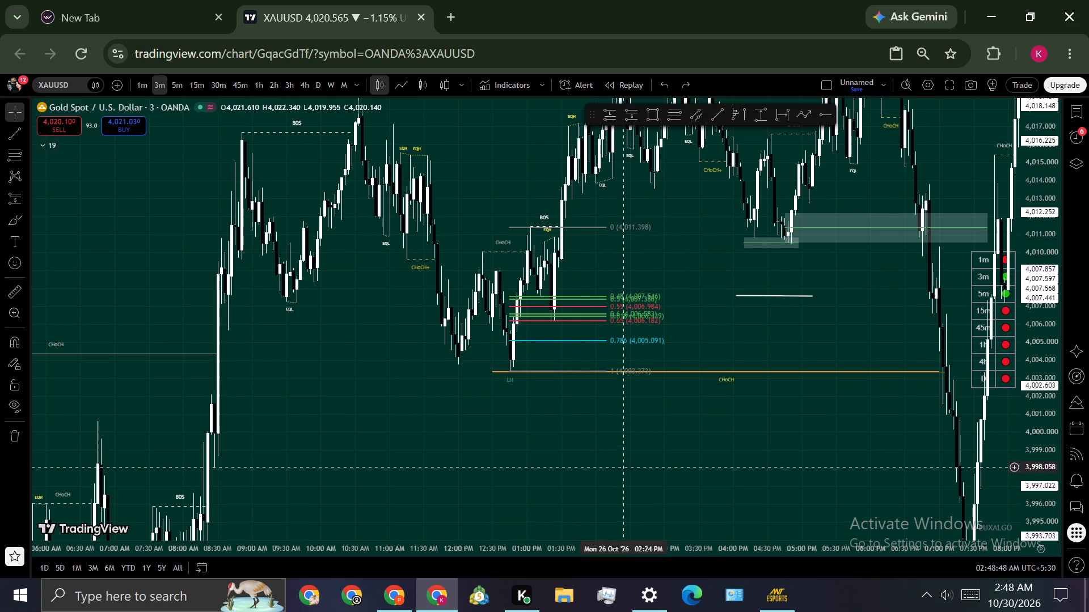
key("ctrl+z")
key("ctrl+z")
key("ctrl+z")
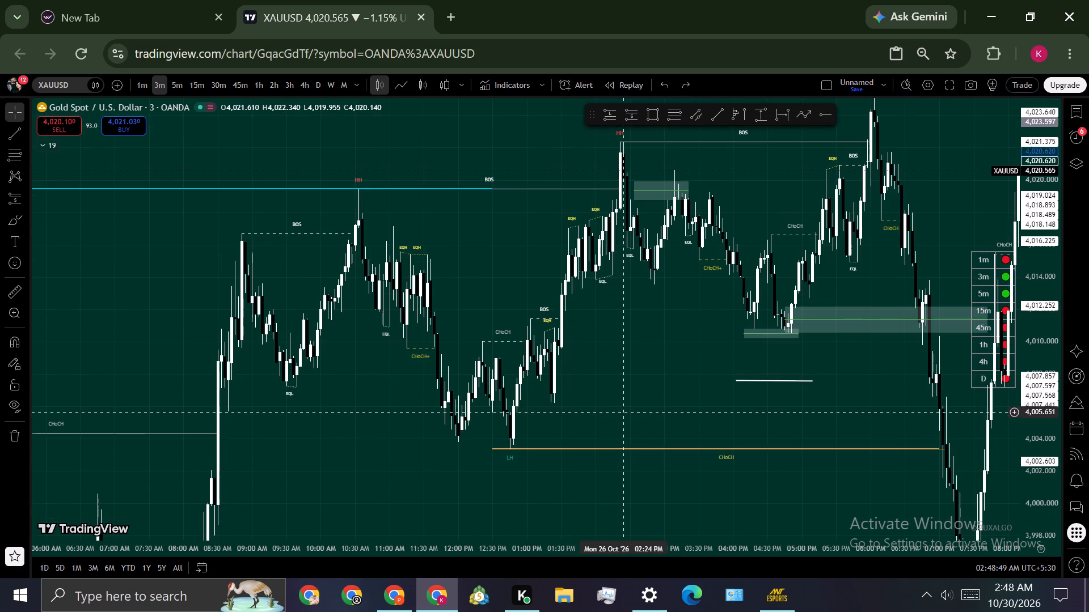
Draw a Fibonacci retracement from the 26 October morning high at about 4,019.46 down to about 4,011.01 shortly after 11 AM.
scroll(337, 426, "down", 1)
left_click_drag(424, 394, 490, 409)
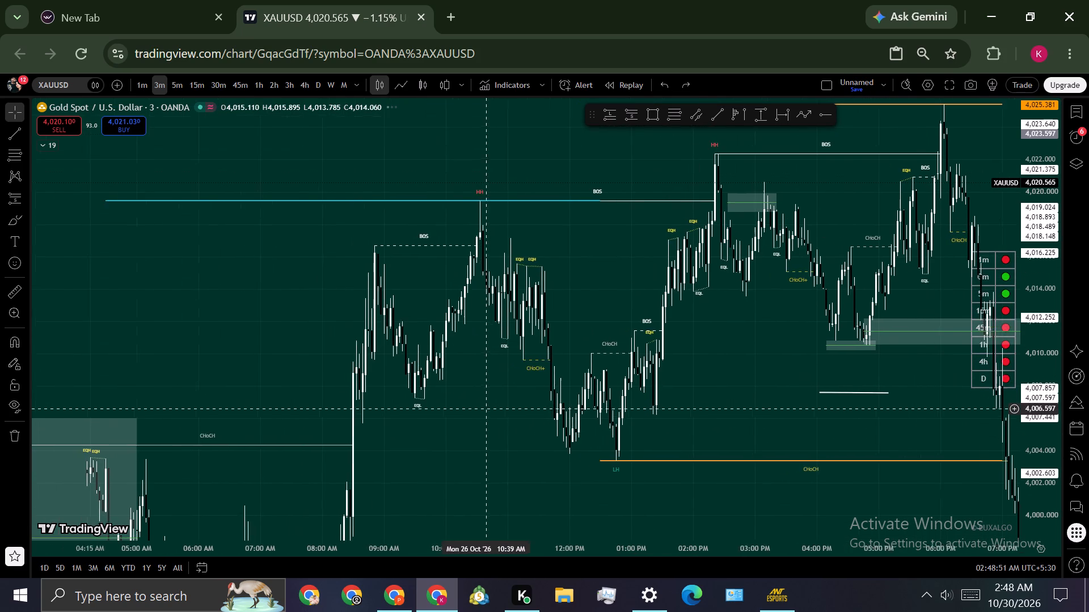
left_click_drag(490, 409, 491, 409)
scroll(454, 422, "up", 2)
left_click_drag(540, 236, 698, 260)
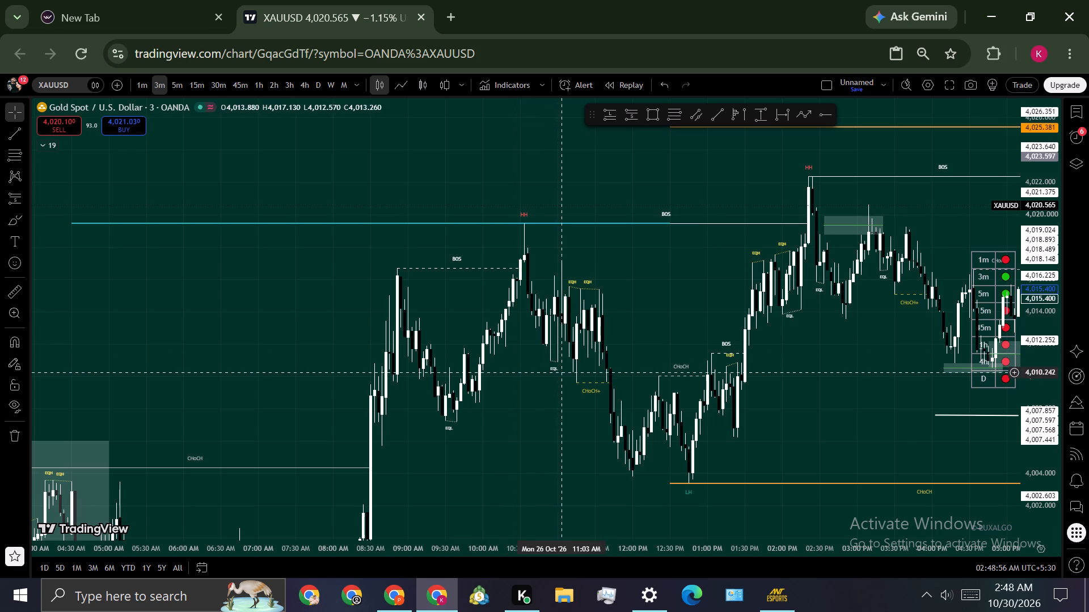
left_click(672, 116)
left_click(525, 223)
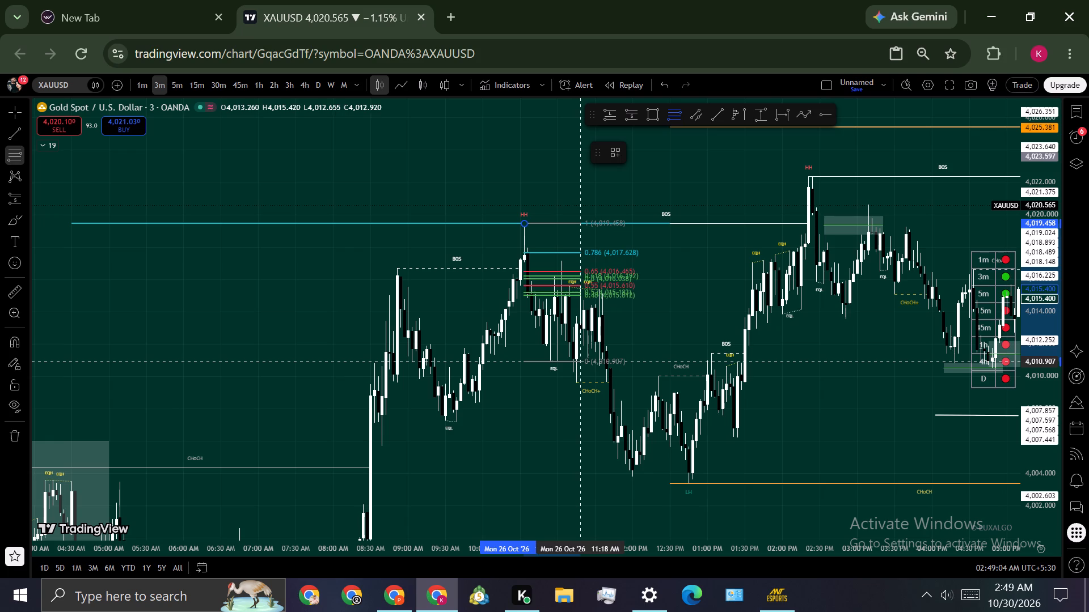
left_click(572, 360)
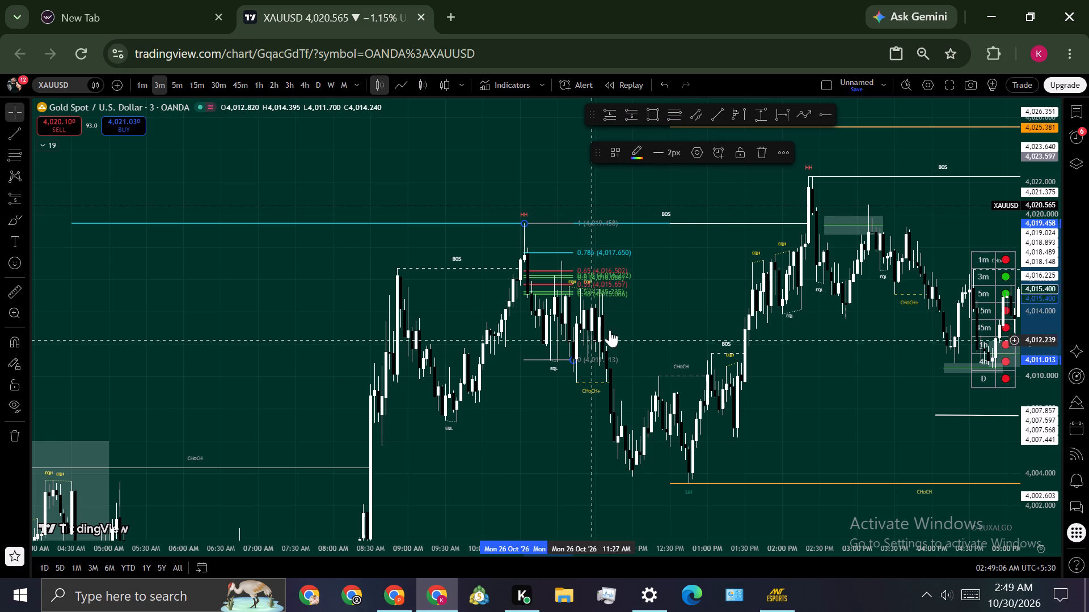
left_click(689, 300)
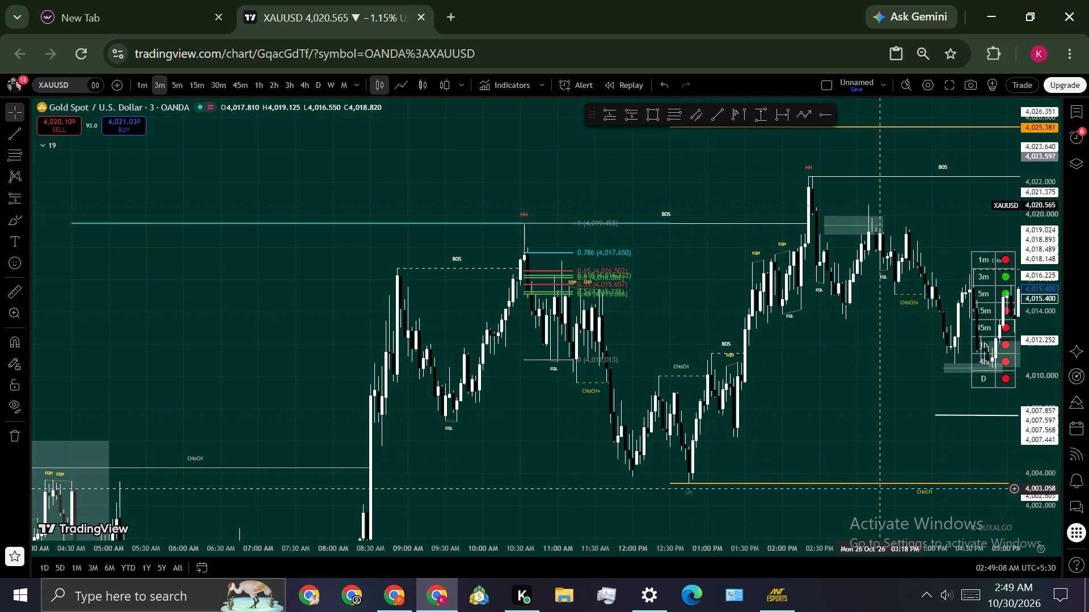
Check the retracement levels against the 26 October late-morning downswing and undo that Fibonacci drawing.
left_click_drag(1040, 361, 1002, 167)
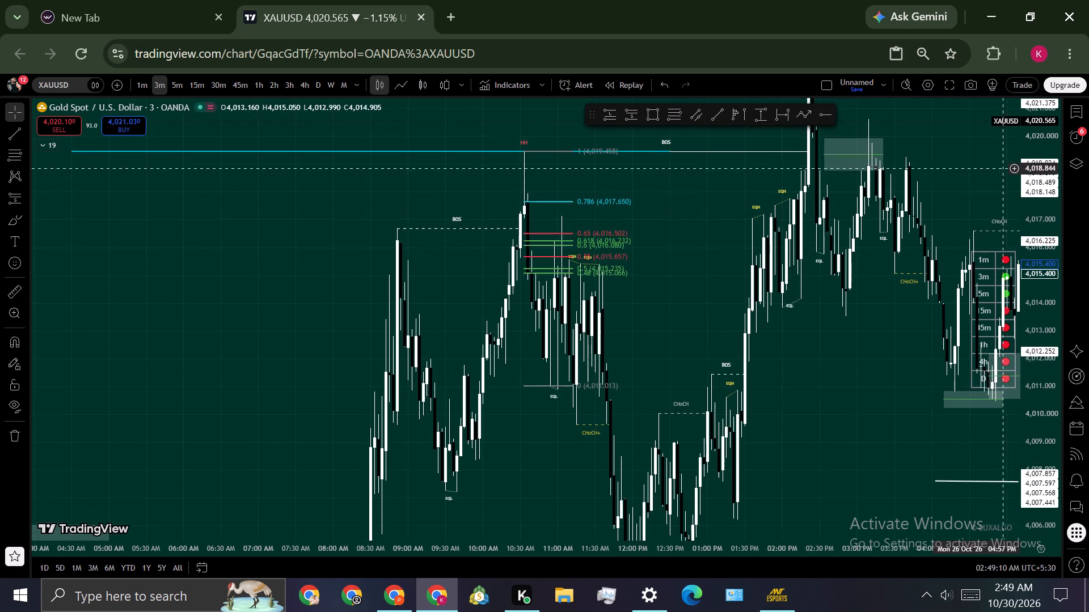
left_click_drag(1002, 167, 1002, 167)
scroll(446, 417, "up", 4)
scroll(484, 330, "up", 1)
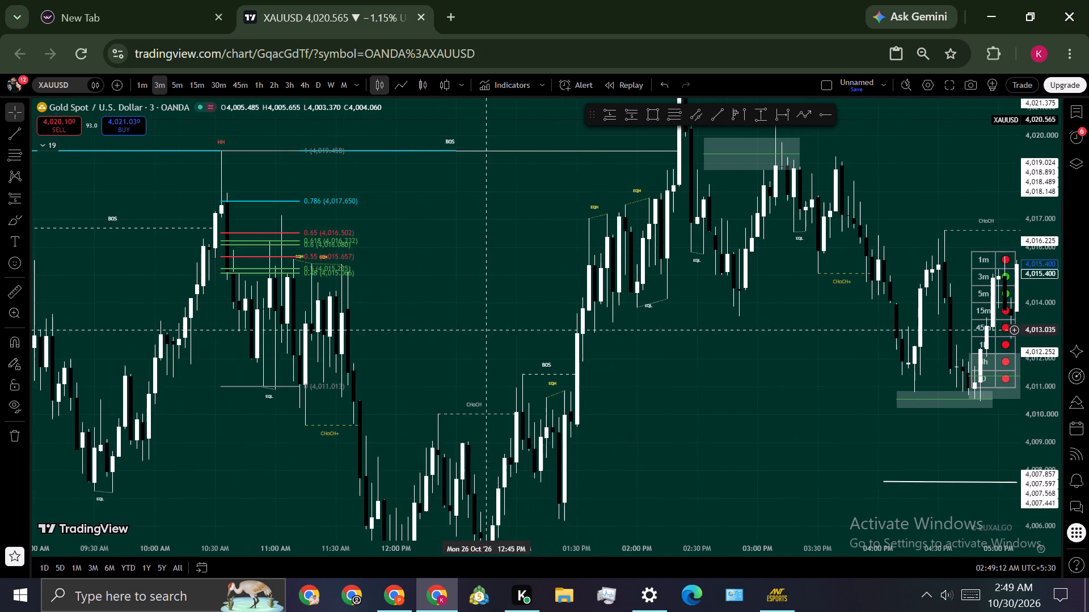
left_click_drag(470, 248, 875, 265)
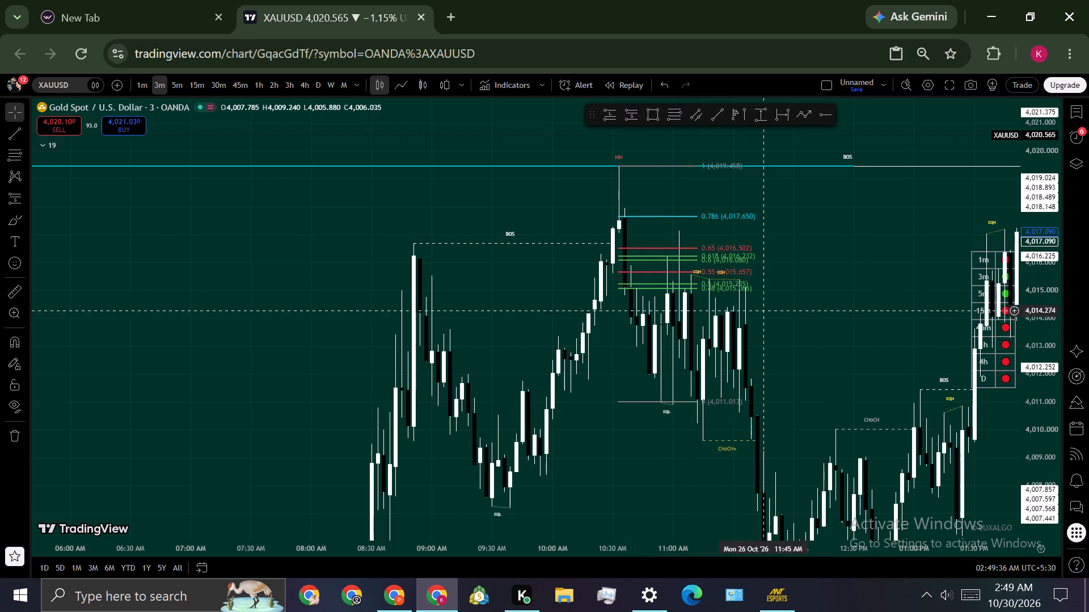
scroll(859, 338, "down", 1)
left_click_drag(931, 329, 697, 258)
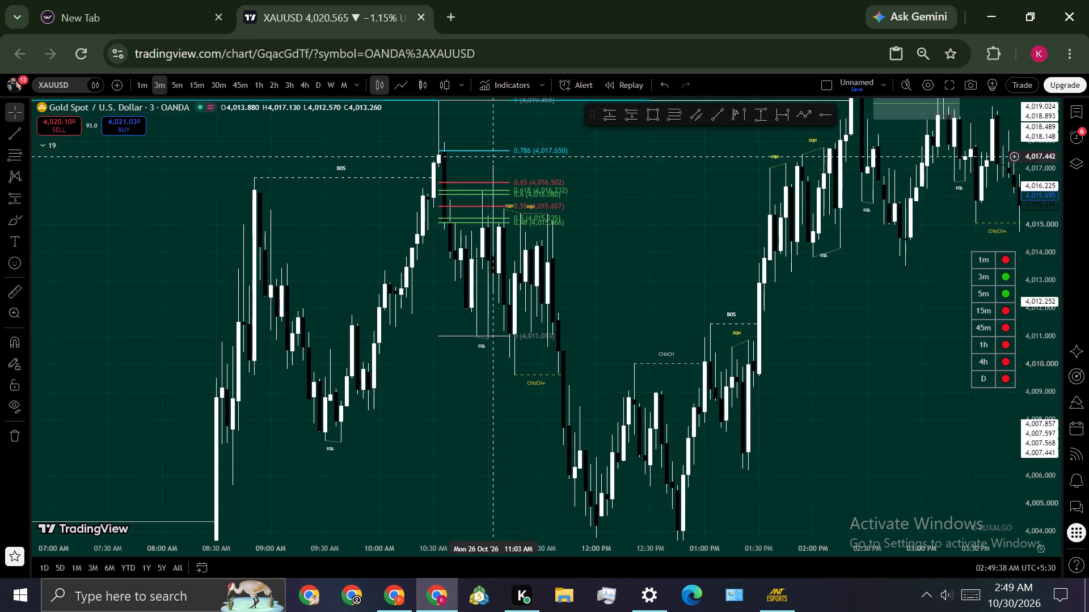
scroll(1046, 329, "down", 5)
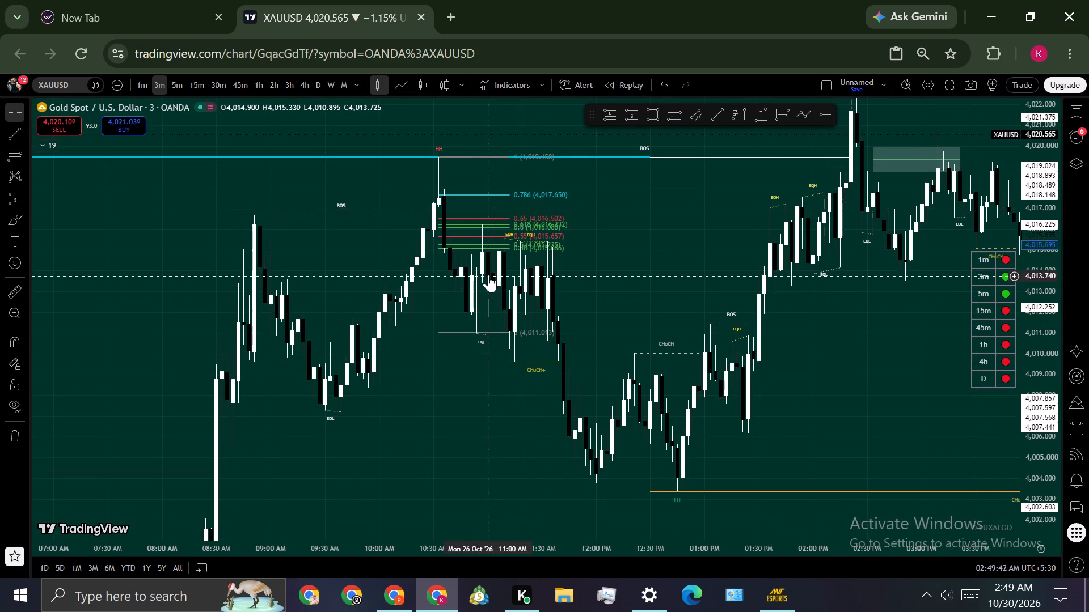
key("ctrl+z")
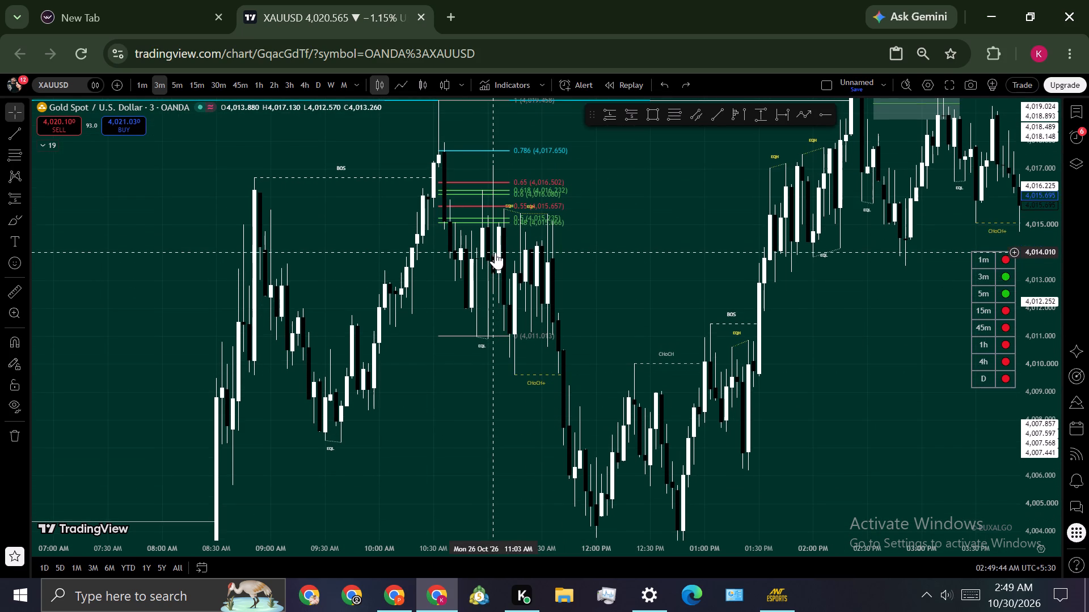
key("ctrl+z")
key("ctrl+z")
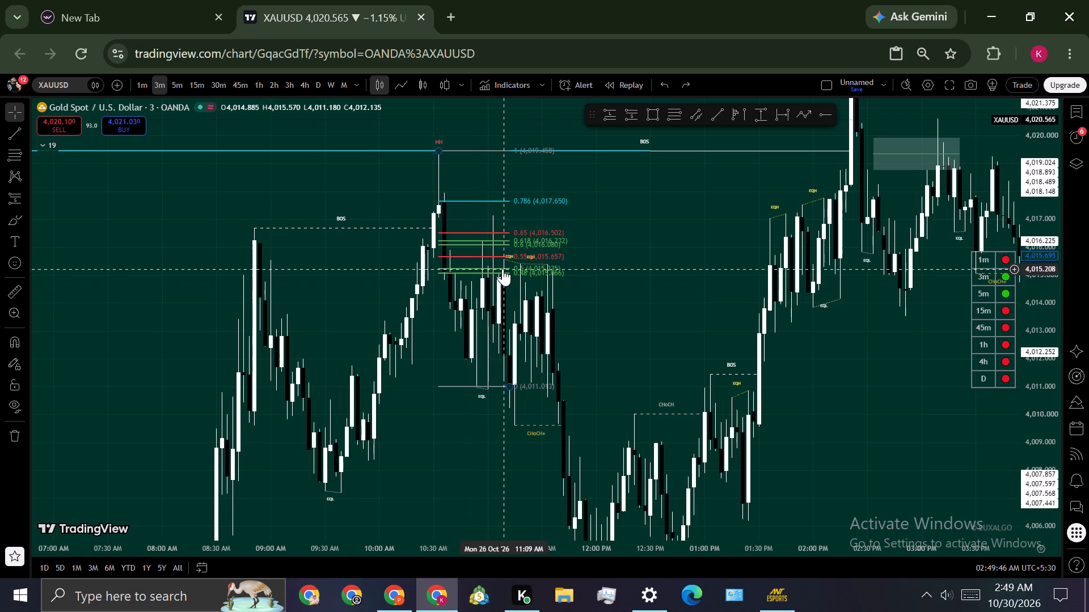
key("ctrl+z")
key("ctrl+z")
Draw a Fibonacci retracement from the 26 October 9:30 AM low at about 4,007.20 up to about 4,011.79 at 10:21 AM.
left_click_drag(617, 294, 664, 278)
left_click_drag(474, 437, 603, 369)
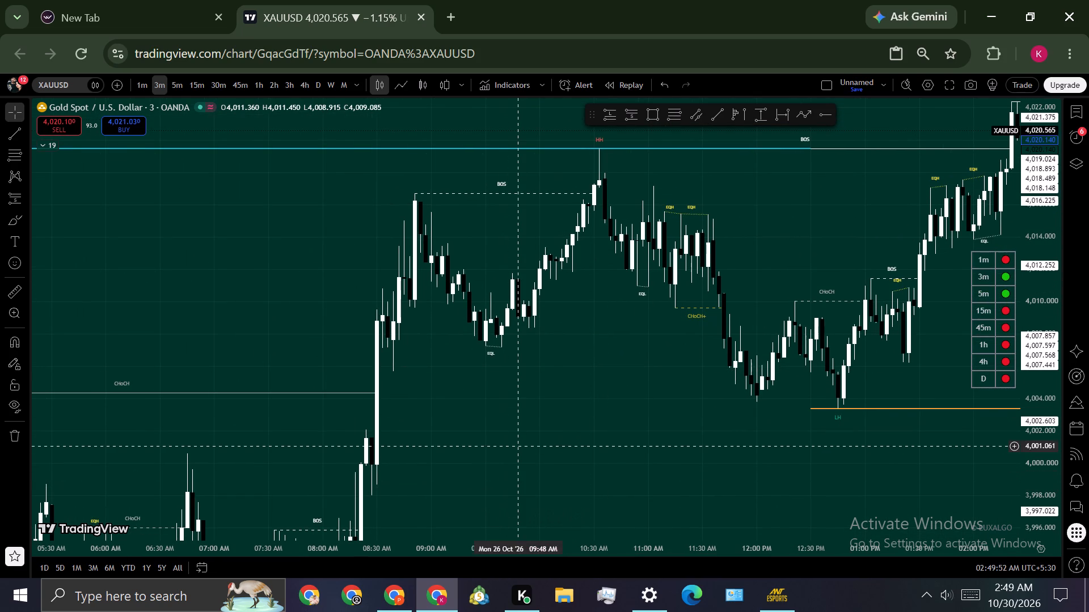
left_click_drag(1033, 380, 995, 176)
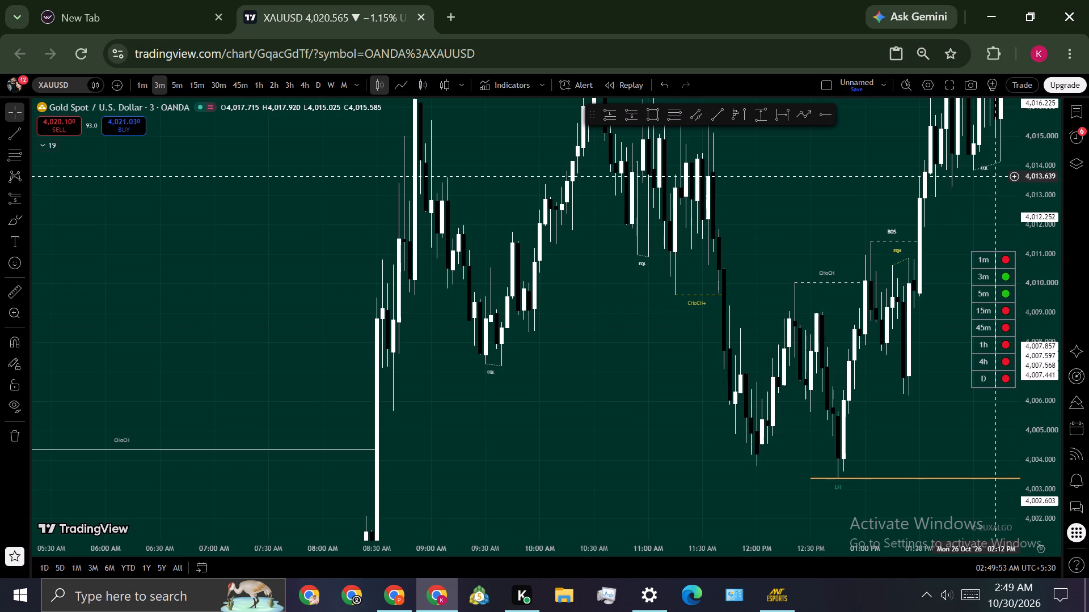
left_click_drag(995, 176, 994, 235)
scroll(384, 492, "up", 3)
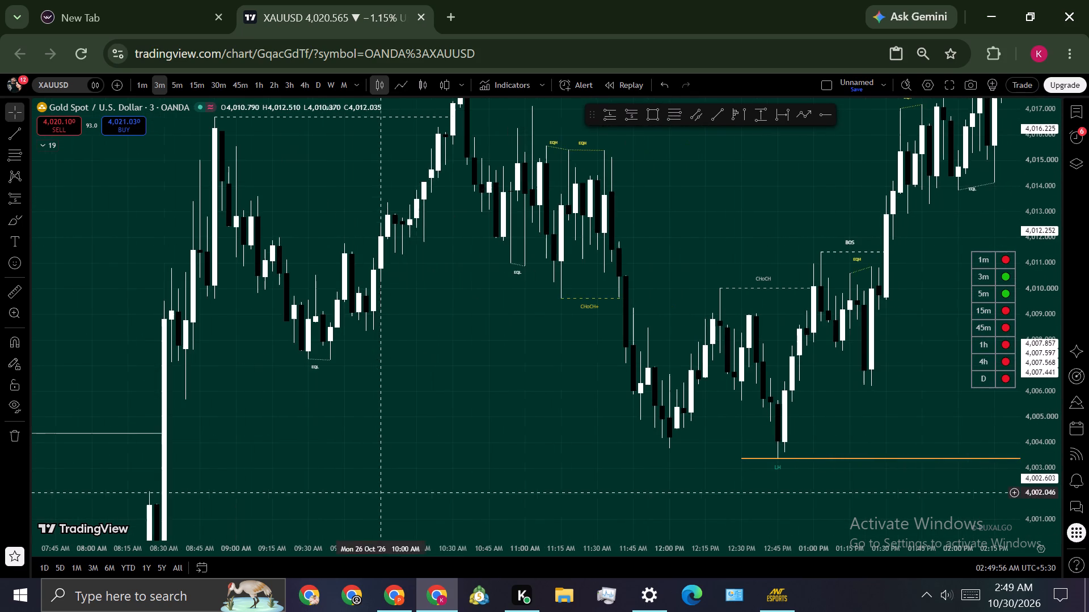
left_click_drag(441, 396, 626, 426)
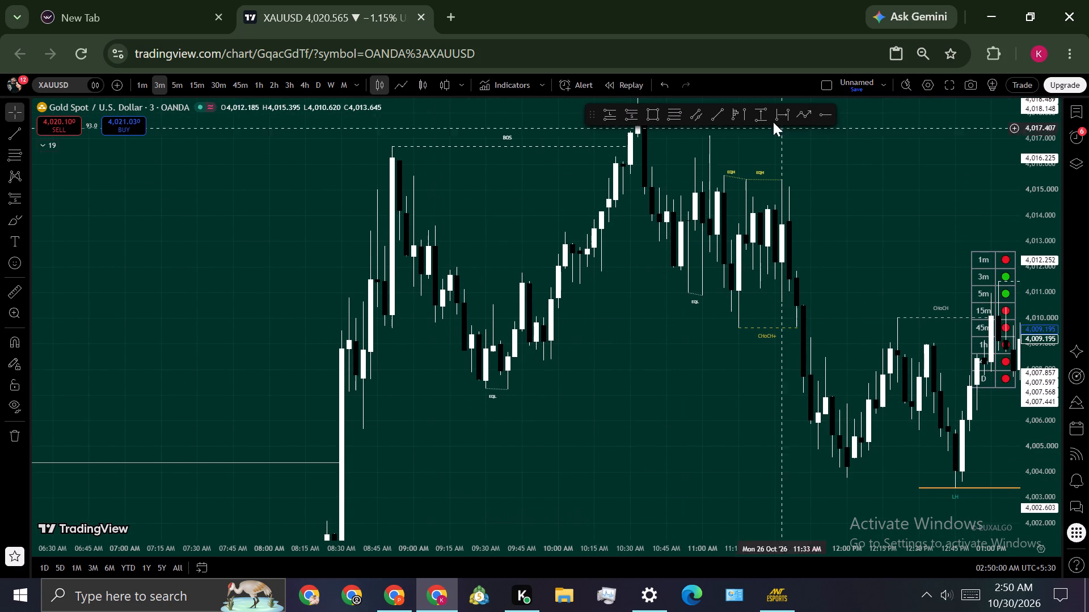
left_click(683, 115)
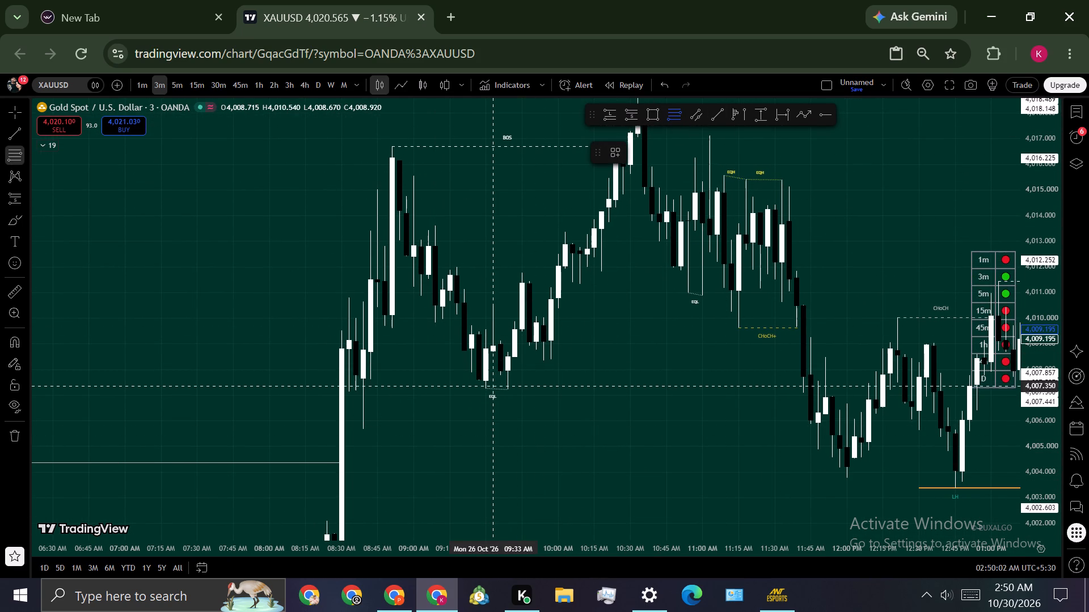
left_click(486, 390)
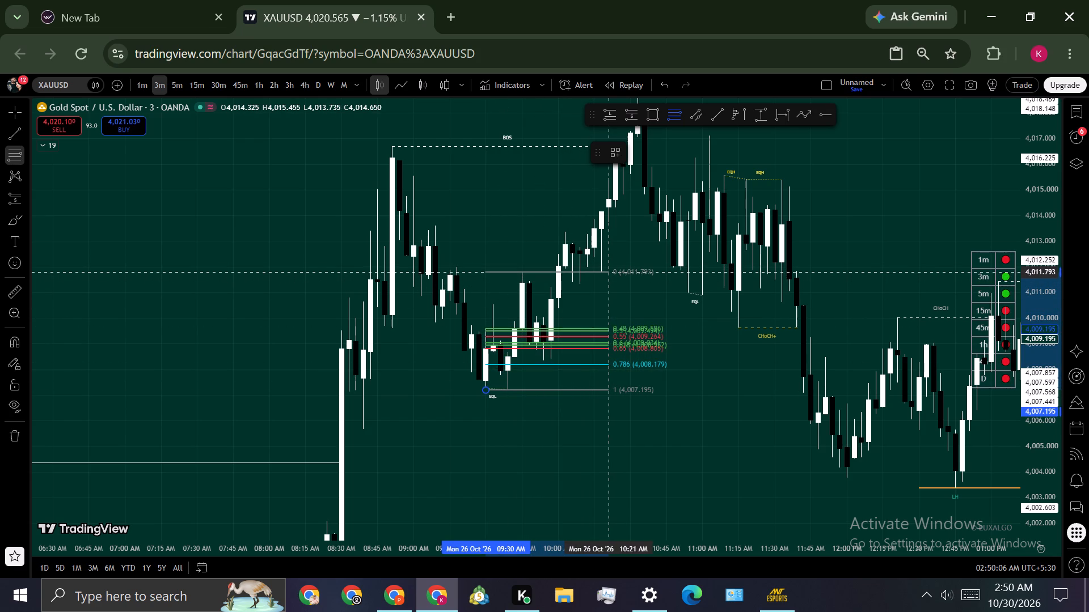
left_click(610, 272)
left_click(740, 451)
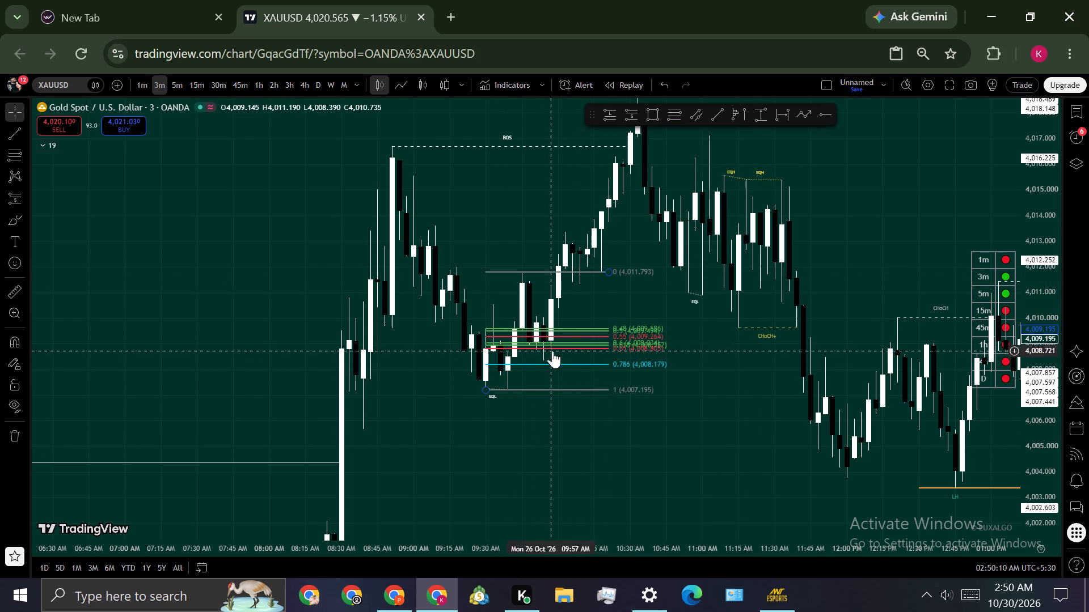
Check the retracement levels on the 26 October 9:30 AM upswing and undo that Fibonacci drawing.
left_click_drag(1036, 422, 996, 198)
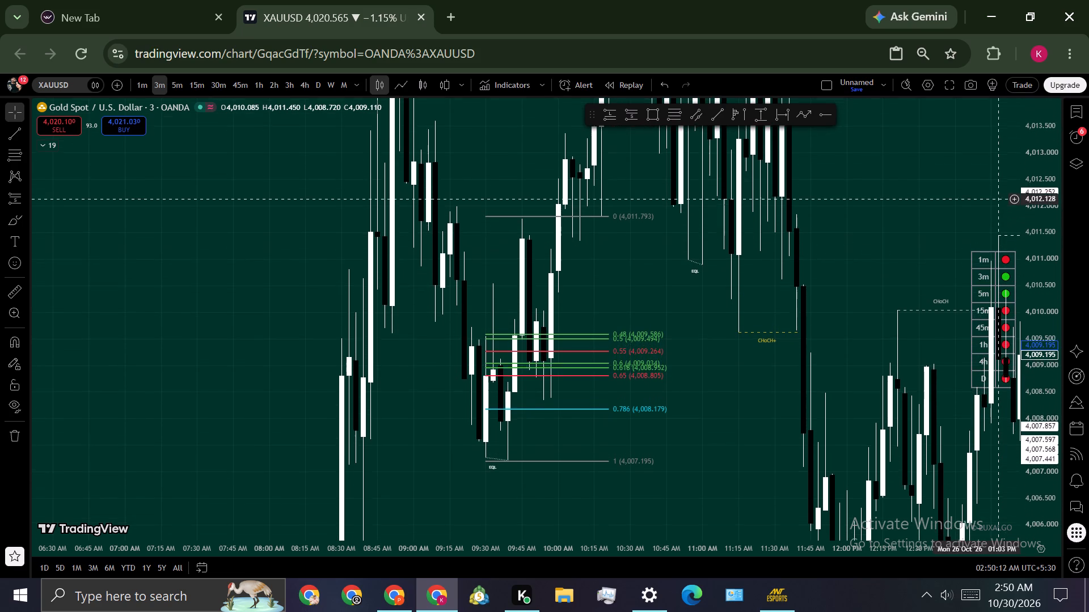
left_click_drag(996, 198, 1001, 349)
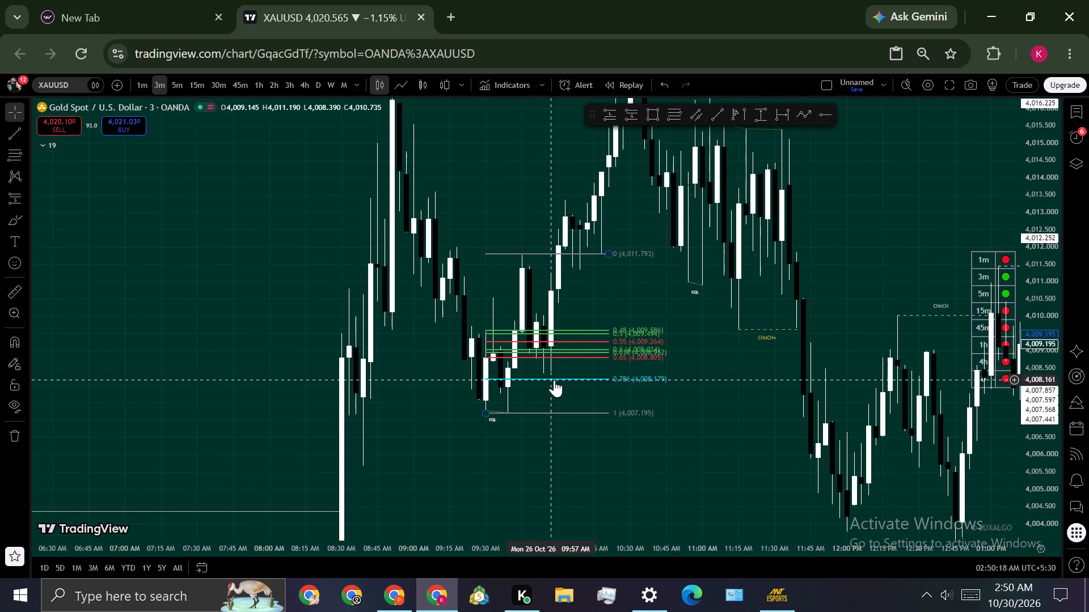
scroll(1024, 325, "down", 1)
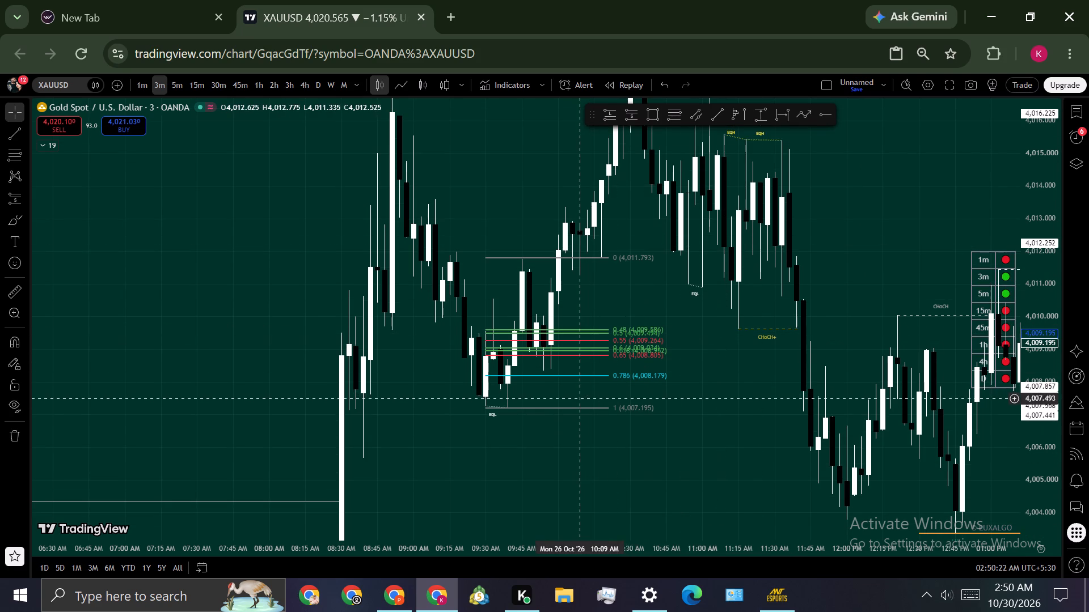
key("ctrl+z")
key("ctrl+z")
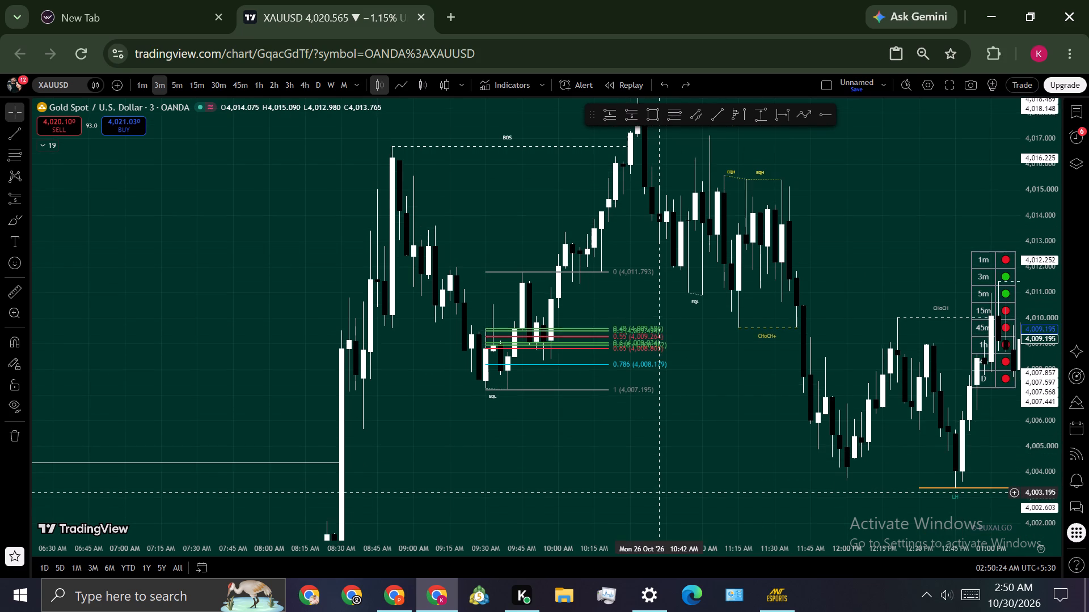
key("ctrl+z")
Examine the swings, session ranges and marked zones from the 26 October afternoon through 29 October.
scroll(1045, 385, "down", 4)
left_click_drag(694, 476, 860, 266)
left_click_drag(946, 198, 272, 500)
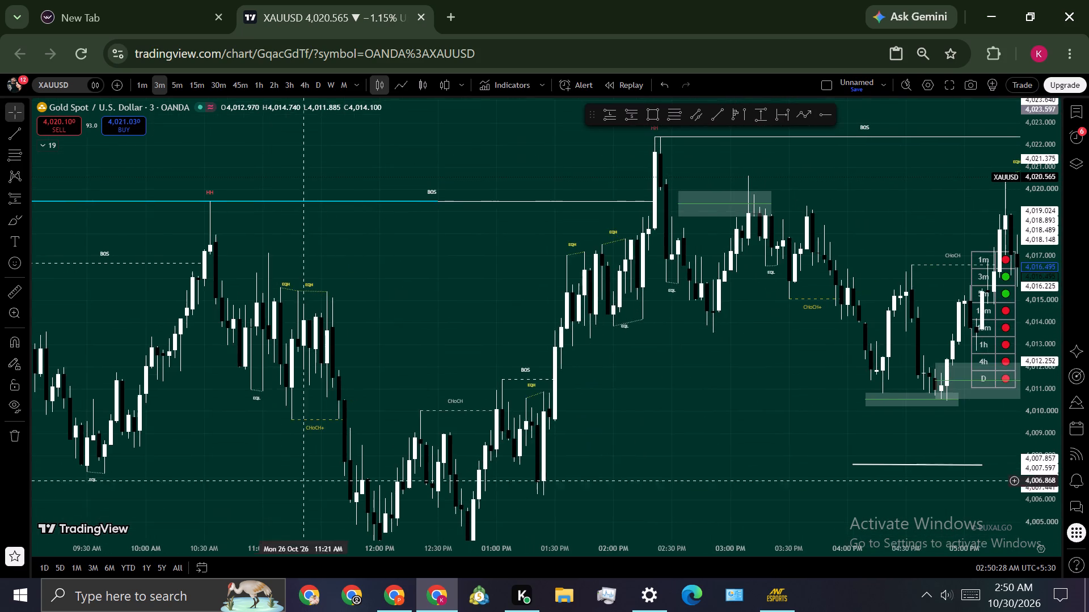
left_click_drag(733, 376, 230, 495)
scroll(641, 354, "down", 5)
scroll(861, 249, "down", 6)
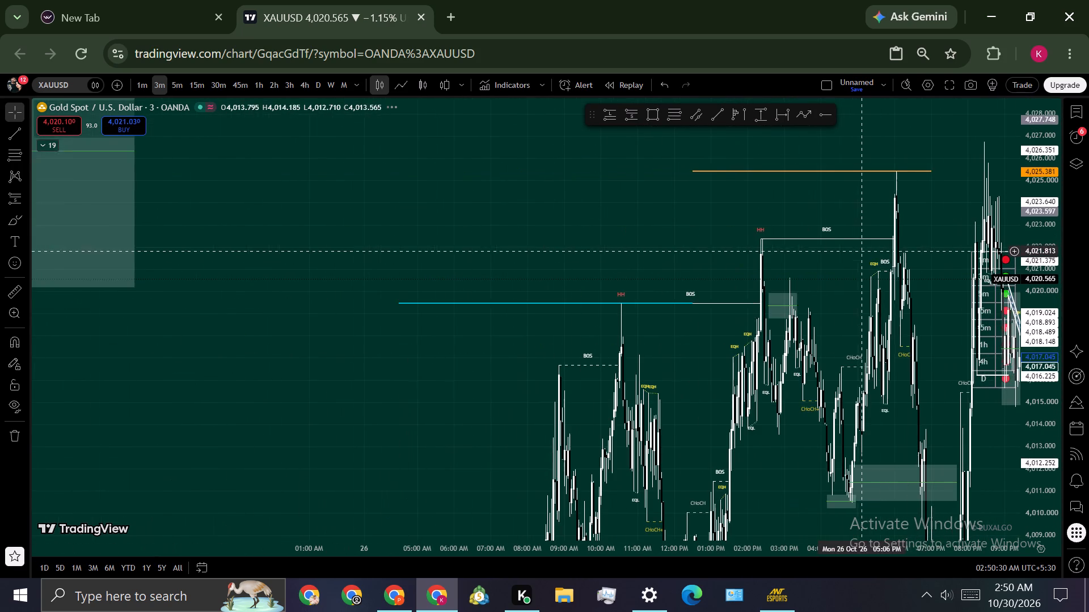
left_click_drag(930, 228, 75, 455)
left_click_drag(726, 374, 60, 526)
scroll(575, 374, "down", 4)
left_click_drag(757, 304, 94, 514)
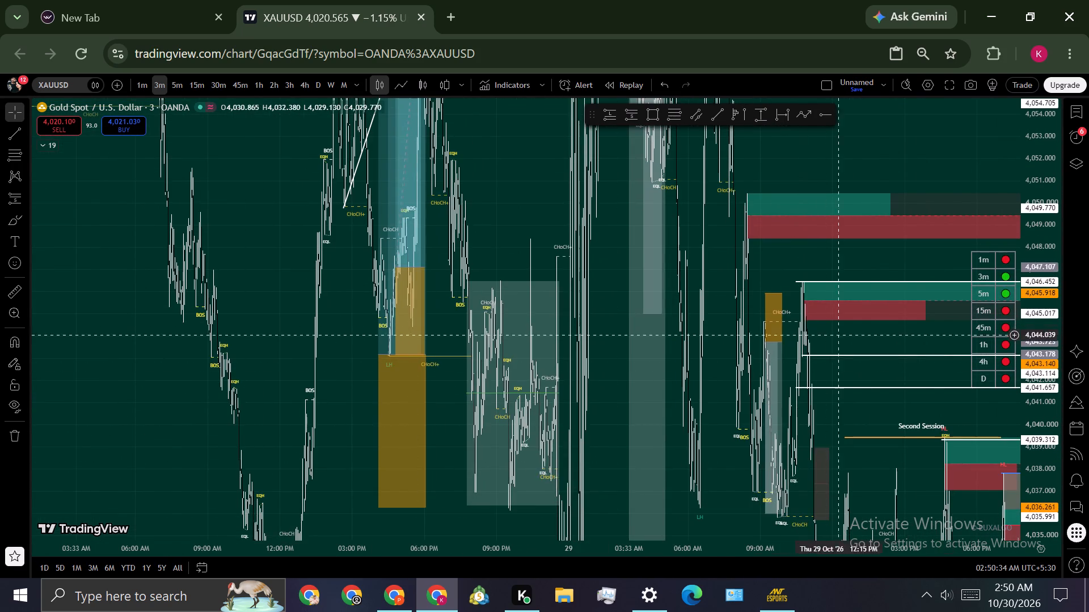
scroll(890, 376, "down", 5)
left_click_drag(917, 197, 509, 566)
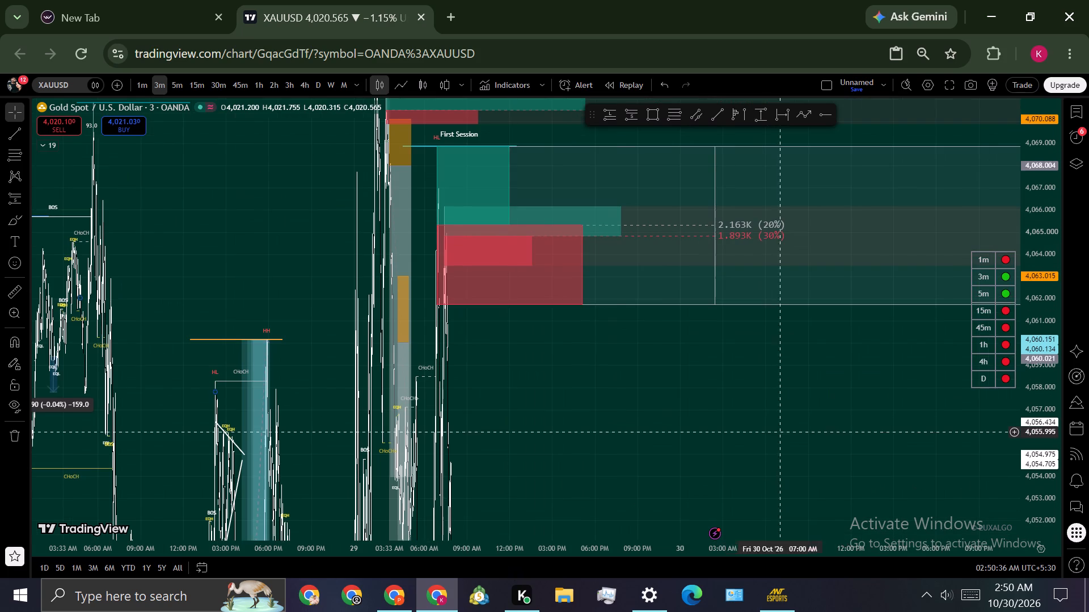
left_click_drag(791, 432, 872, 318)
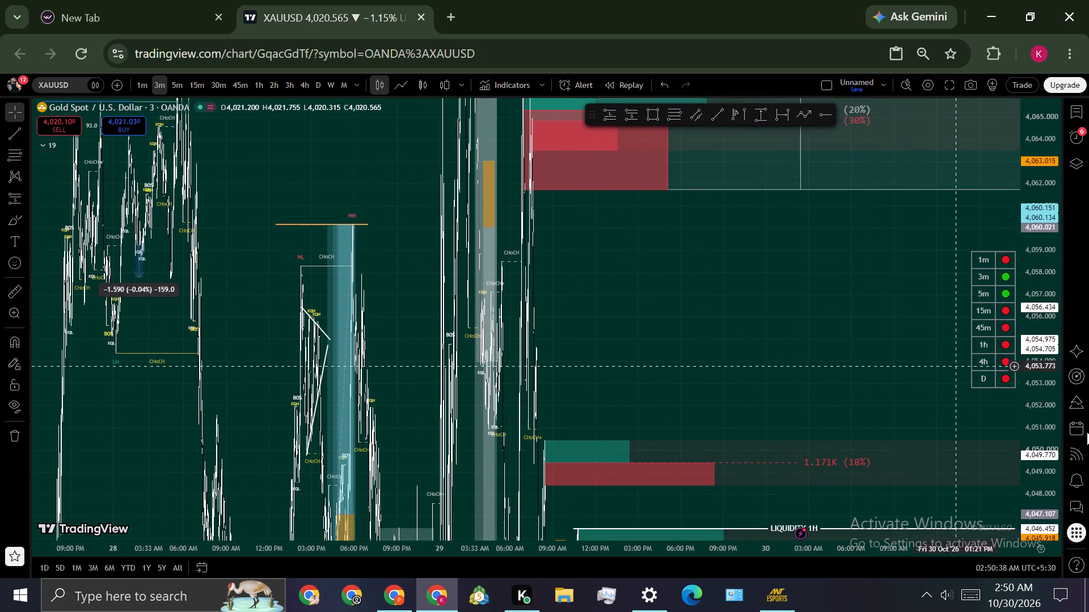
scroll(1050, 386, "down", 17)
left_click_drag(762, 333, 737, 327)
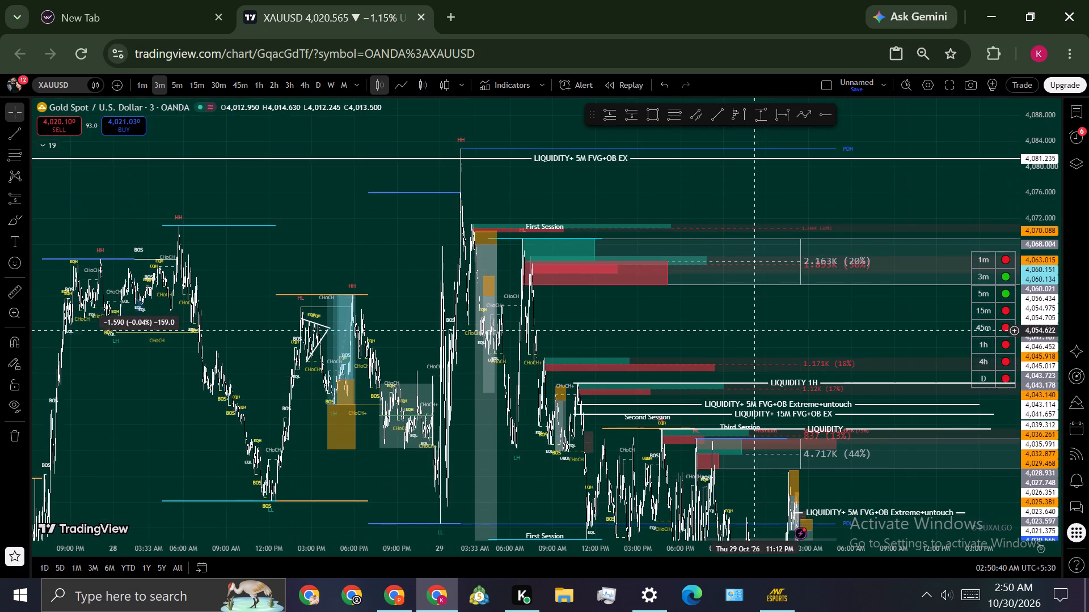
Examine the liquidity lines, fair value gap zones and position boxes around the latest price on 30 October.
left_click_drag(737, 327, 406, 150)
left_click_drag(693, 356, 848, 267)
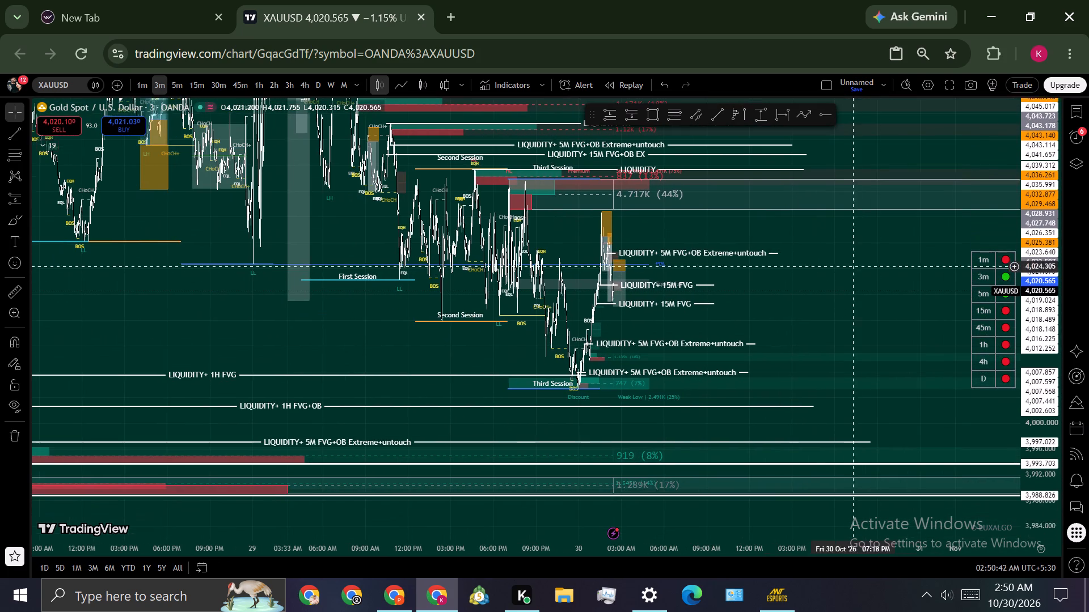
left_click_drag(1049, 378, 961, 114)
scroll(733, 358, "up", 8)
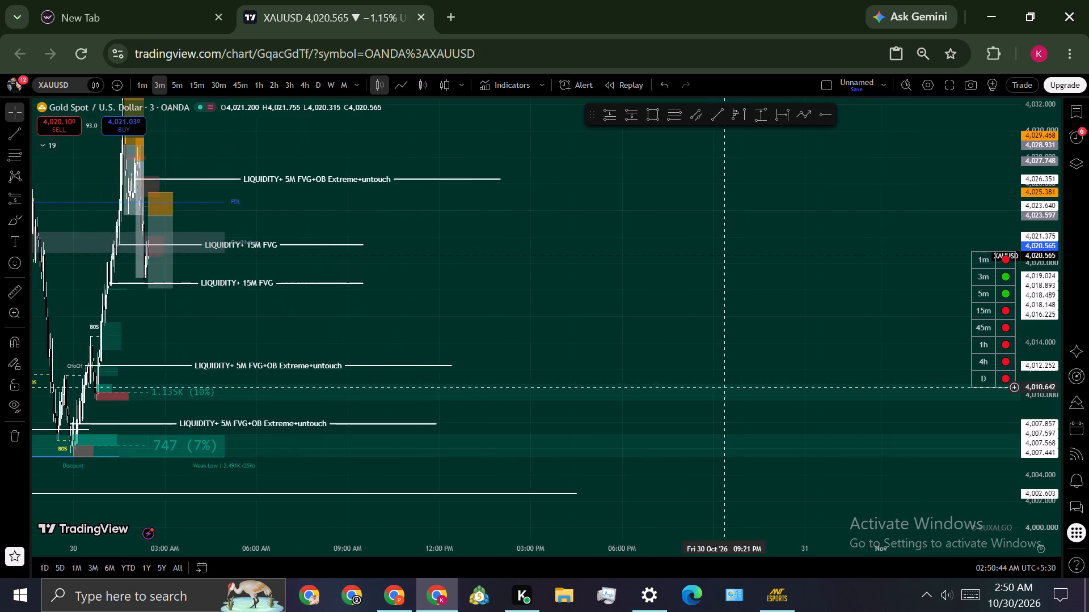
left_click_drag(612, 306, 1030, 474)
scroll(820, 507, "up", 8)
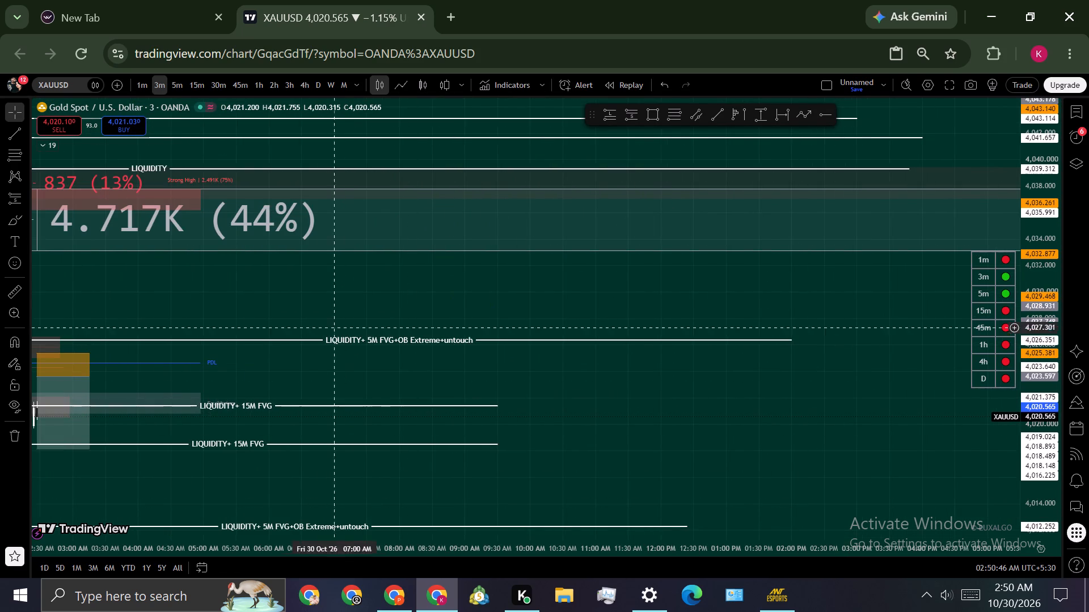
left_click_drag(277, 288, 995, 249)
left_click_drag(1050, 386, 1033, 341)
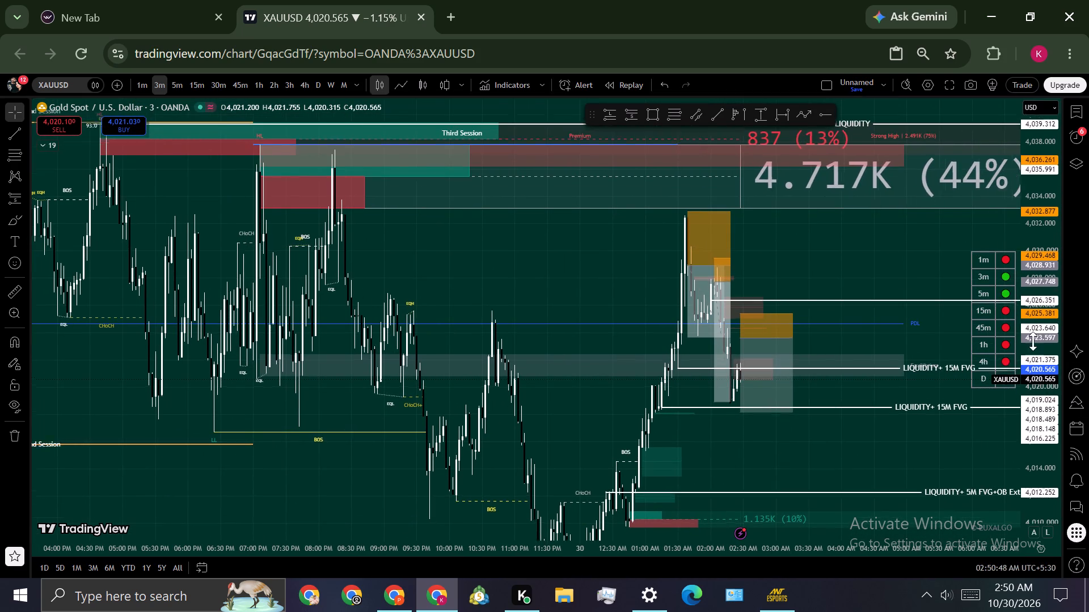
left_click_drag(1033, 341, 961, 156)
scroll(880, 222, "up", 10)
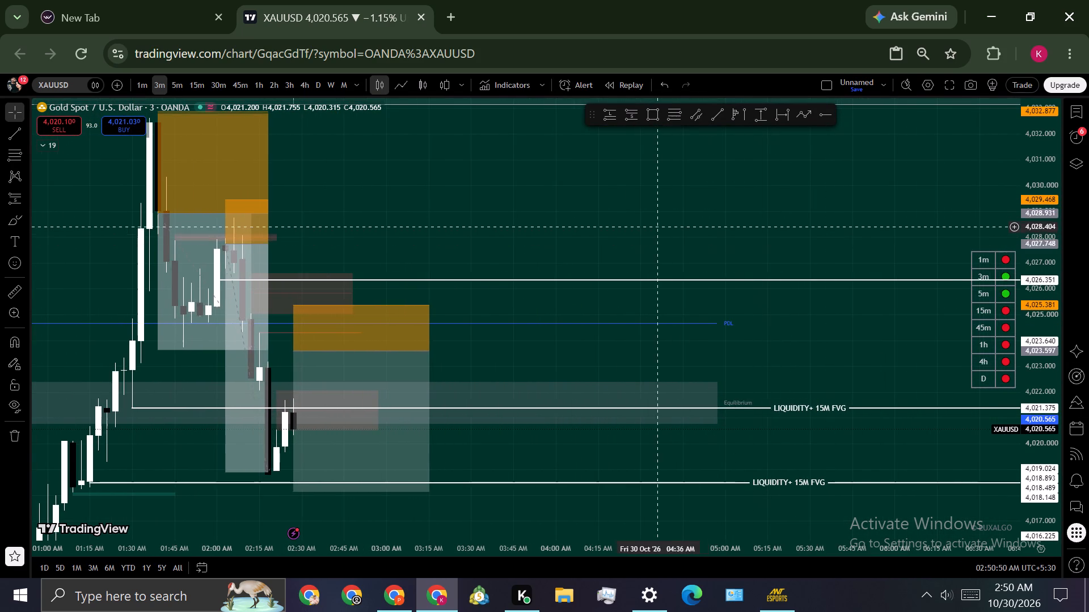
left_click_drag(655, 223, 1048, 268)
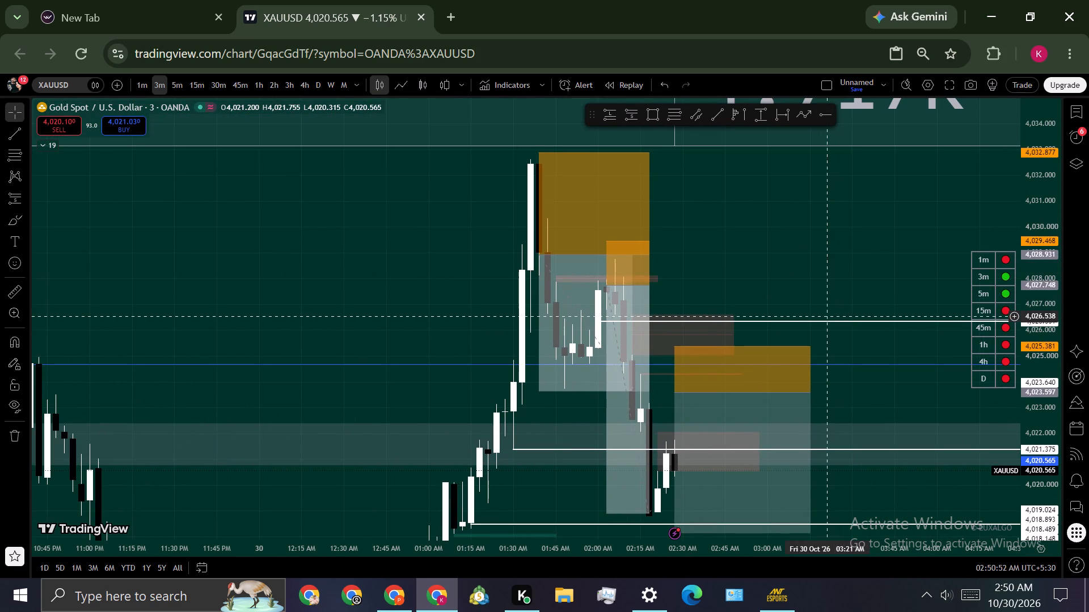
Draw a Fibonacci retracement from the 30 October 1:36 AM high at about 4,032.66 down to about 4,023.73 near 2:45 AM.
left_click(681, 108)
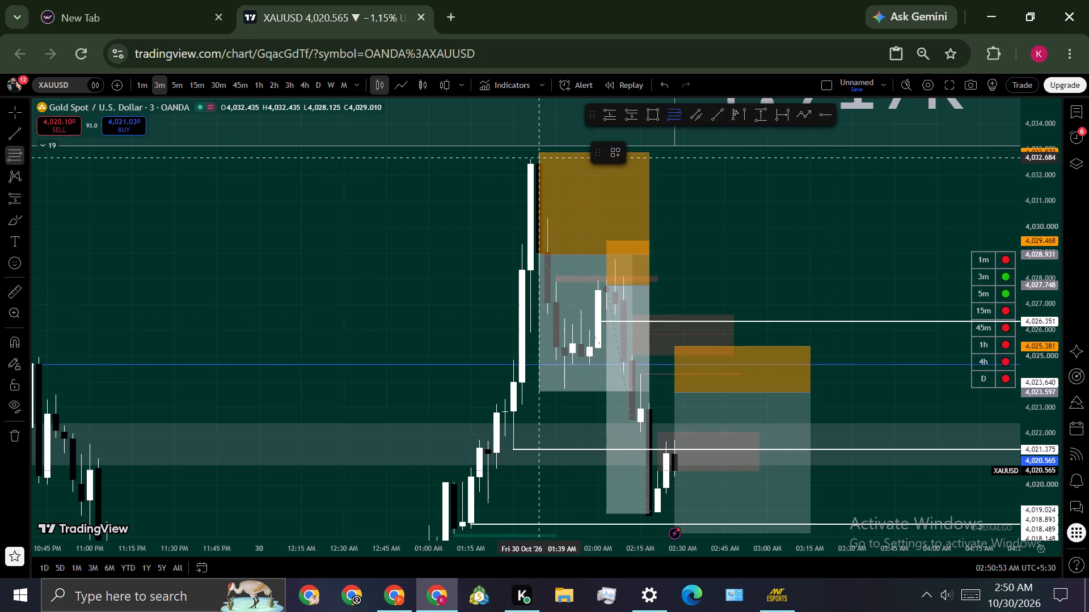
left_click(531, 158)
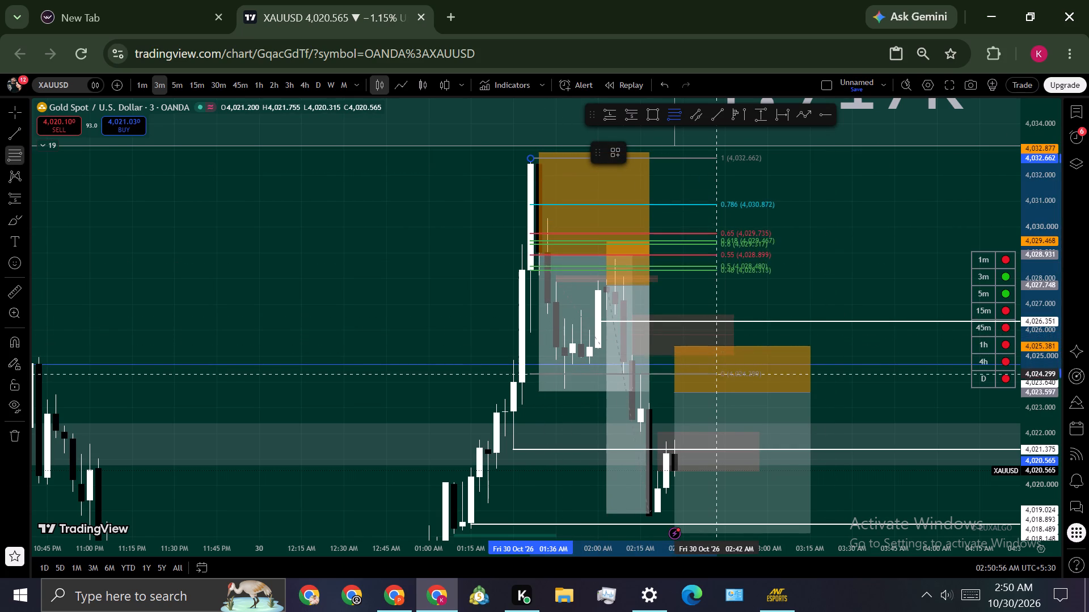
left_click(721, 389)
left_click(862, 311)
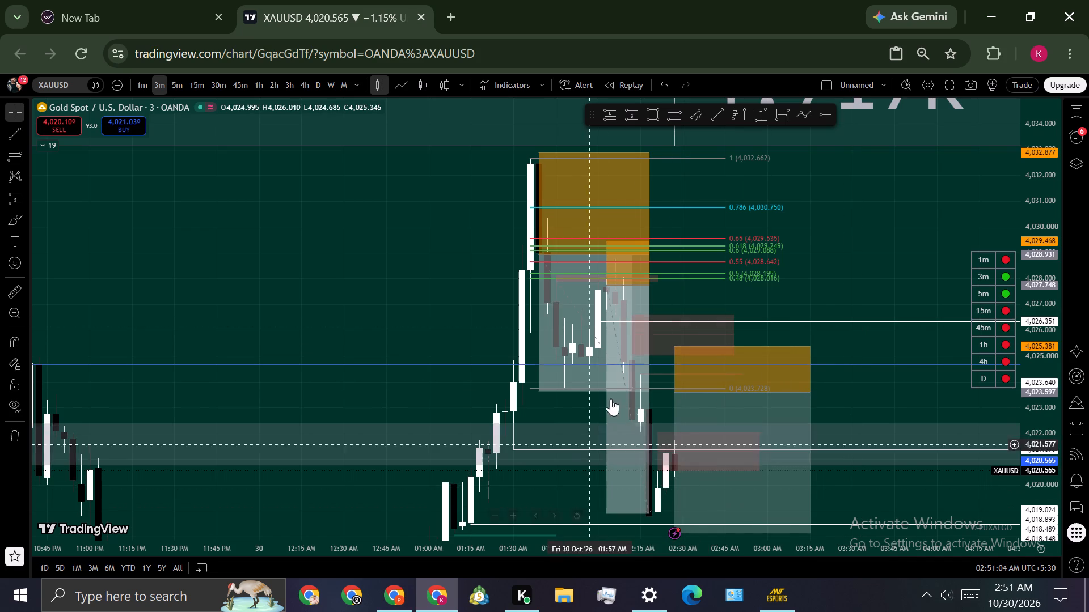
Raise the stop level of the smaller short position starting around 2:03 AM on 30 October to about 4,029.55.
left_click_drag(910, 227, 882, 346)
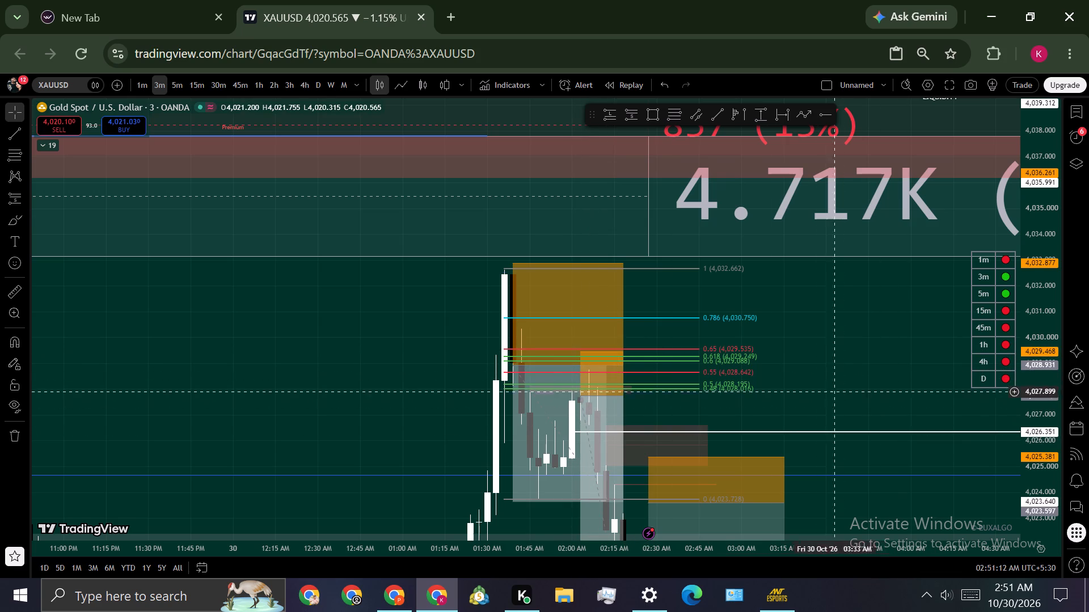
left_click_drag(1040, 375, 1025, 300)
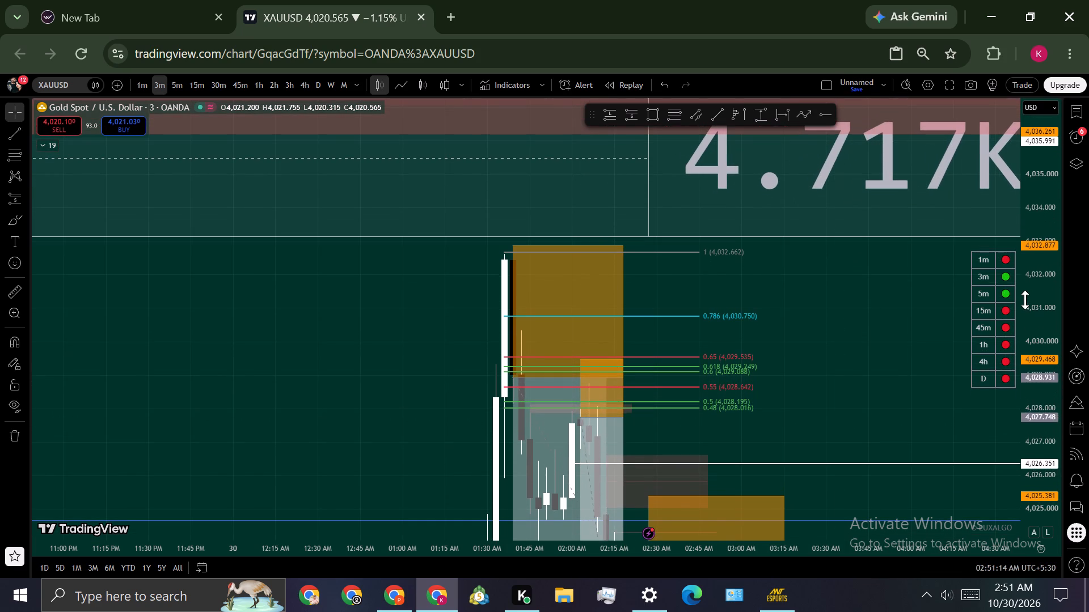
scroll(1053, 384, "up", 3)
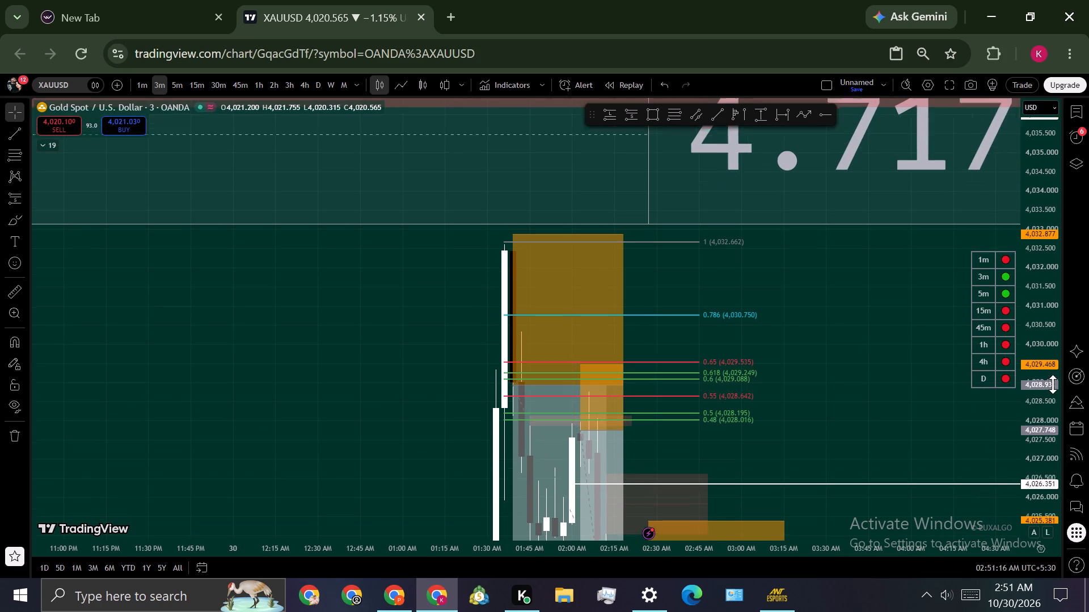
scroll(932, 424, "up", 4)
left_click_drag(852, 438, 860, 430)
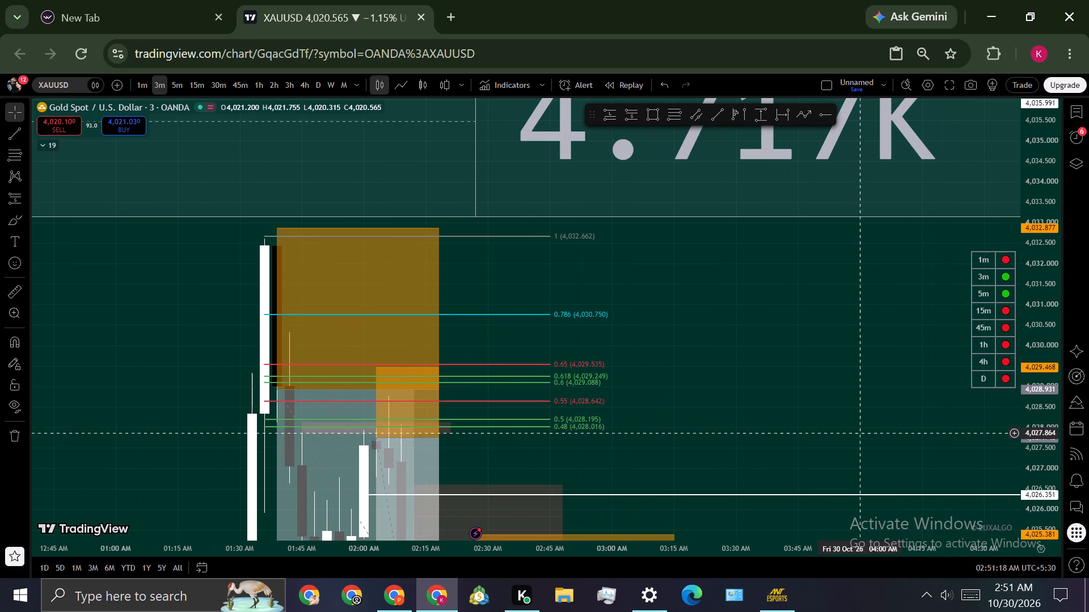
left_click_drag(860, 430, 877, 414)
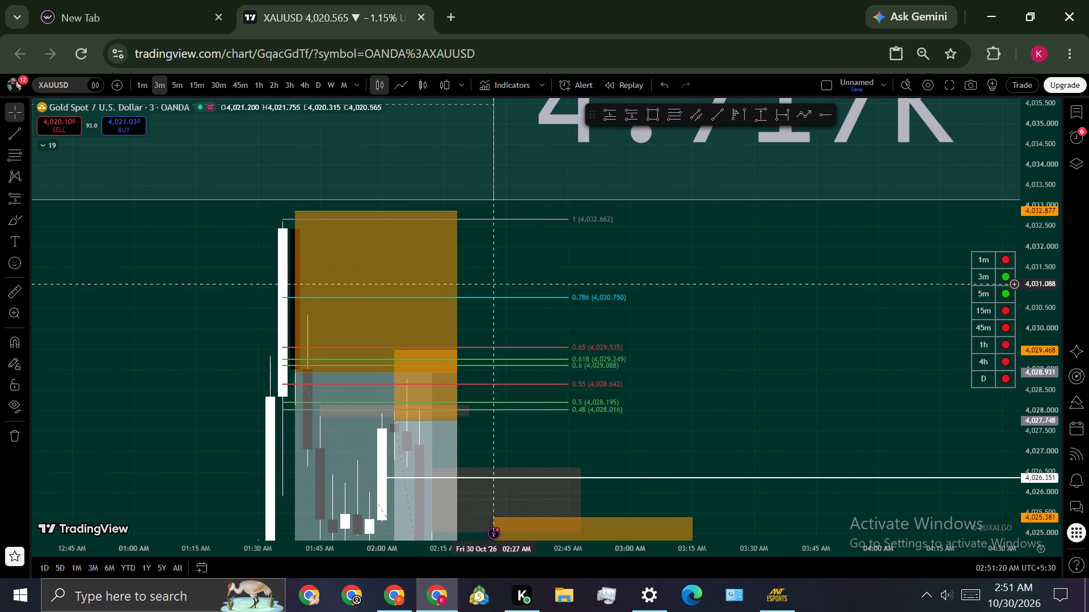
left_click_drag(811, 431, 943, 360)
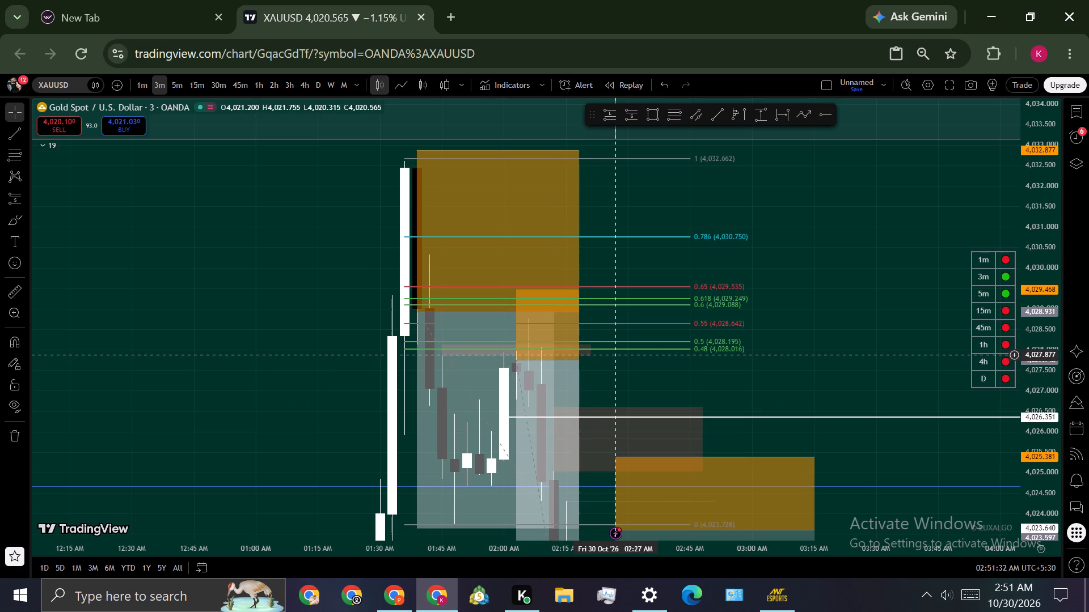
left_click_drag(519, 290, 507, 286)
left_click(809, 365)
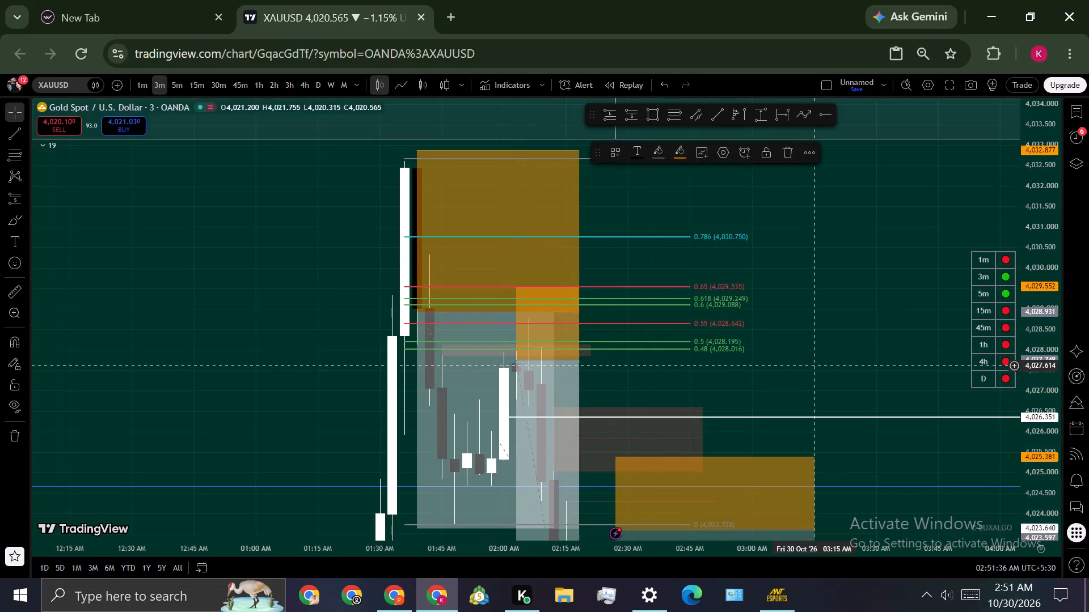
Delete the Fibonacci retracement anchored at the 30 October 1:36 AM high.
scroll(1056, 311, "down", 13)
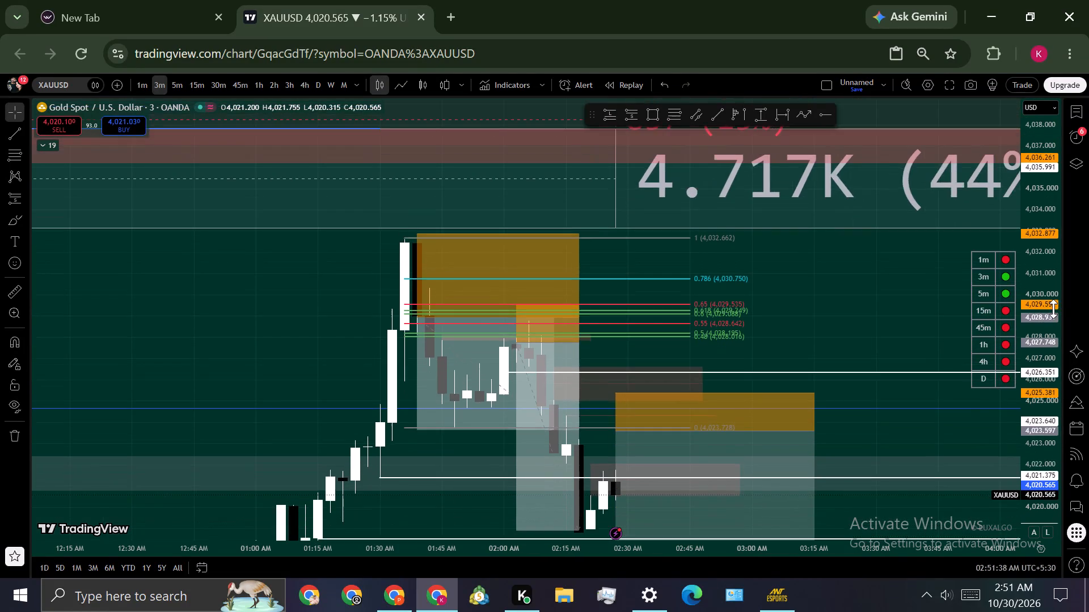
scroll(923, 326, "down", 4)
left_click_drag(918, 326, 842, 171)
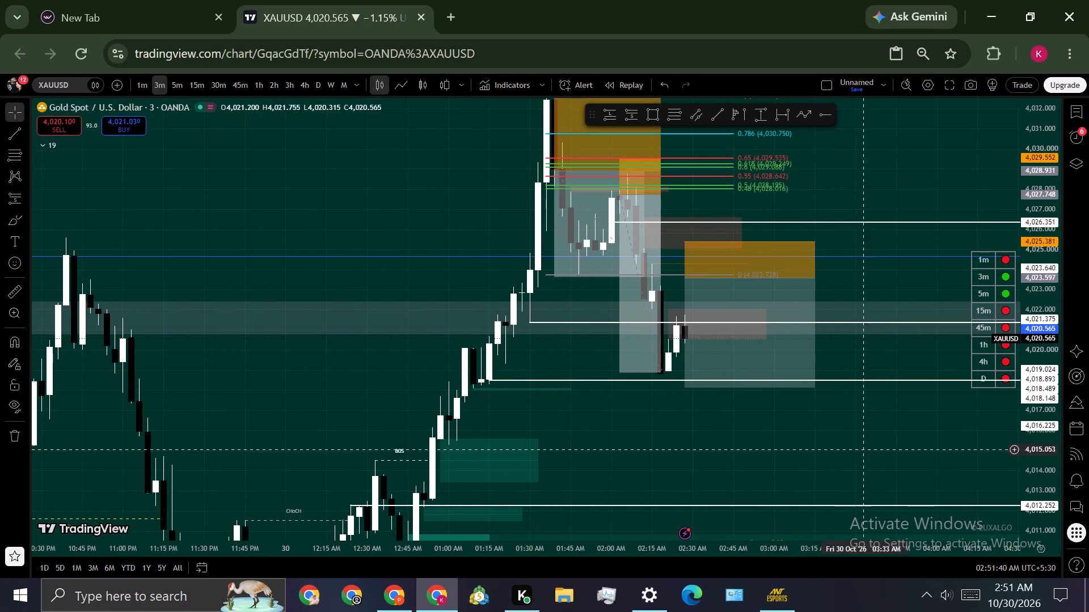
left_click_drag(898, 410, 812, 457)
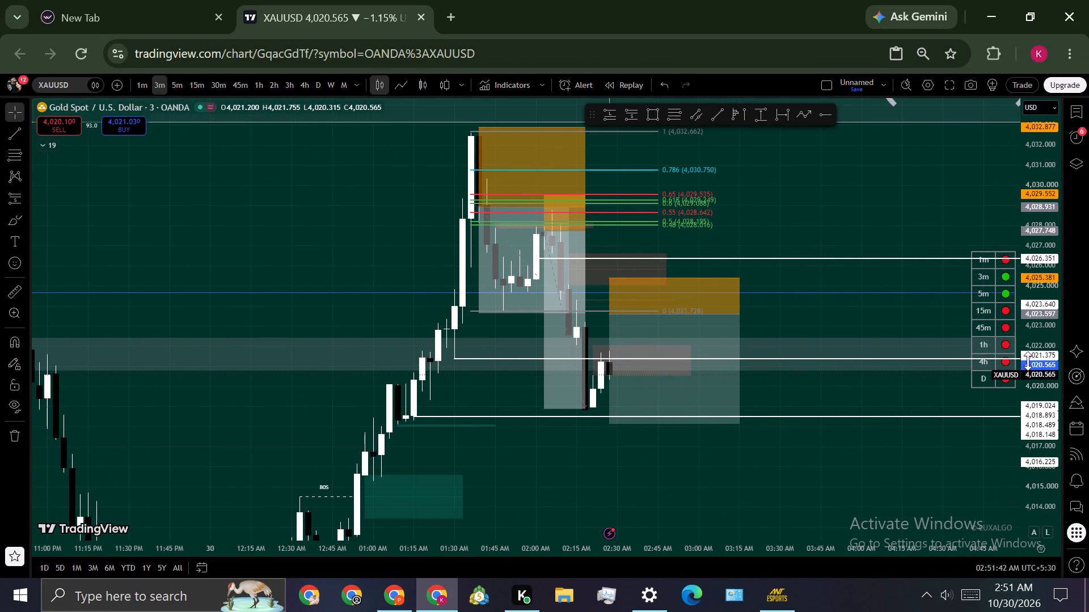
scroll(1028, 361, "down", 4)
left_click(657, 248)
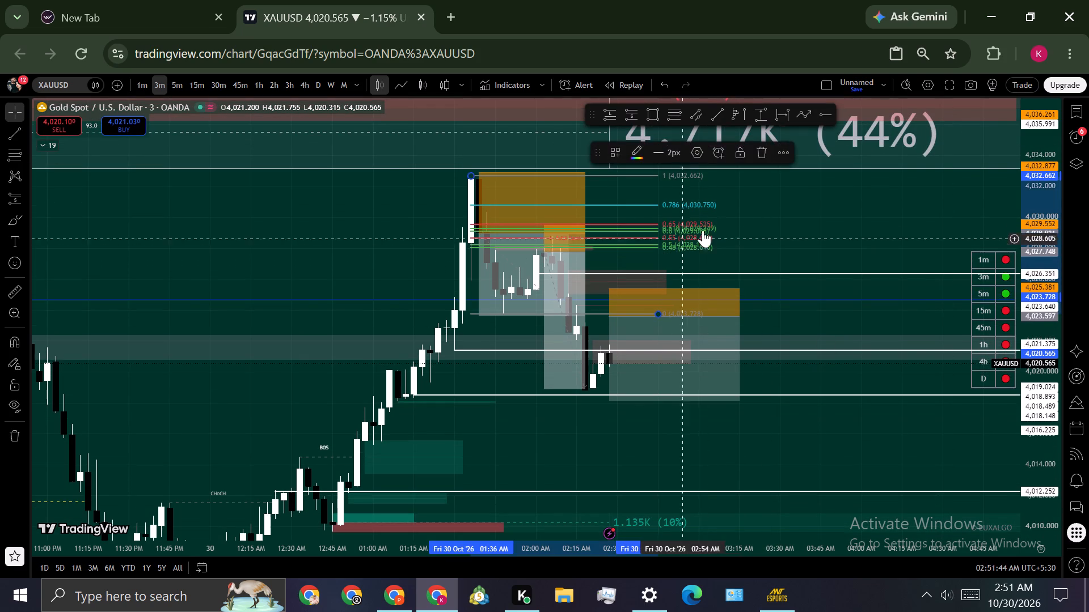
left_click(757, 156)
Switch the XAUUSD chart to the 1-hour timeframe.
scroll(800, 403, "down", 3)
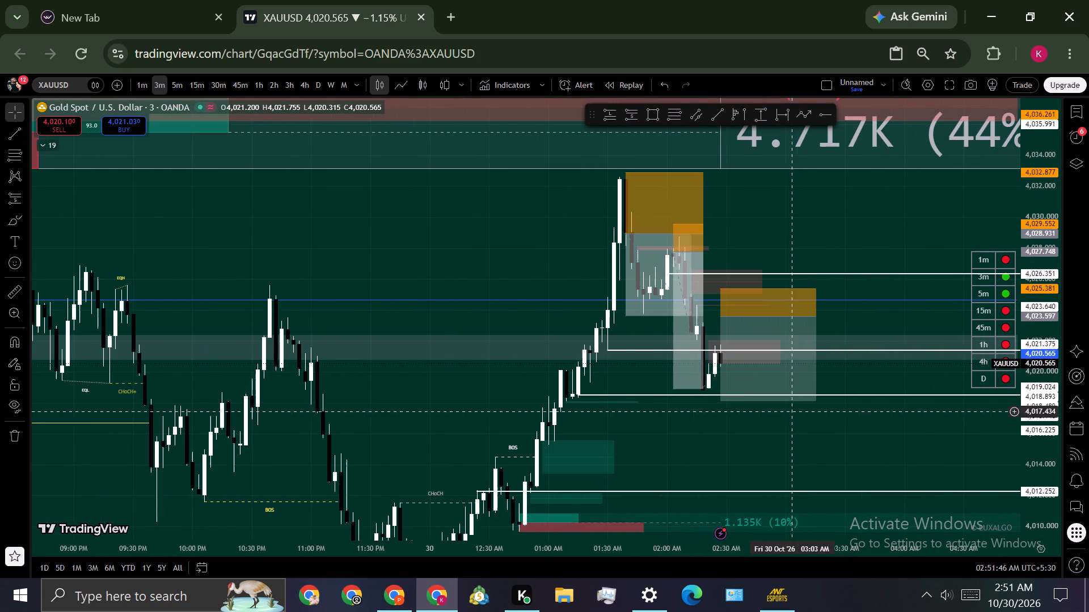
scroll(1042, 368, "down", 5)
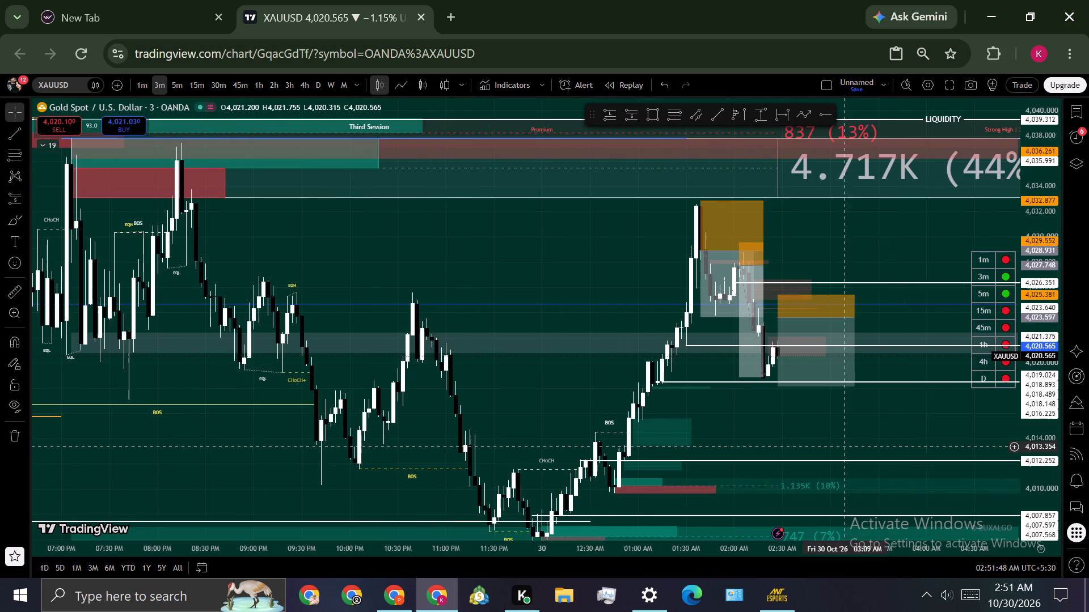
left_click_drag(842, 447, 691, 487)
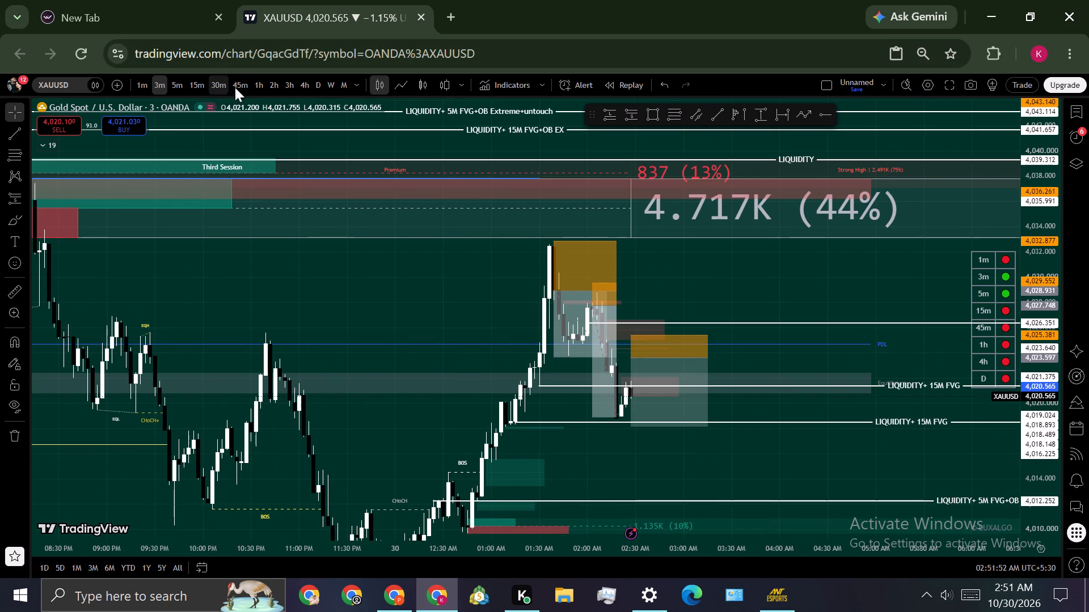
left_click(256, 85)
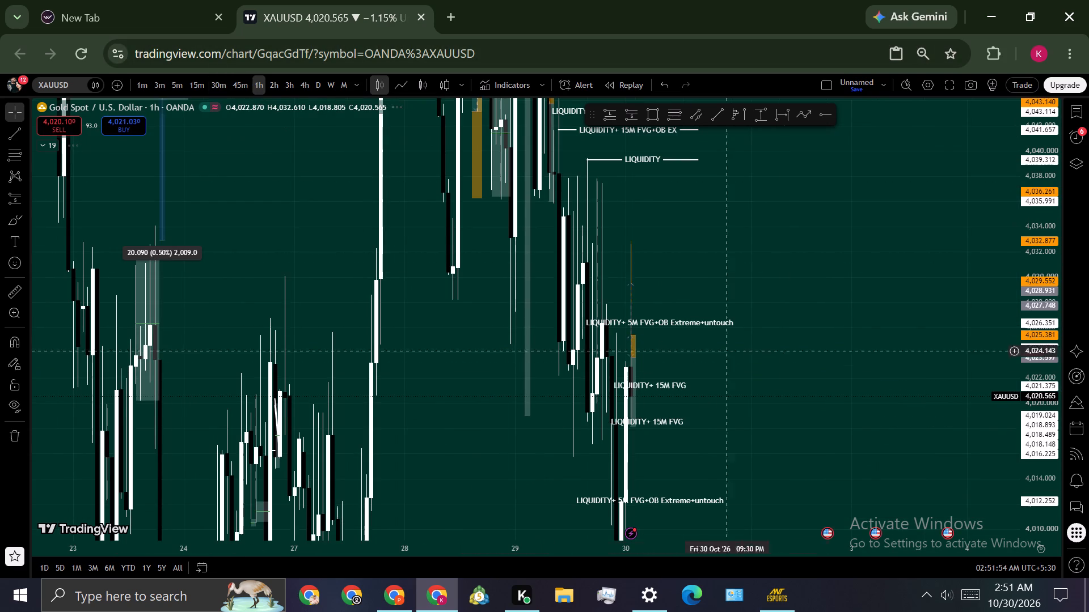
Examine the 1-hour candles, liquidity lines and marked zones from 28 through 30 October.
scroll(831, 414, "up", 7)
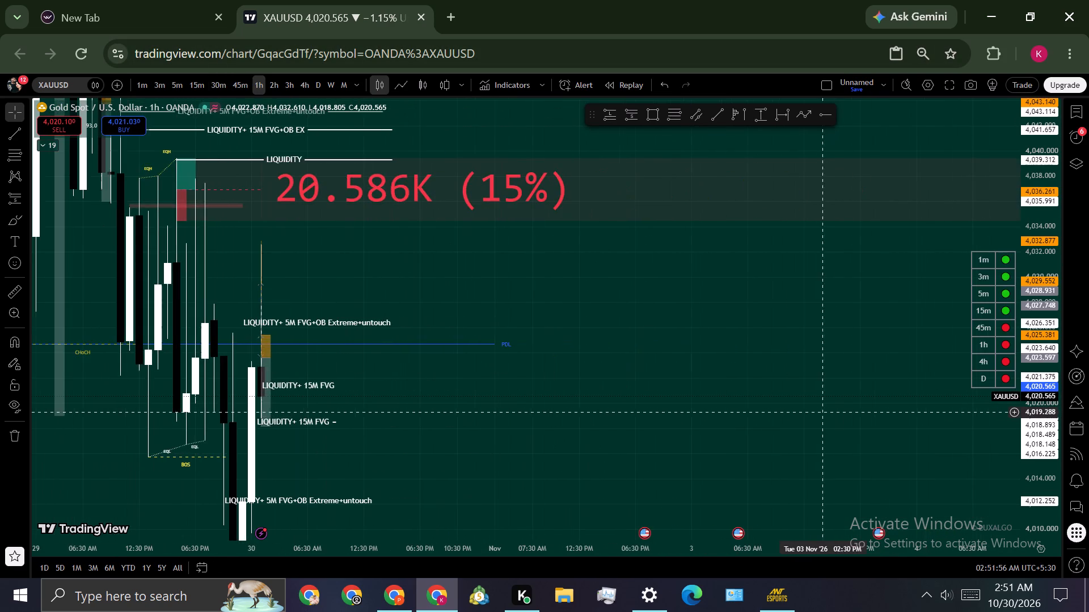
left_click_drag(633, 286, 909, 325)
scroll(1060, 328, "down", 3)
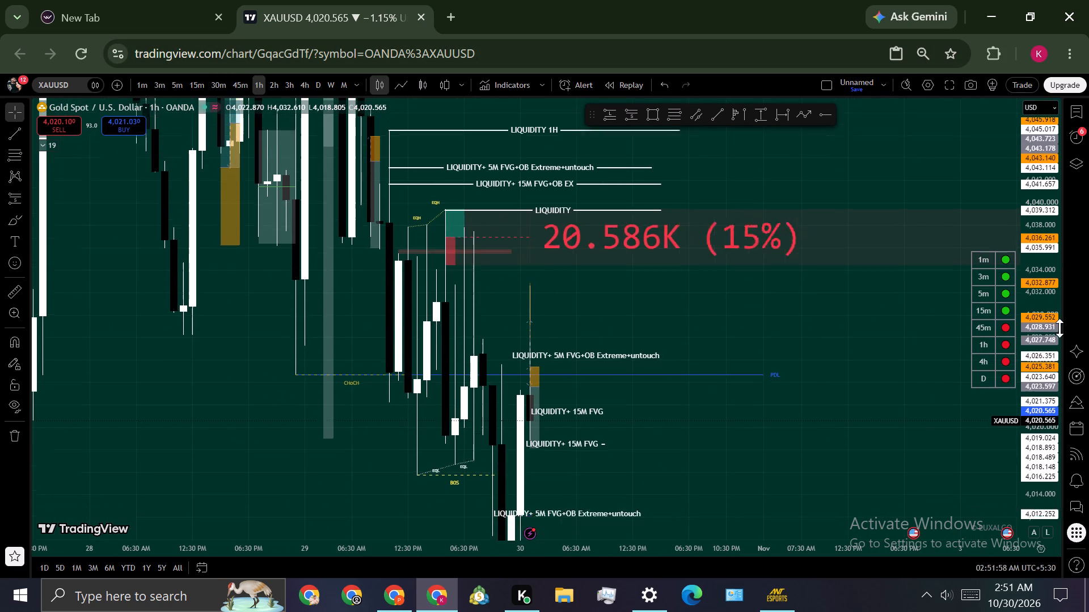
scroll(1060, 328, "down", 18)
scroll(1059, 328, "up", 4)
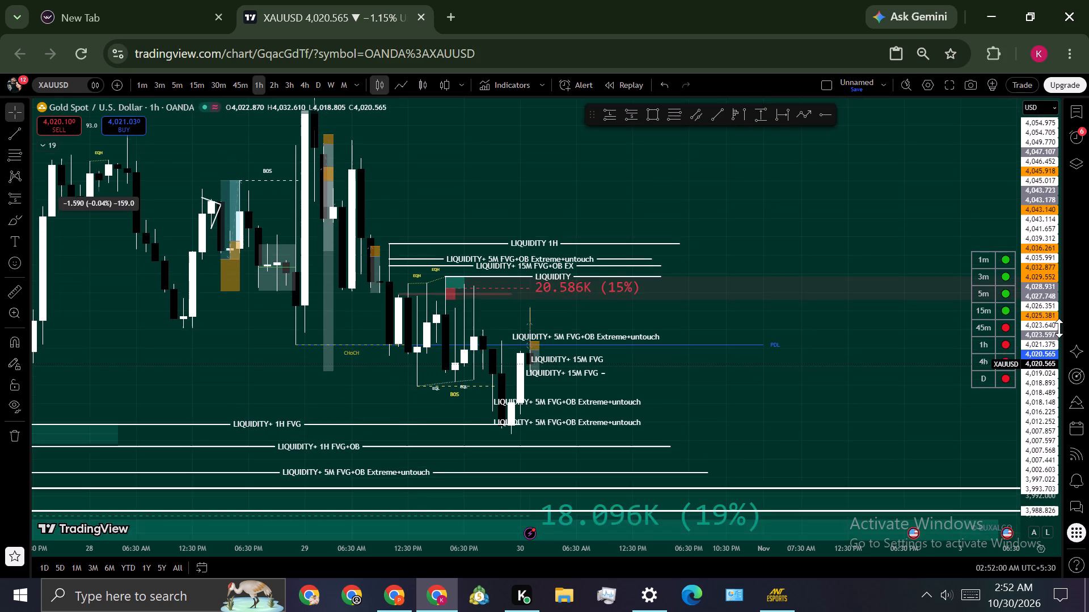
scroll(1059, 328, "up", 10)
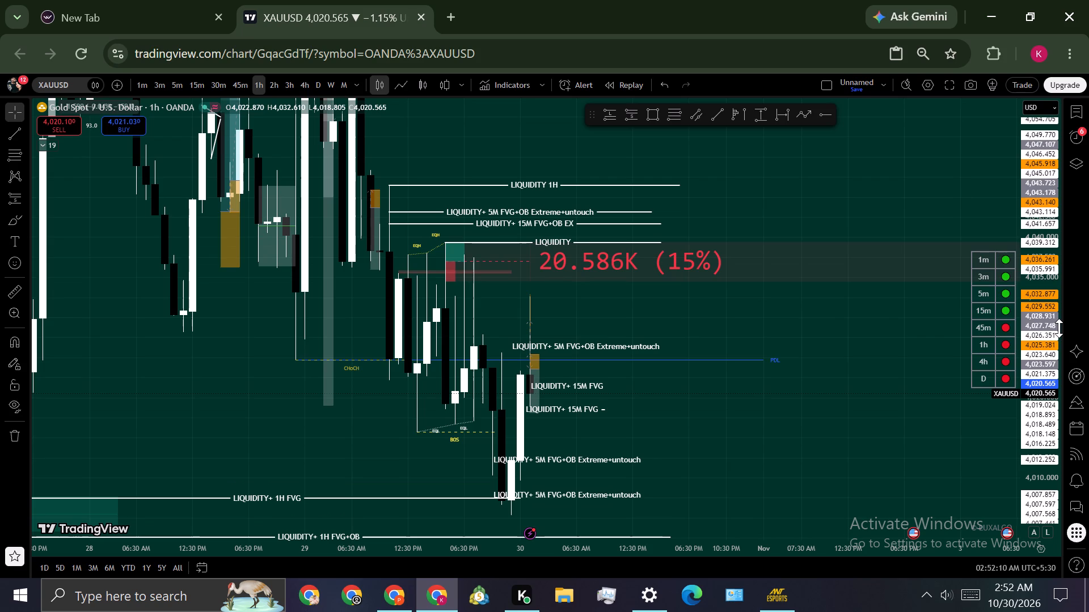
left_click(890, 401)
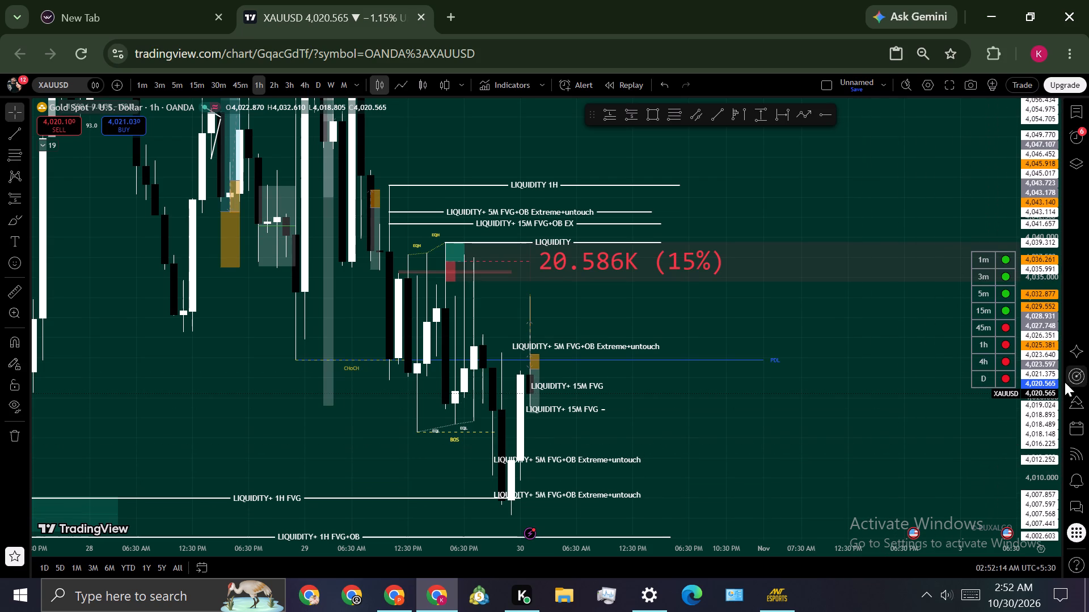
Duplicate the lower LIQUIDITY+ 15M FVG line and place the copy just above it at about 4,018.77, starting at 12:30 AM on 30 October.
left_click_drag(1028, 422, 1011, 216)
scroll(753, 469, "up", 5)
left_click_drag(467, 474, 617, 443)
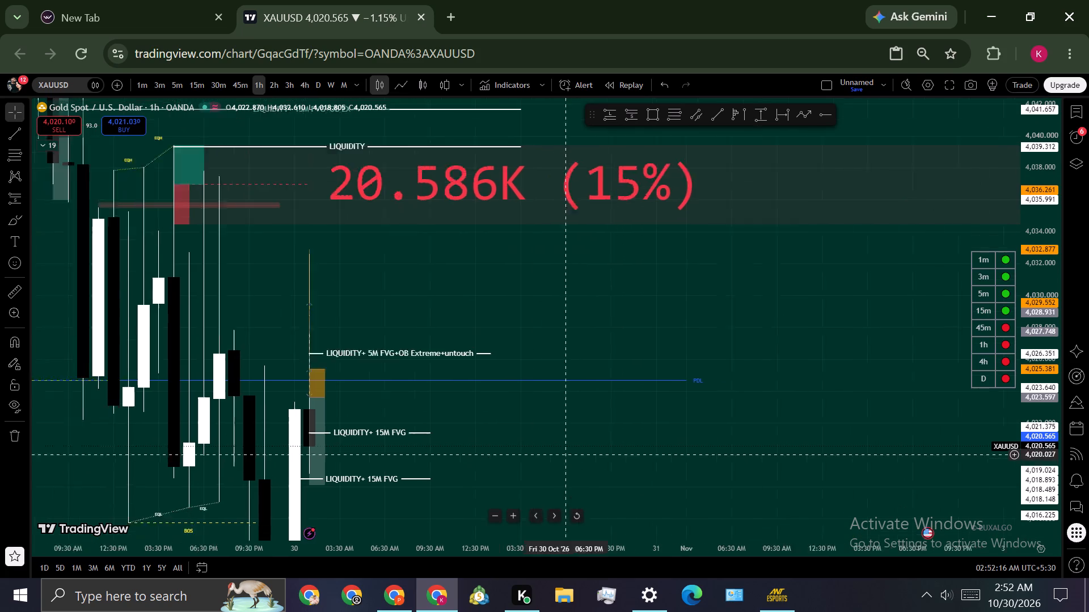
left_click_drag(617, 443, 872, 362)
scroll(858, 435, "up", 6)
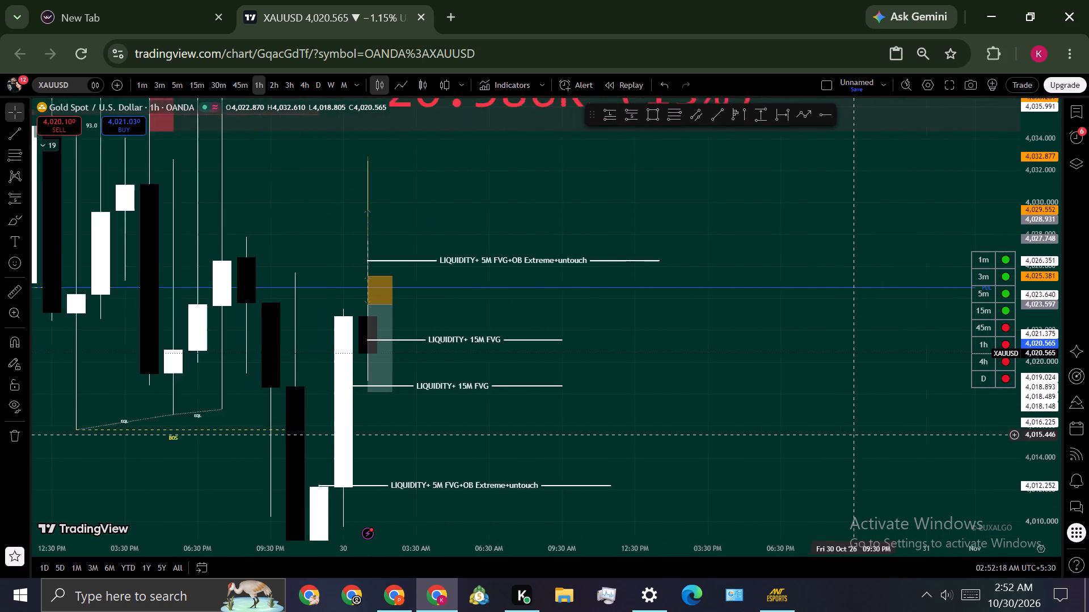
left_click_drag(771, 430, 884, 413)
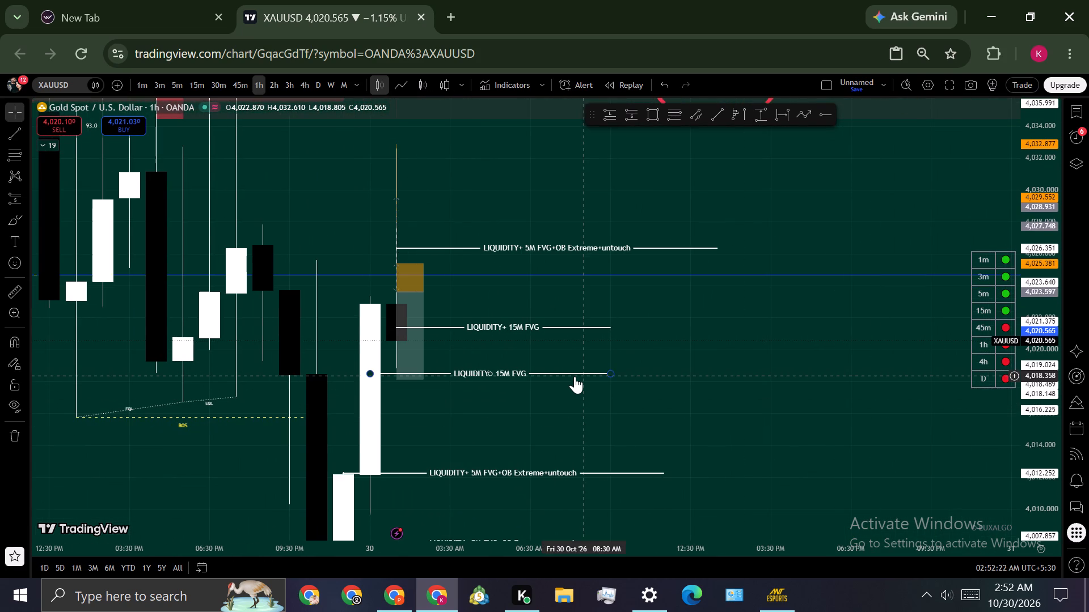
left_click_drag(568, 376, 618, 369, "ctrl")
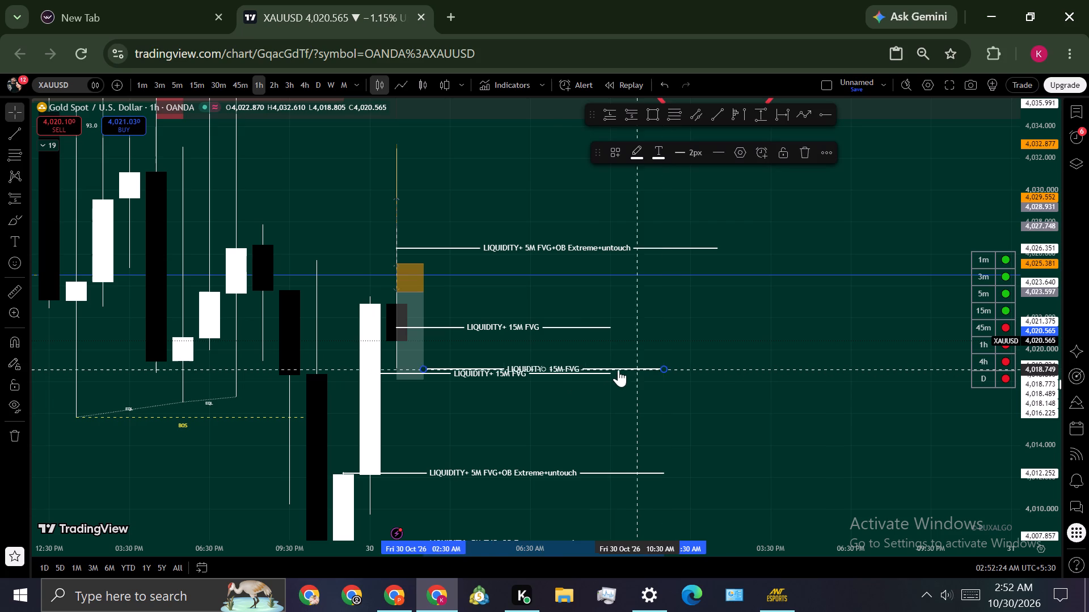
left_click_drag(618, 369, 585, 369, "ctrl")
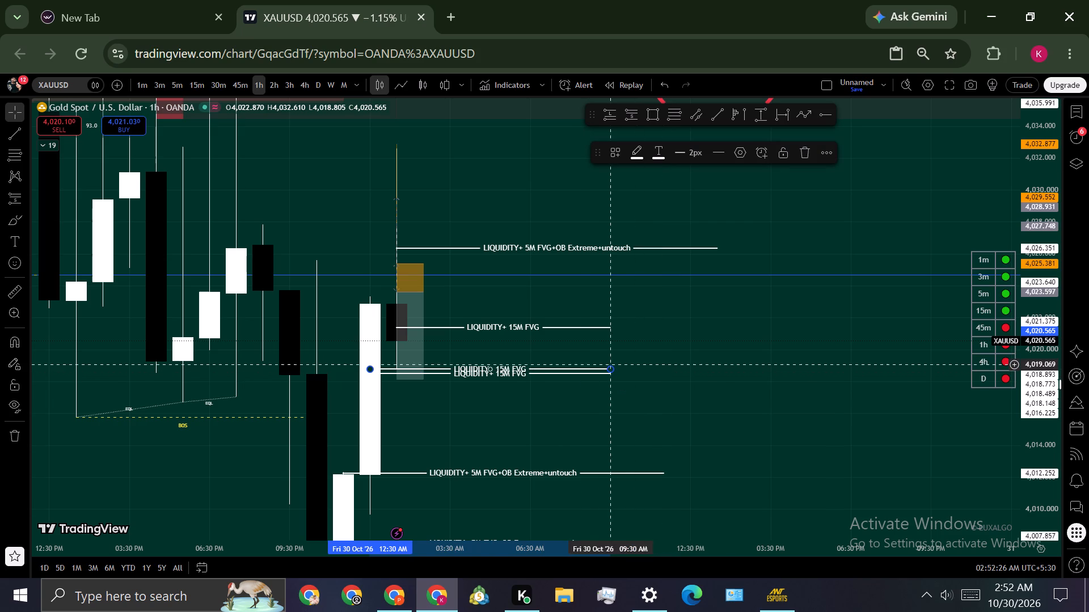
Apply the 1H FVG template to the duplicated liquidity line at about 4,018.77.
left_click(609, 369)
right_click(611, 364)
left_click(582, 351)
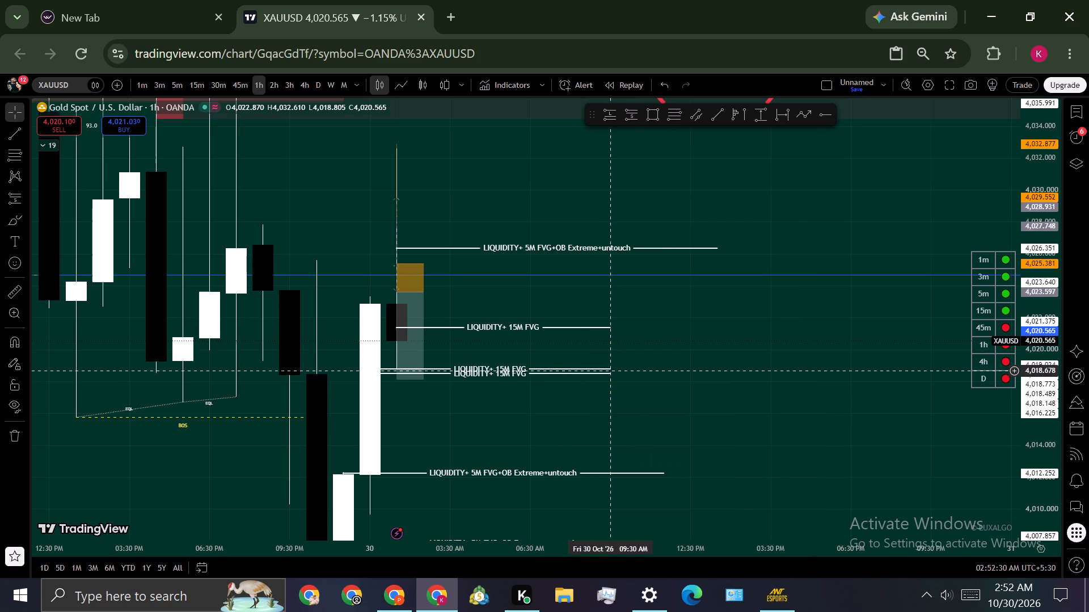
left_click(610, 369)
right_click(610, 369)
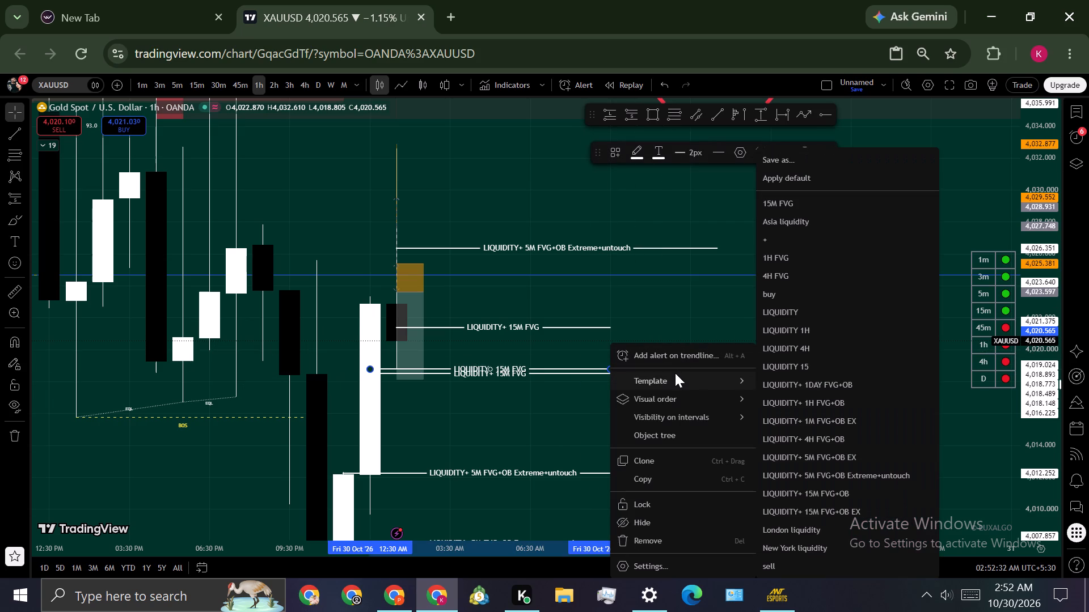
left_click(794, 262)
left_click(767, 325)
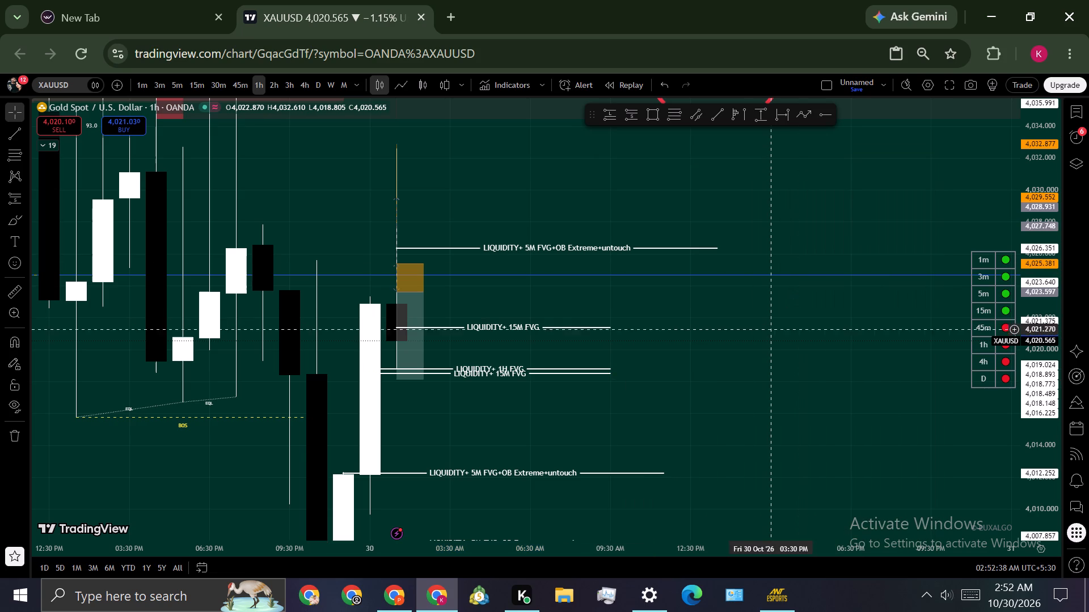
Examine the liquidity lines and 1-hour candles around and below the latest 30 October price.
left_click(731, 444)
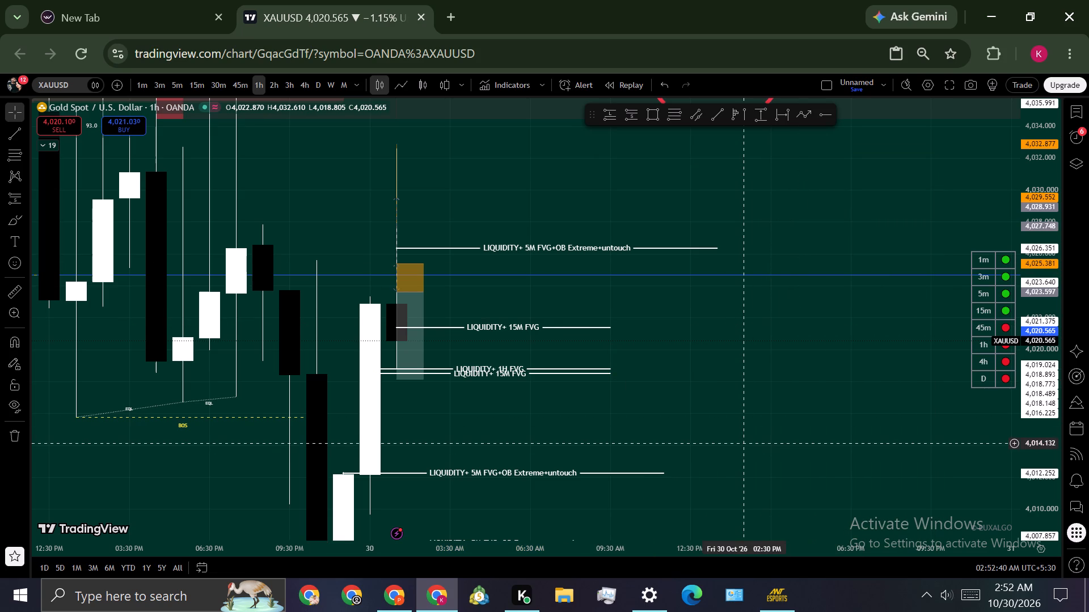
left_click_drag(731, 443, 801, 354)
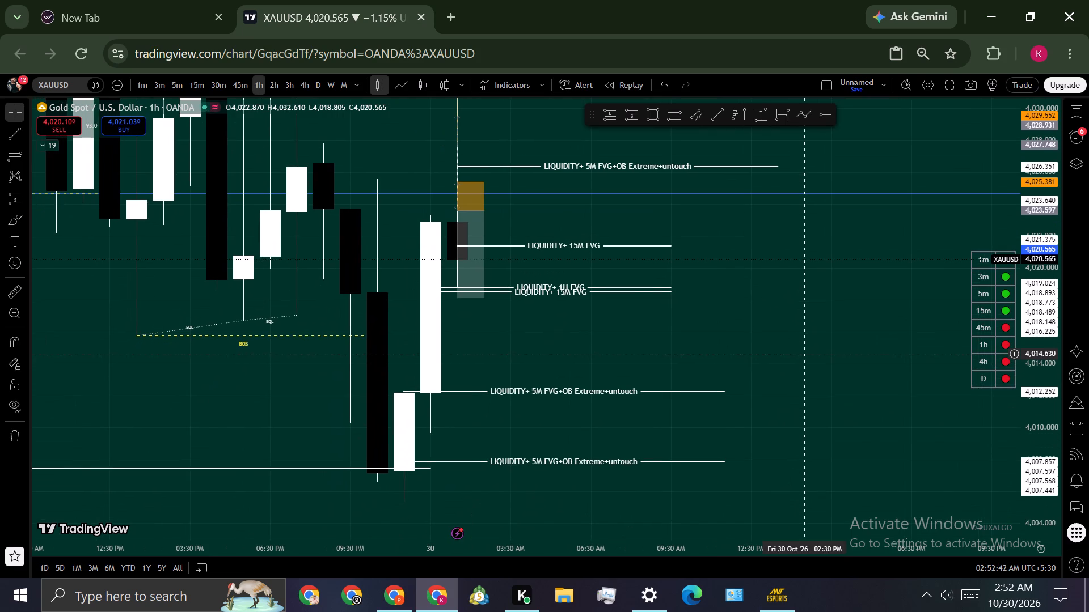
scroll(1032, 319, "down", 6)
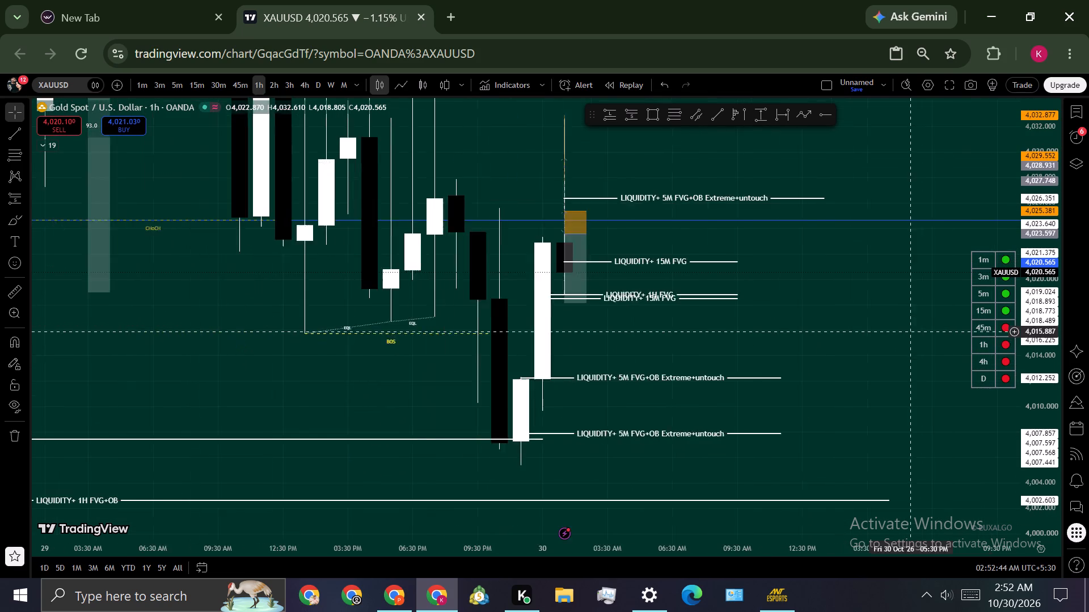
scroll(911, 332, "down", 1)
scroll(1025, 315, "down", 5)
left_click_drag(894, 306, 755, 320)
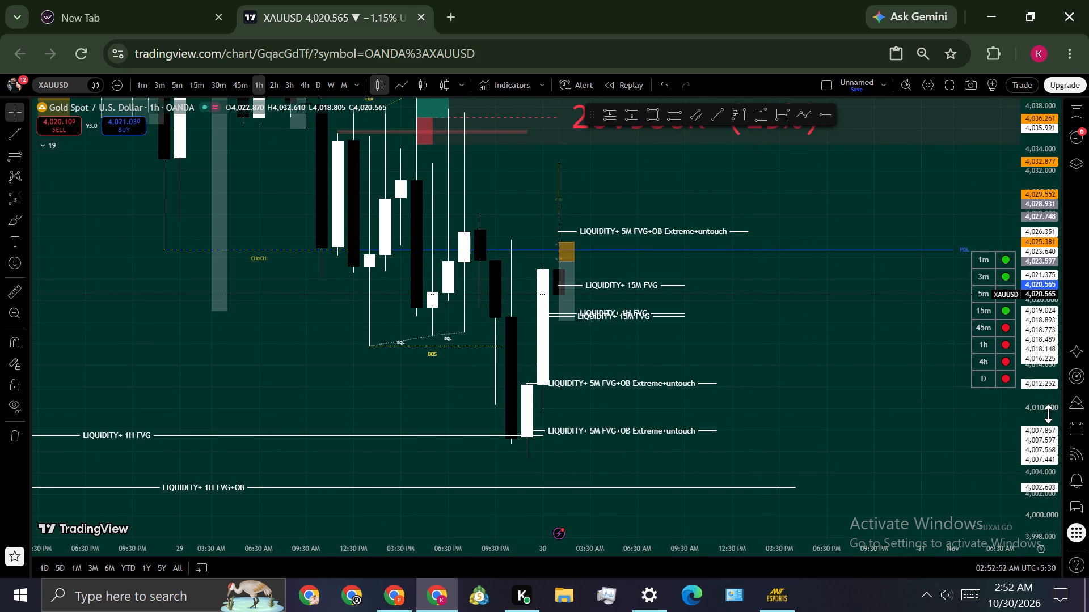
left_click_drag(1046, 417, 1002, 131)
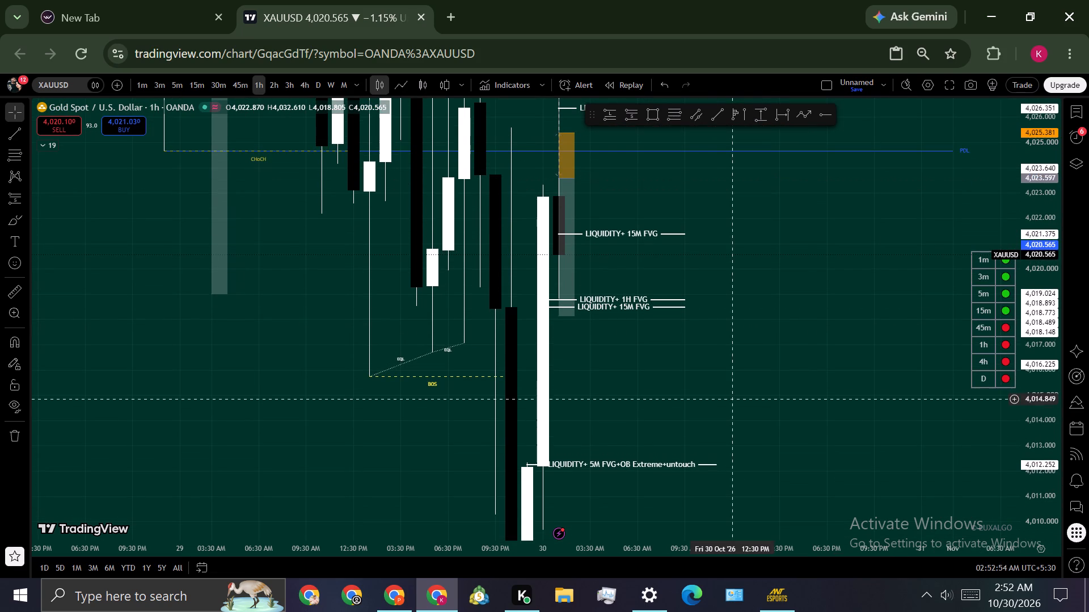
left_click_drag(724, 399, 707, 333)
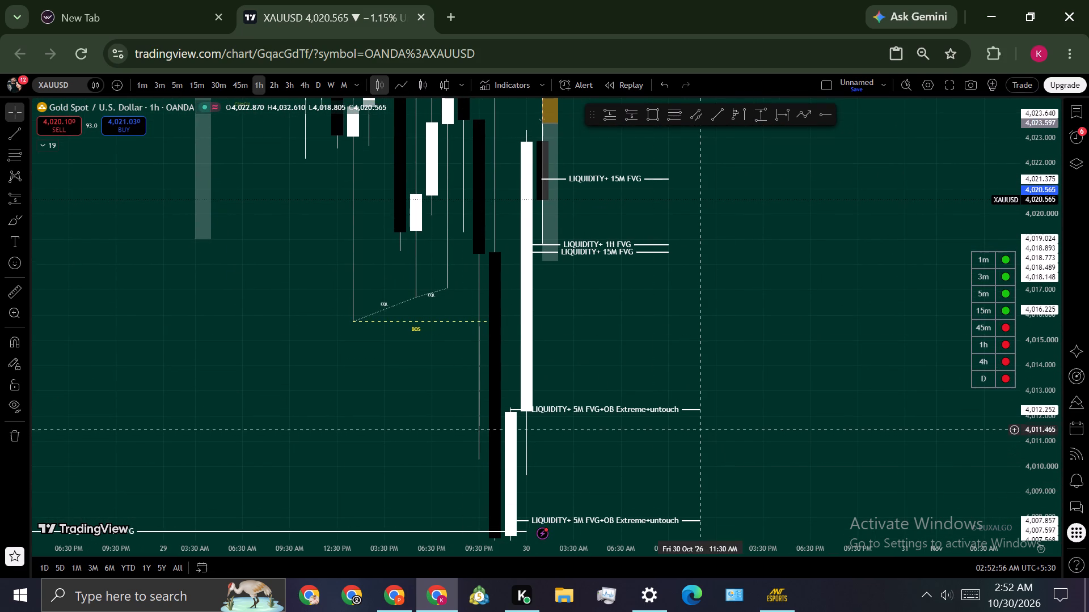
Duplicate the upper LIQUIDITY+ 5M FVG+OB Extreme+untouch line and place the copy just below it at about 4,012.05, starting 11:30 PM on 29 October.
left_click_drag(691, 409, 706, 399)
key("ctrl+z")
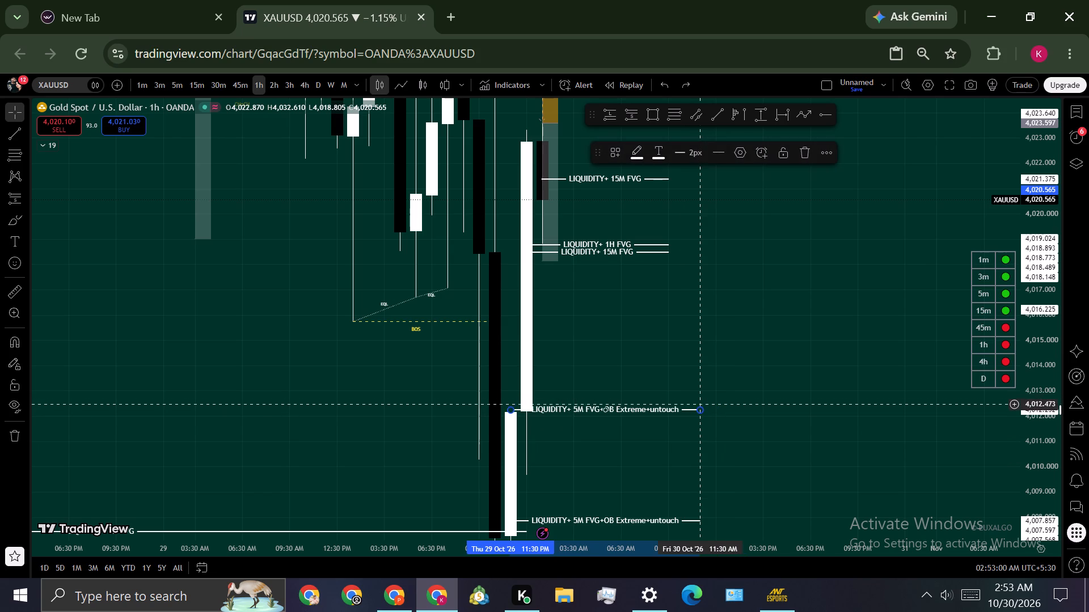
left_click(692, 410, "ctrl")
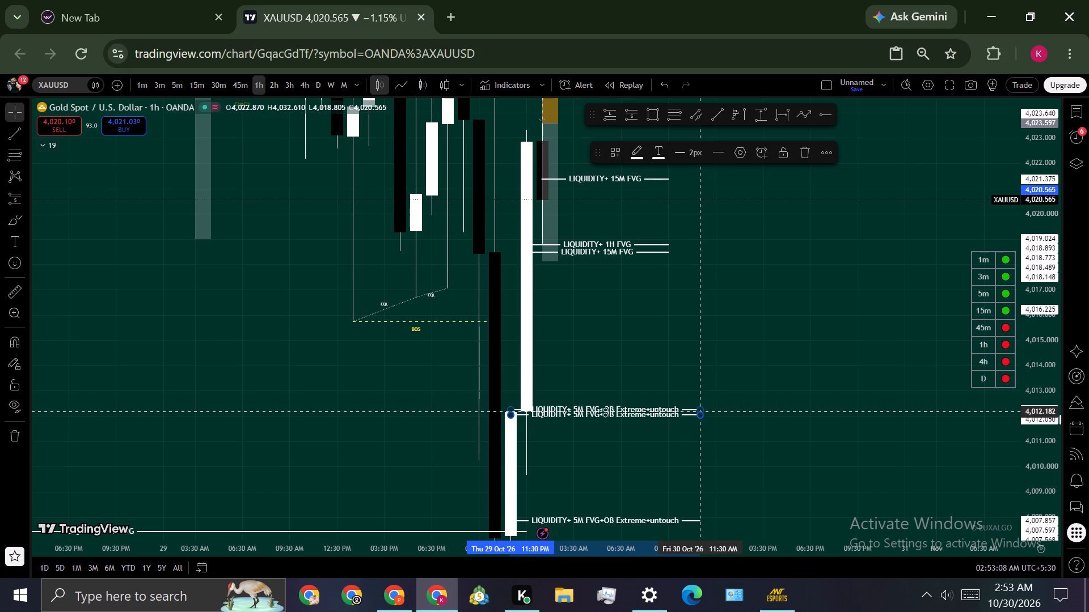
Apply the LIQUIDITY+ 1H FVG+OB template to the duplicated line at about 4,012.05.
left_click(702, 418)
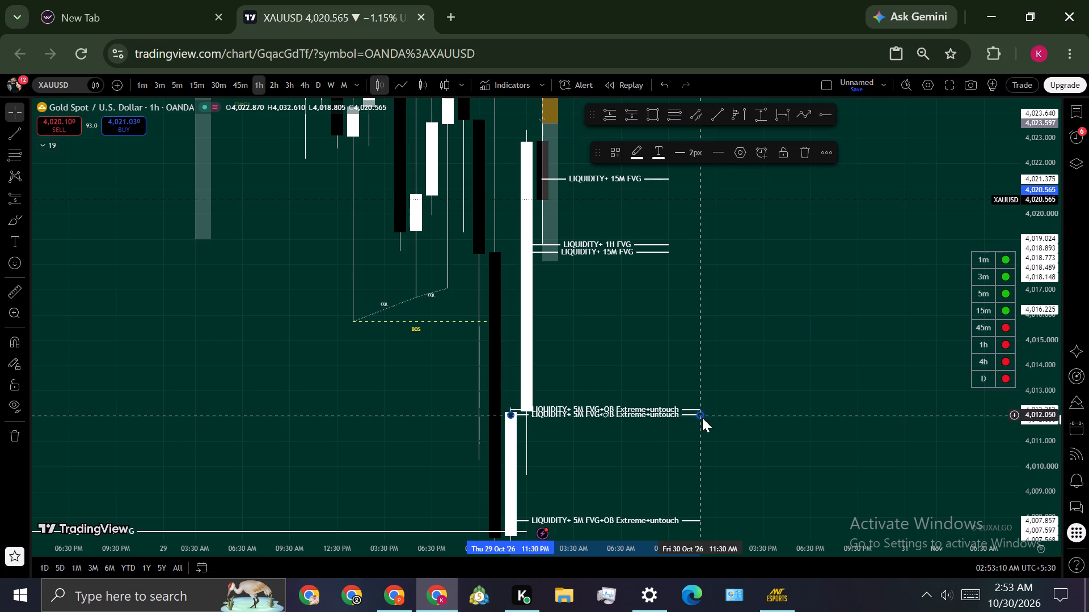
right_click(702, 418)
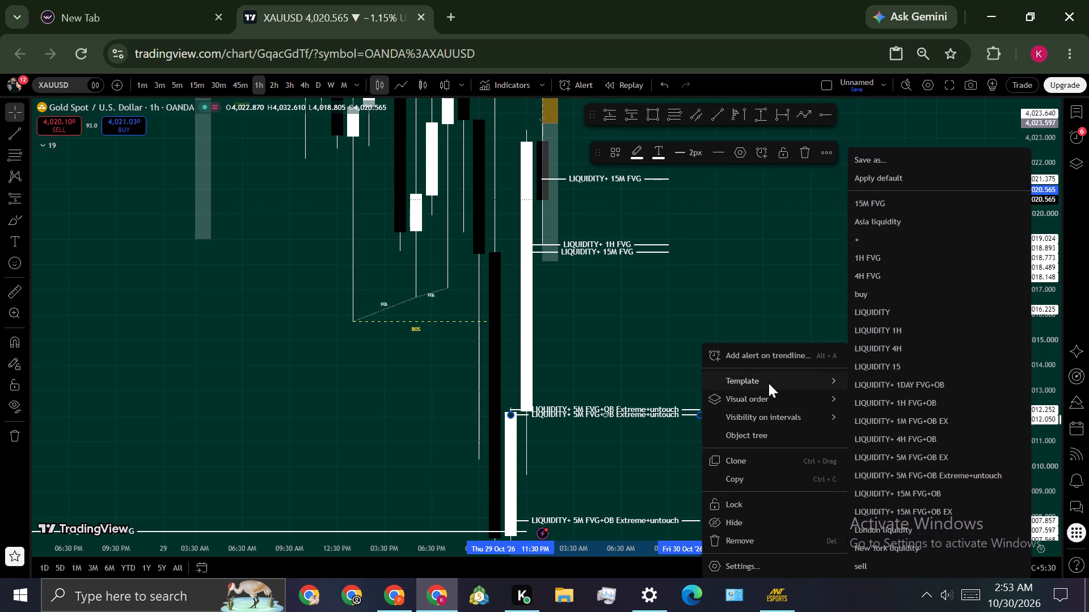
left_click(888, 399)
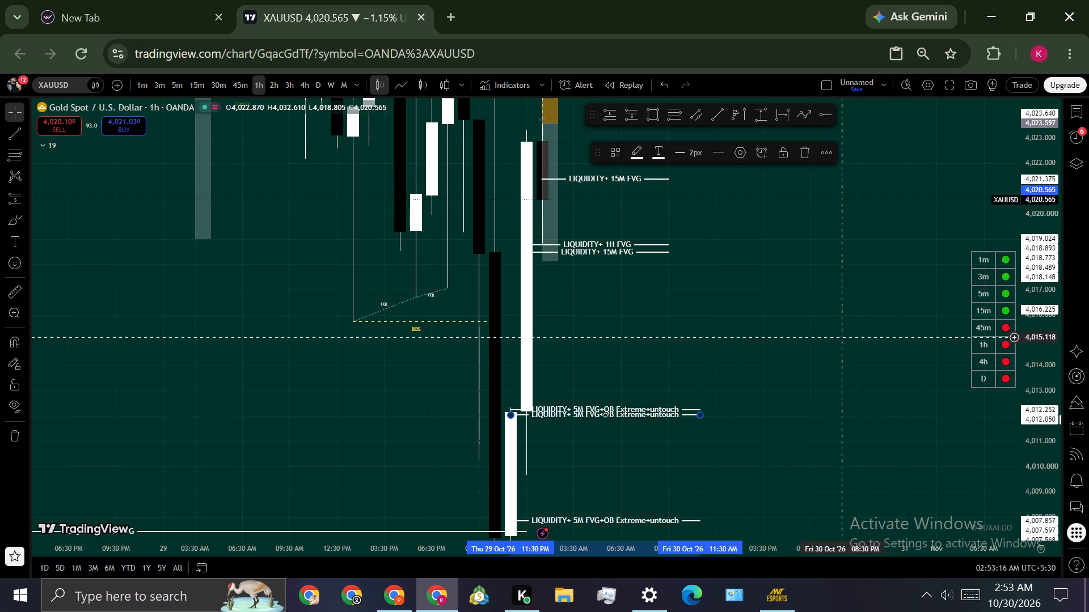
left_click(819, 309)
left_click(763, 327)
Move the long LIQUIDITY+ 1H FVG line starting on 27 October to the late 29 October low at about 4,005.31, starting at 9:30 PM.
scroll(1037, 351, "down", 1)
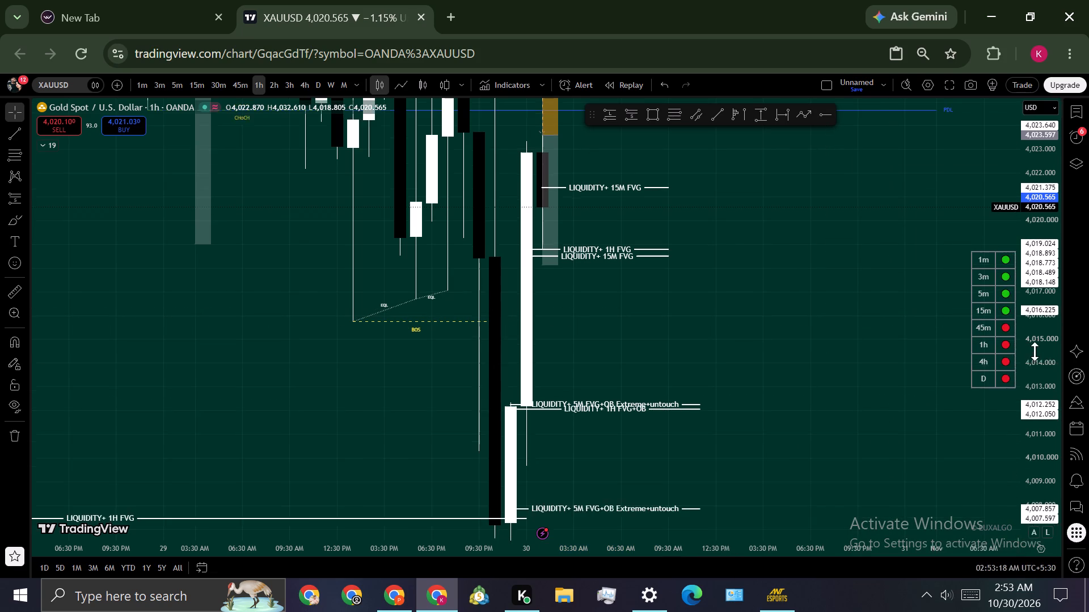
scroll(1035, 351, "down", 2)
left_click_drag(884, 408, 838, 232)
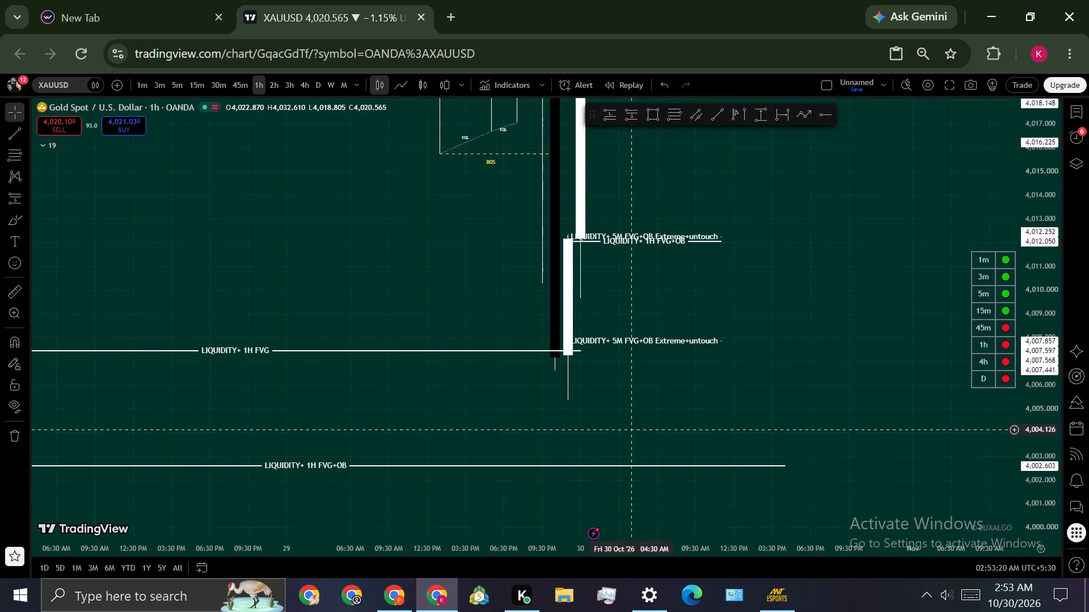
scroll(1062, 335, "down", 11)
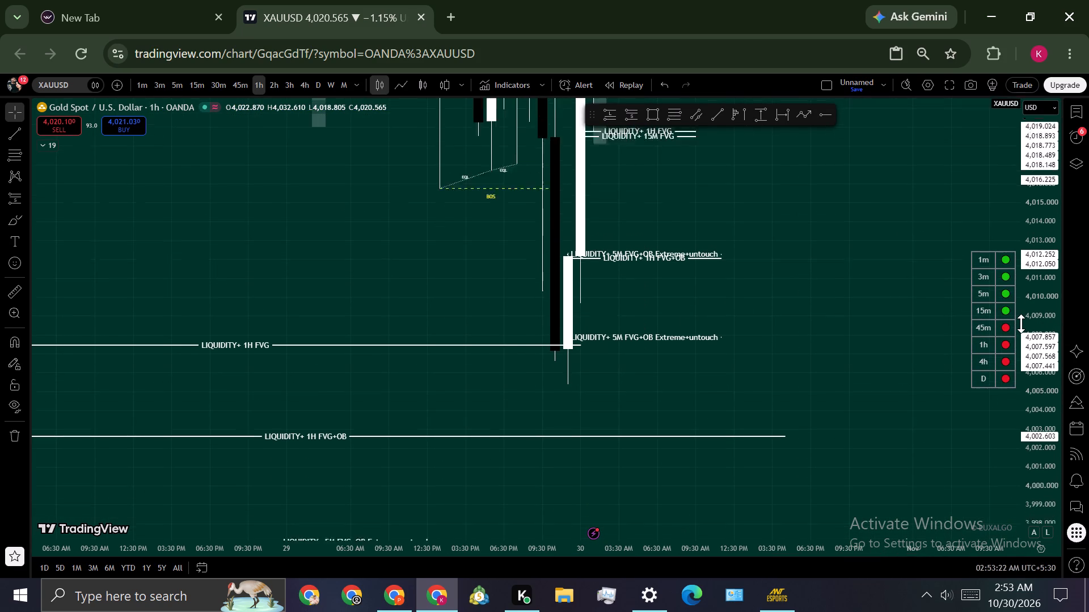
scroll(1021, 324, "down", 6)
scroll(881, 342, "down", 7)
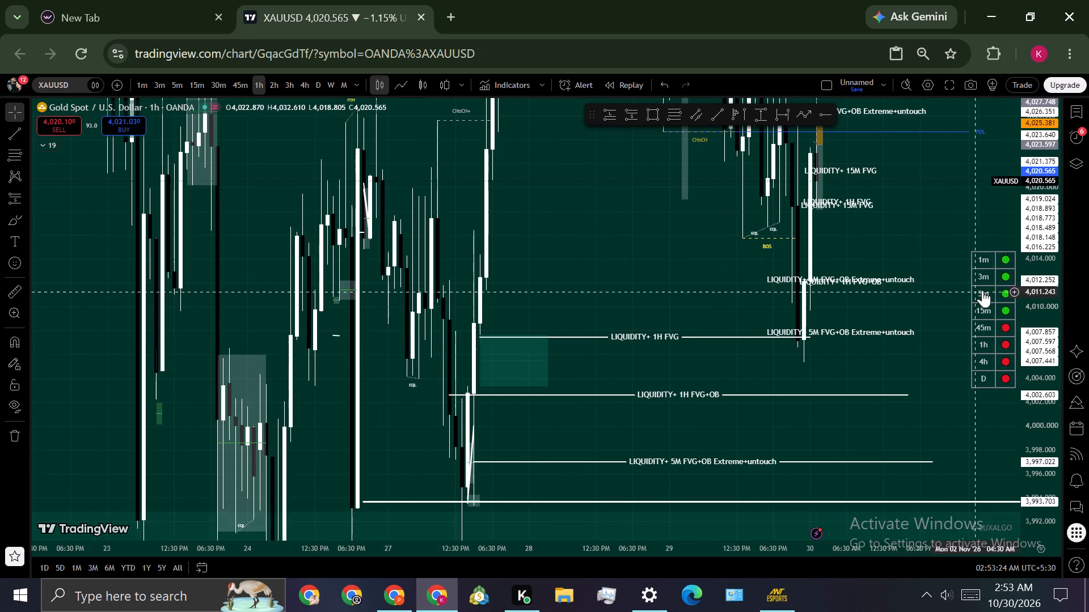
scroll(1039, 281, "down", 6)
left_click_drag(944, 357, 681, 404)
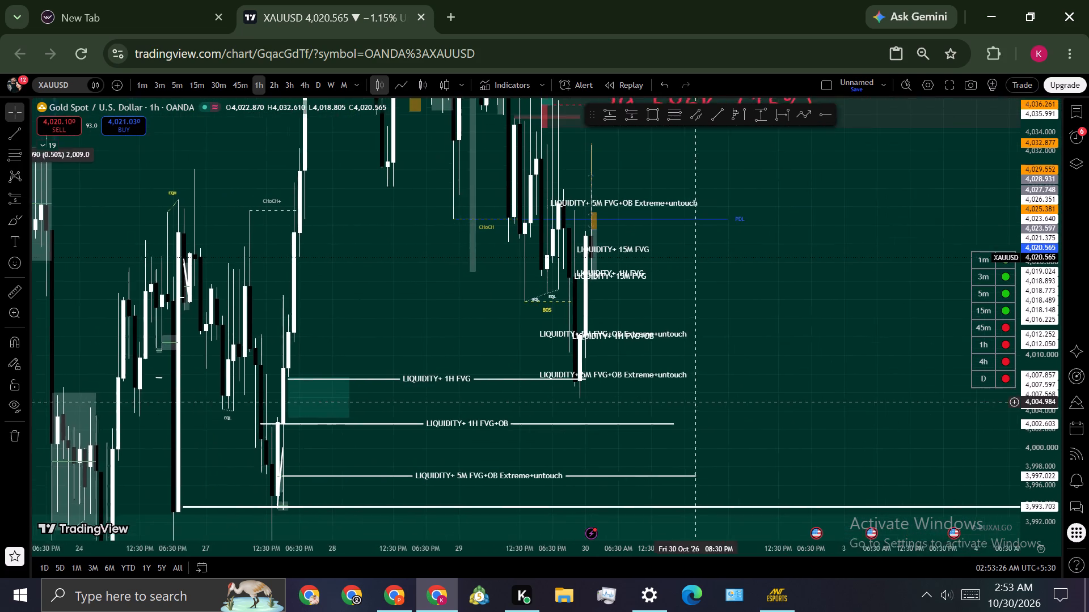
left_click_drag(681, 404, 617, 387)
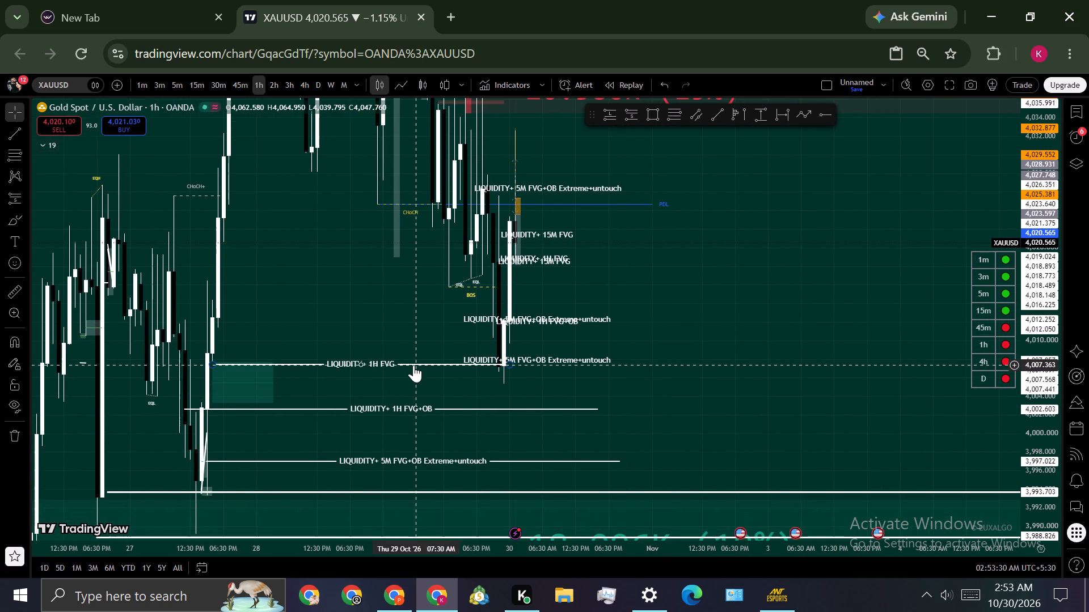
left_click_drag(413, 365, 697, 389)
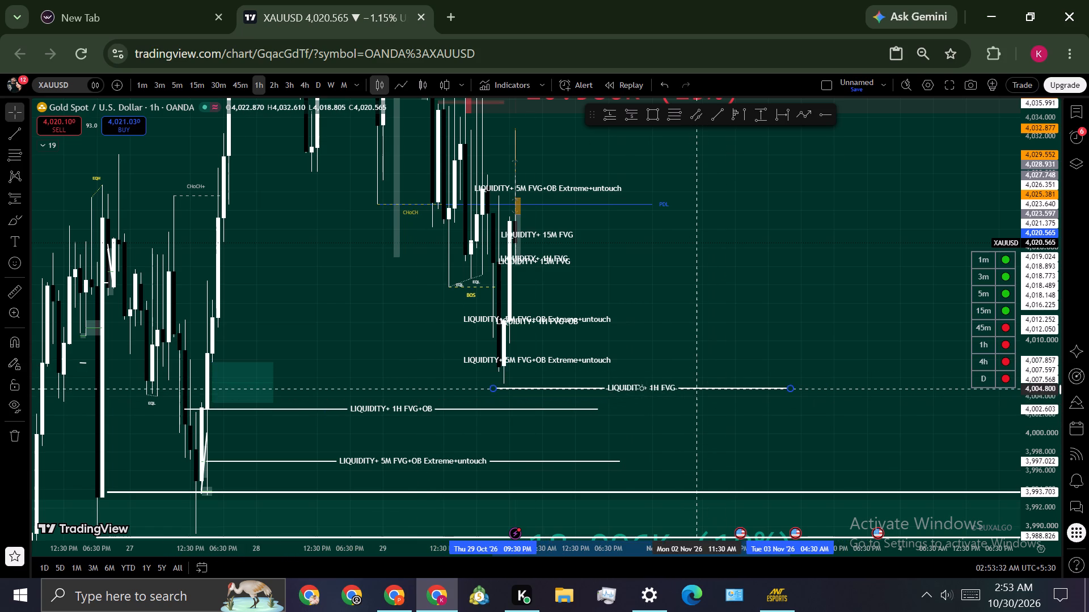
left_click_drag(697, 389, 697, 385)
left_click(805, 334)
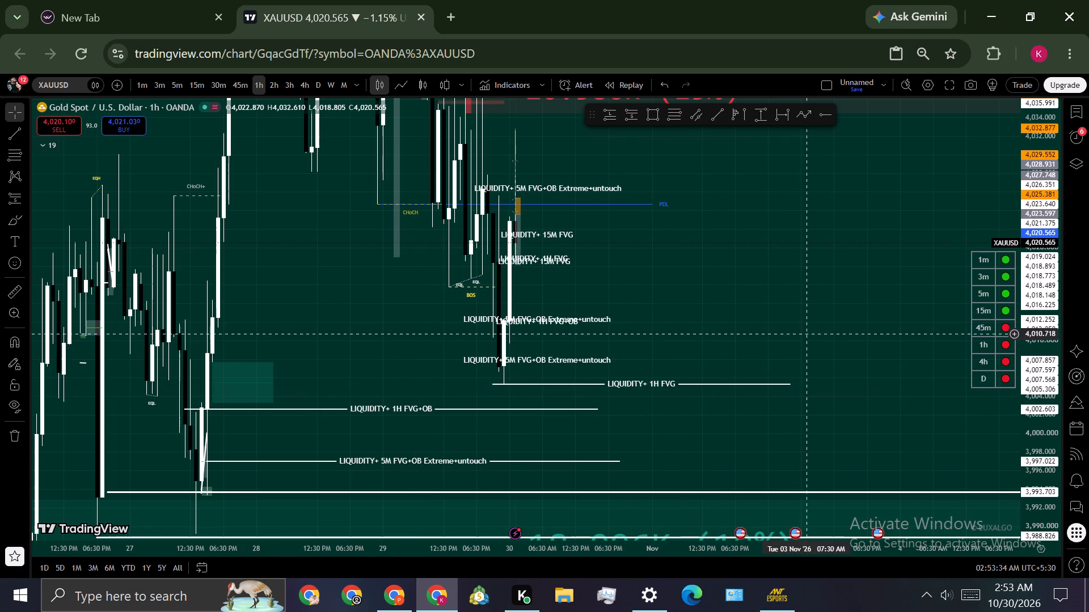
Apply the LIQUIDITY 1H template to the line at the late 29 October low.
left_click(786, 385)
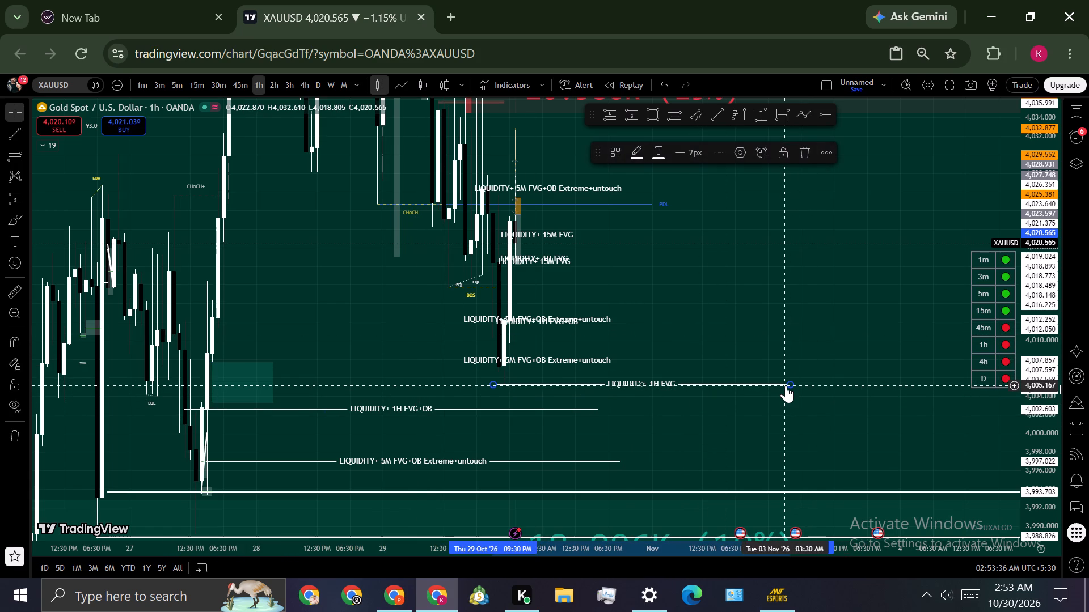
right_click(786, 385)
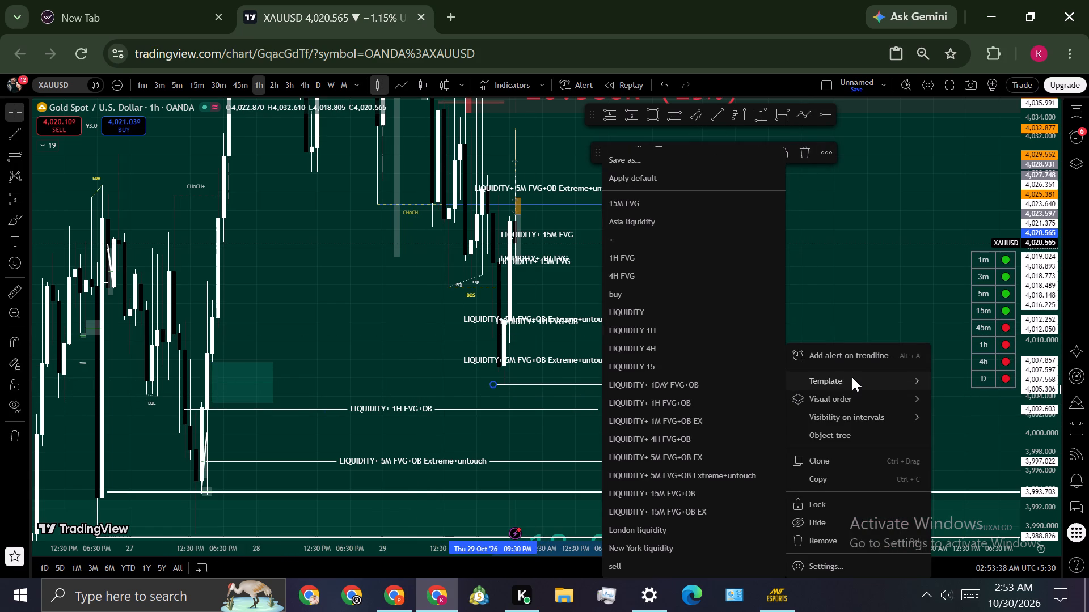
left_click(631, 334)
left_click(817, 280)
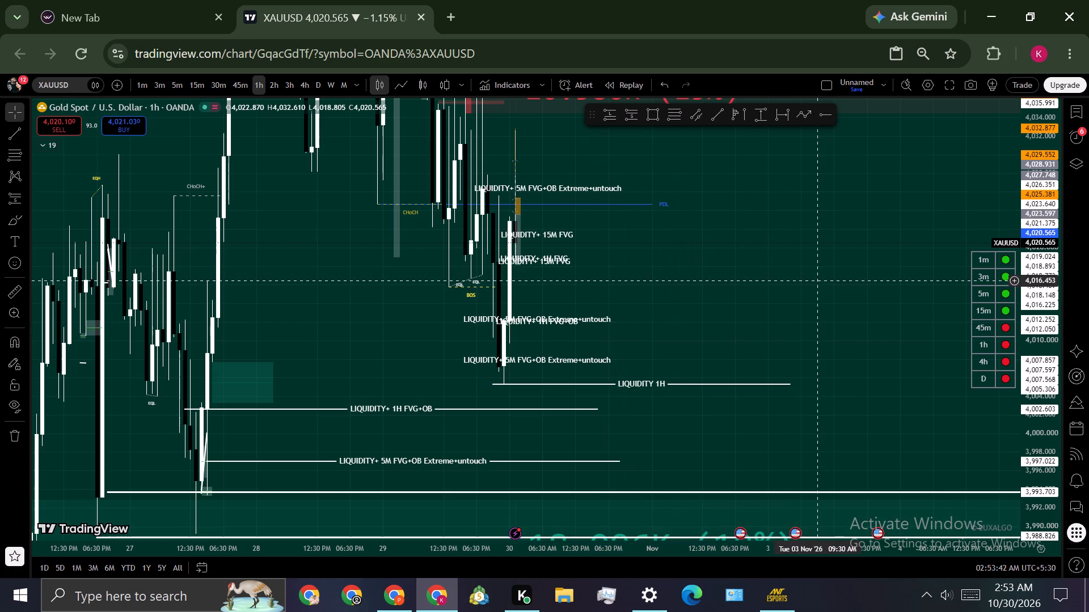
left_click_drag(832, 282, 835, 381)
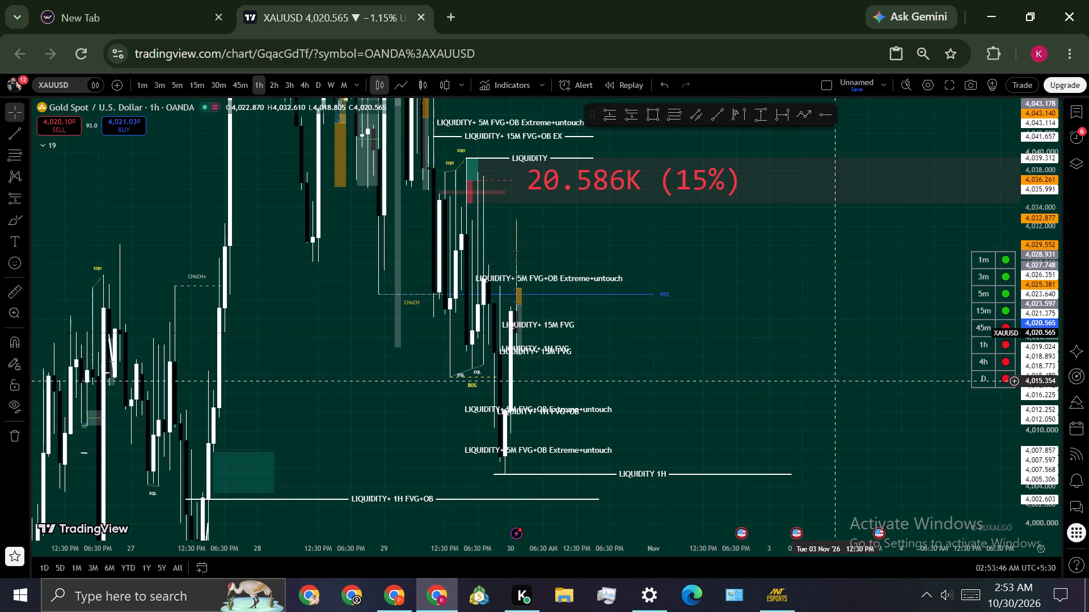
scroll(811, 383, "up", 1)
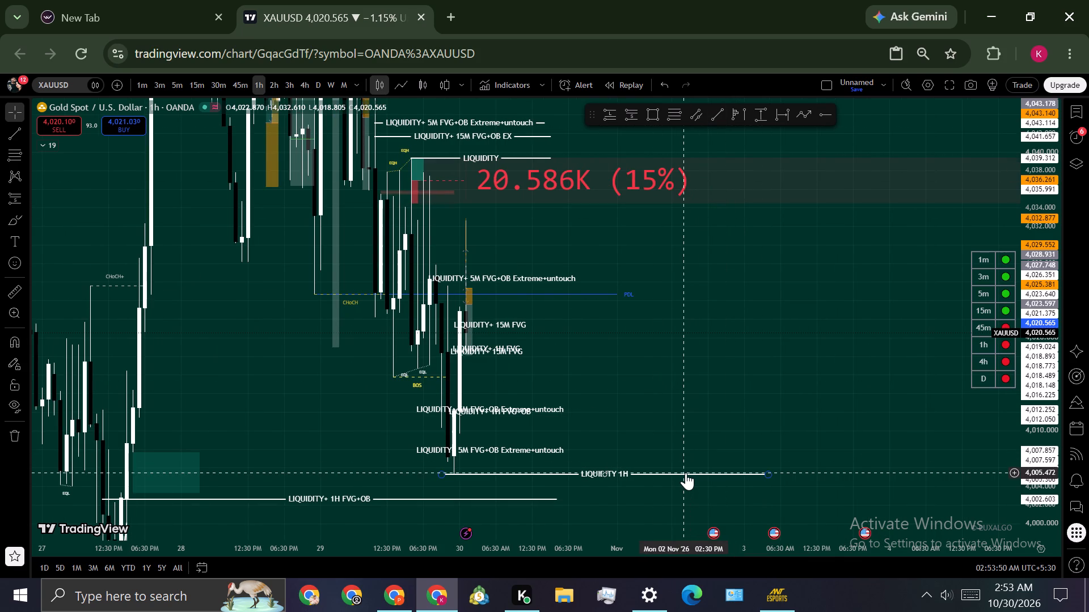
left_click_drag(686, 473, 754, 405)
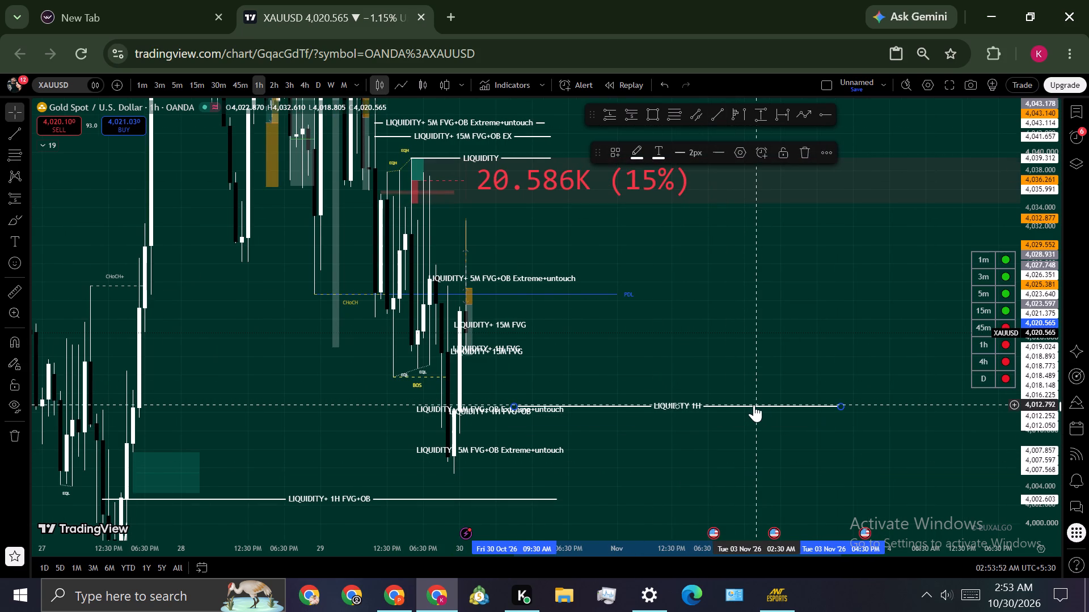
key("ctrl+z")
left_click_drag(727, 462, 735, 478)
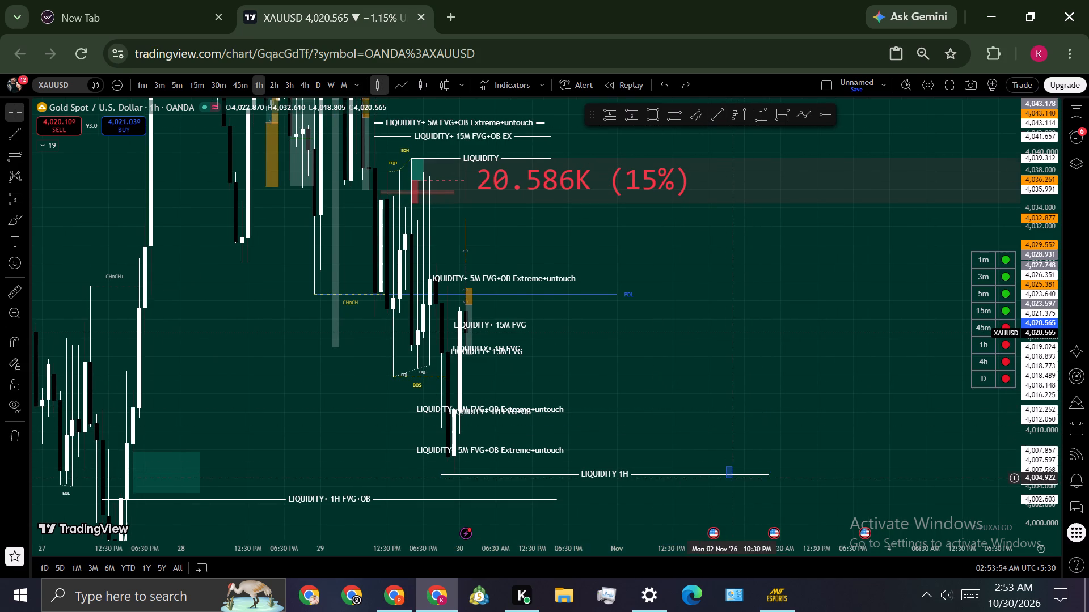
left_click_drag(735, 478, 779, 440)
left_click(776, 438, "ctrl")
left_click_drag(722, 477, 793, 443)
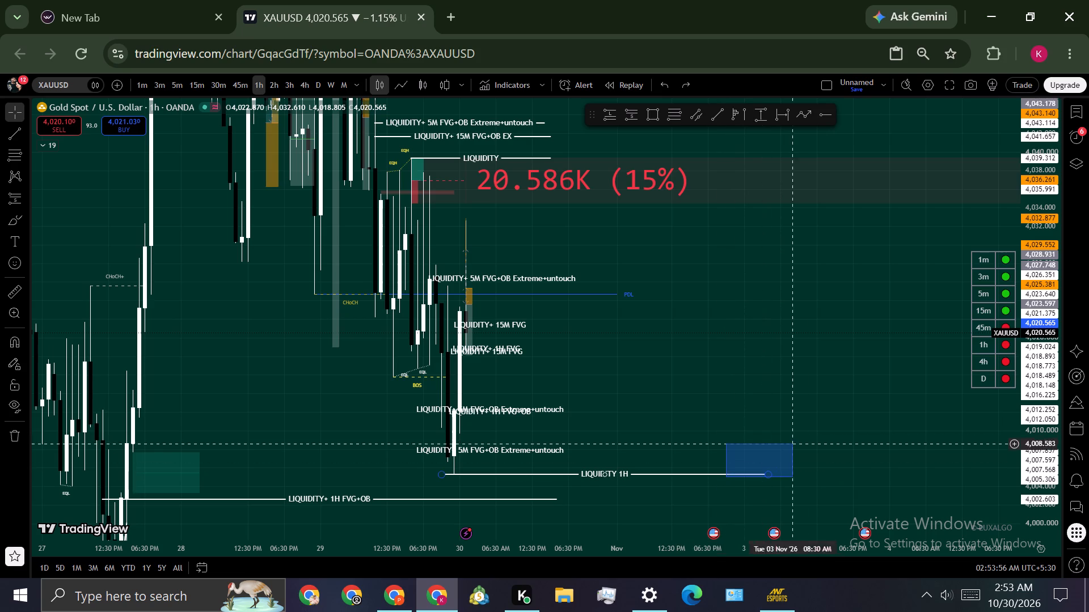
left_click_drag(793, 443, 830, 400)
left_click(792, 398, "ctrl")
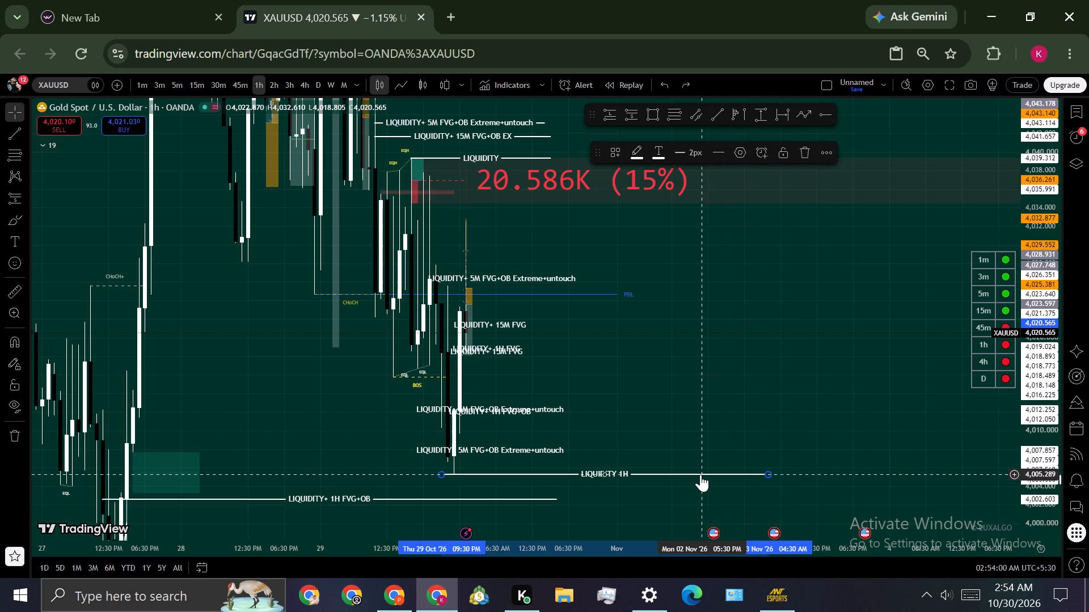
Duplicate the LIQUIDITY 1H line and place the copy at the latest 30 October candle's high, at about 4,032.76.
left_click_drag(700, 474, 716, 212, "ctrl")
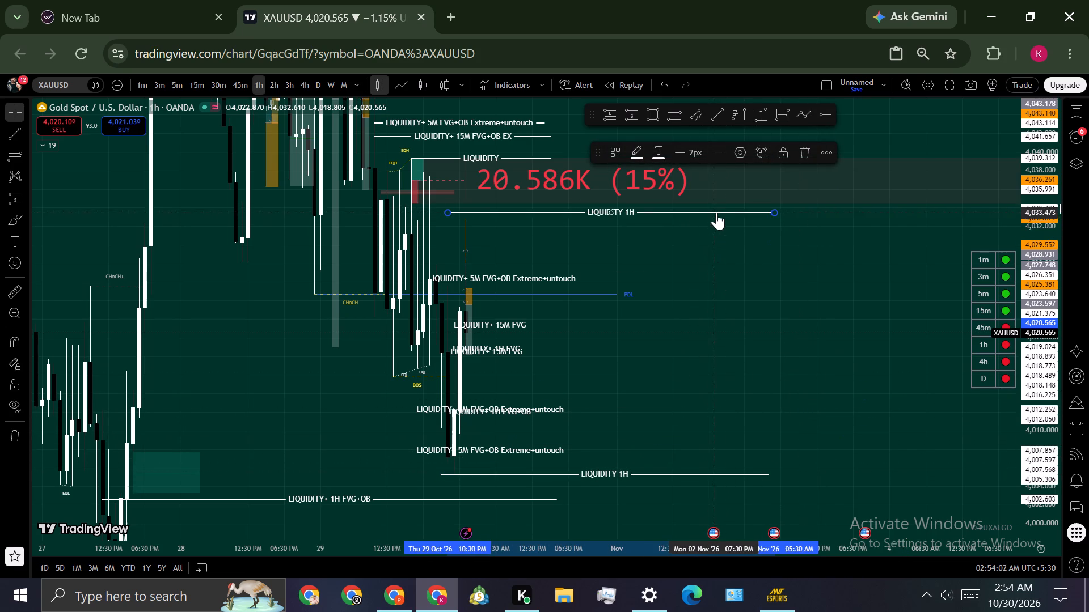
left_click_drag(716, 212, 724, 219, "ctrl")
left_click(752, 326)
left_click_drag(773, 280, 792, 369)
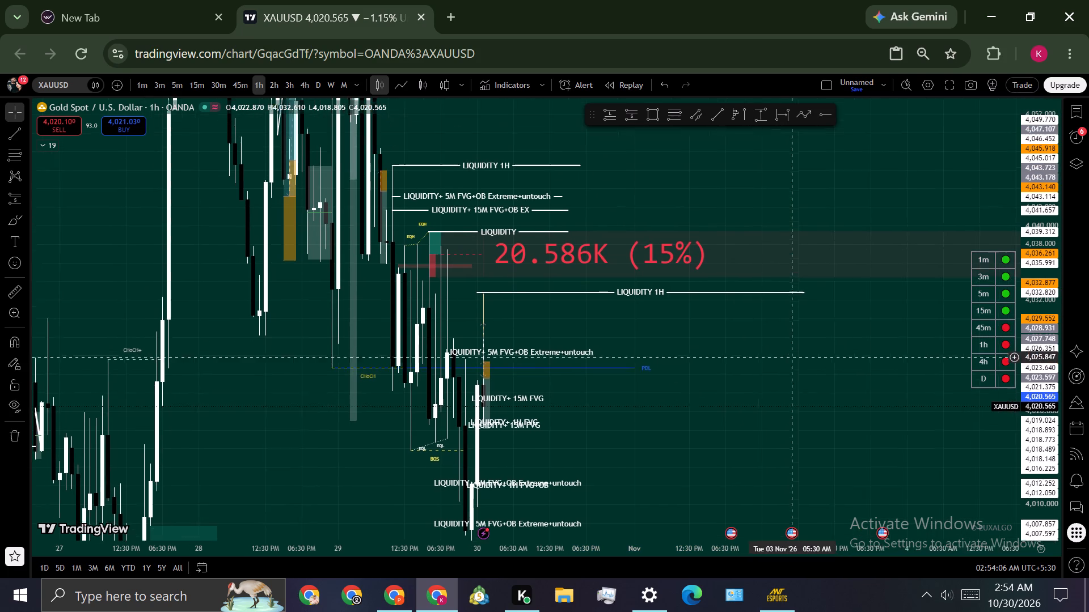
left_click_drag(792, 369, 796, 384)
left_click_drag(559, 320, 559, 324)
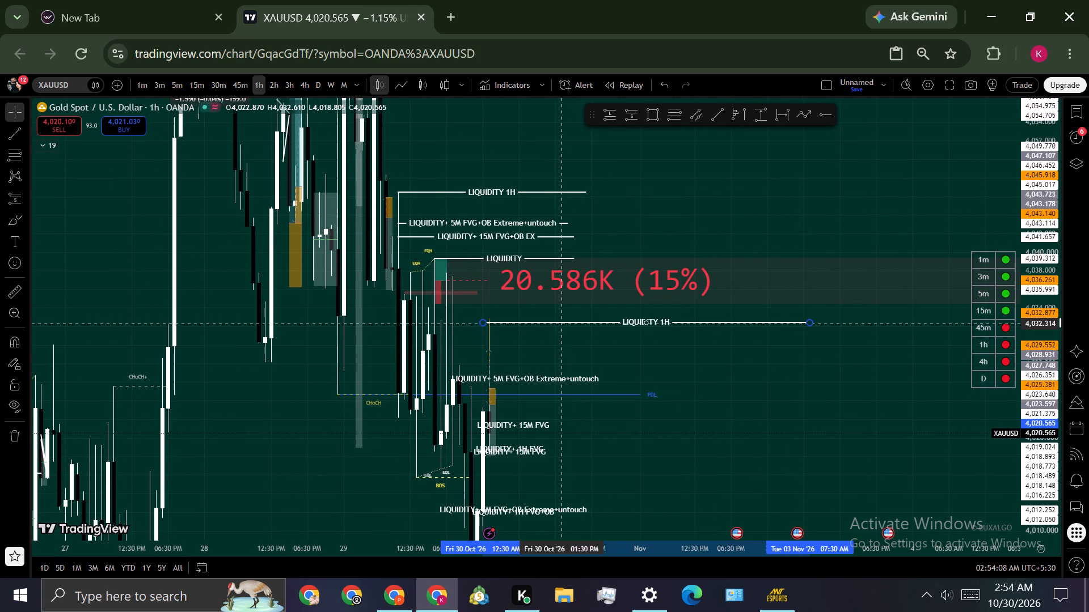
left_click_drag(559, 324, 565, 321)
left_click(695, 402)
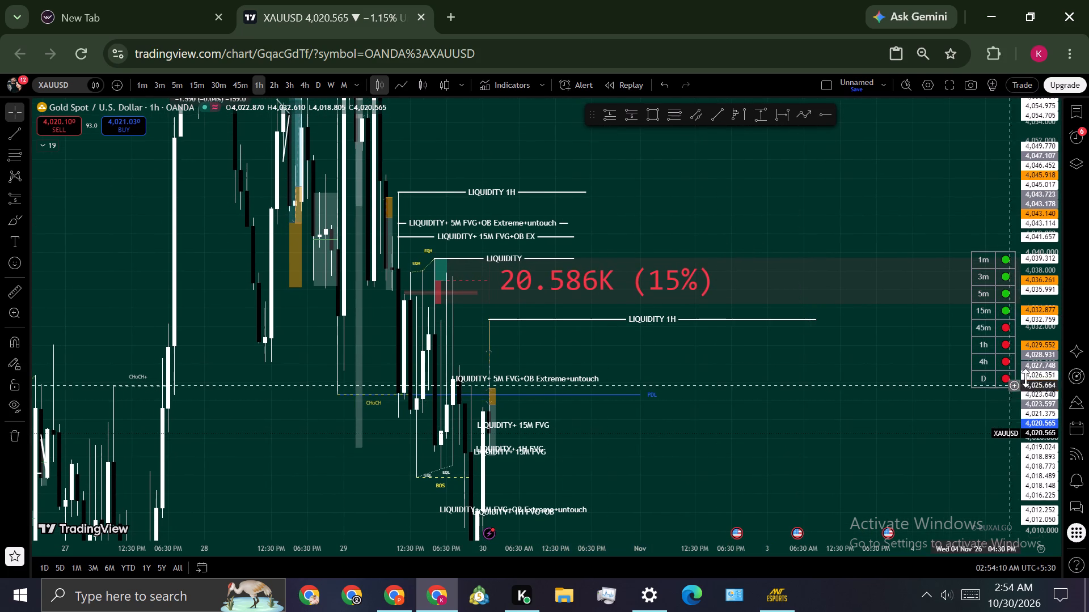
Examine the 1-hour candles, liquidity lines, zones and position boxes from 21 through 30 October.
scroll(1029, 372, "down", 5)
left_click_drag(829, 459, 746, 328)
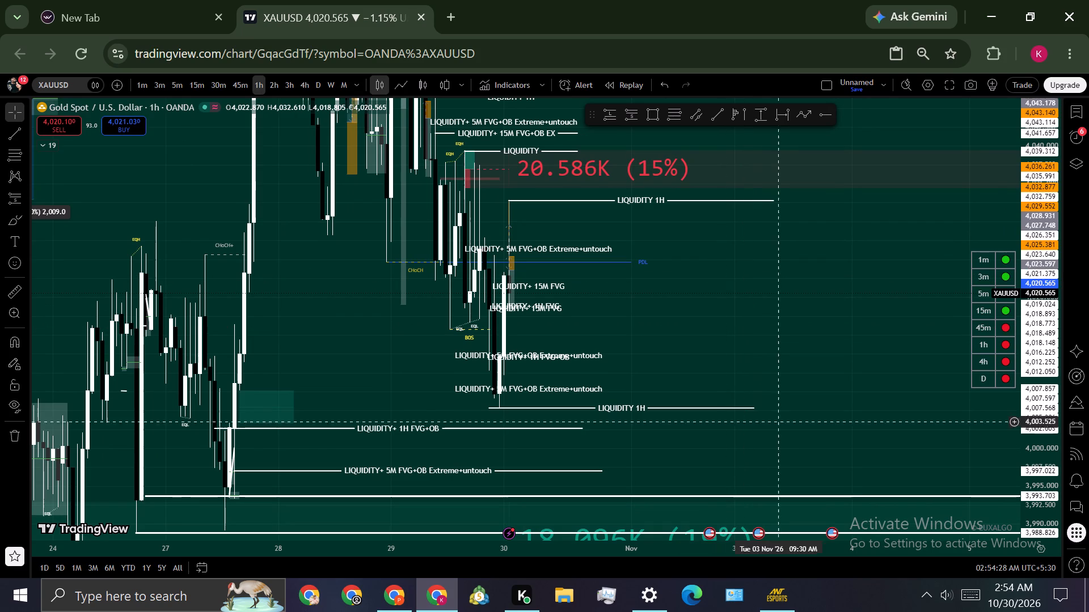
scroll(1035, 339, "down", 5)
scroll(893, 390, "down", 4)
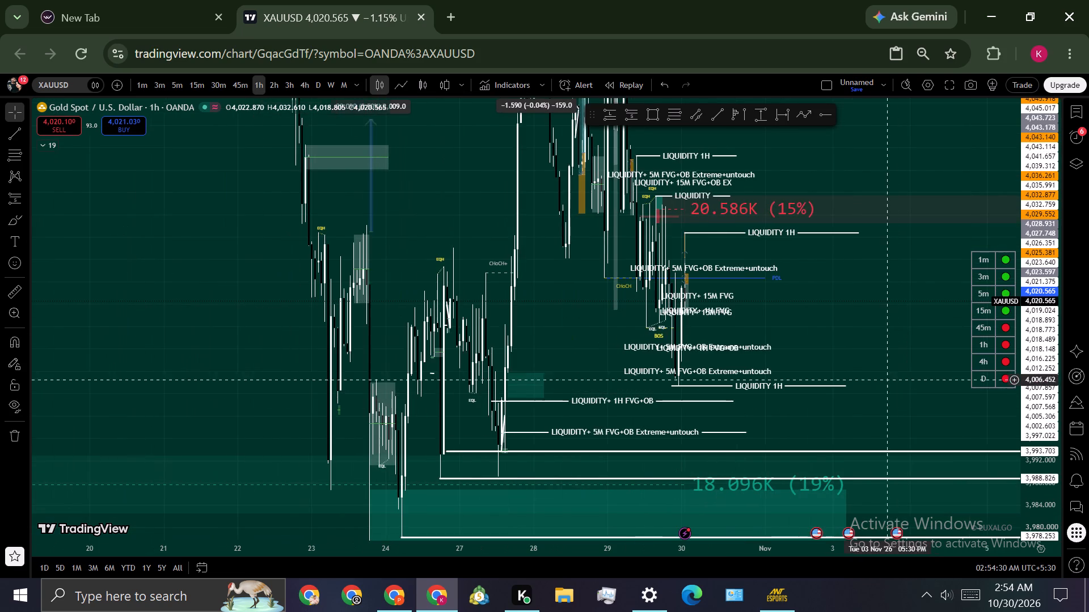
left_click_drag(921, 321, 825, 285)
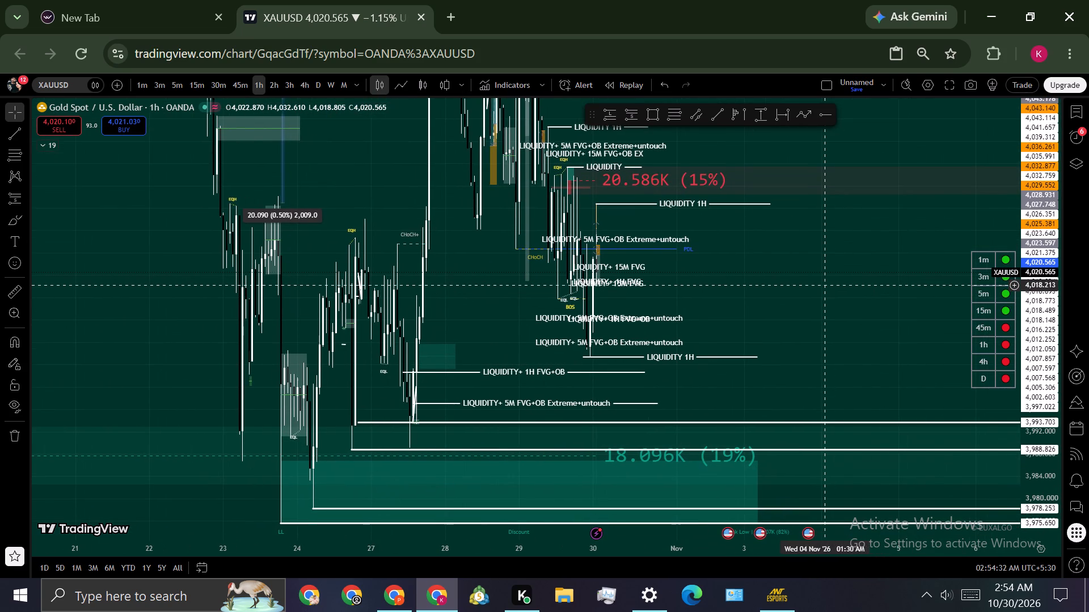
left_click_drag(889, 257, 905, 396)
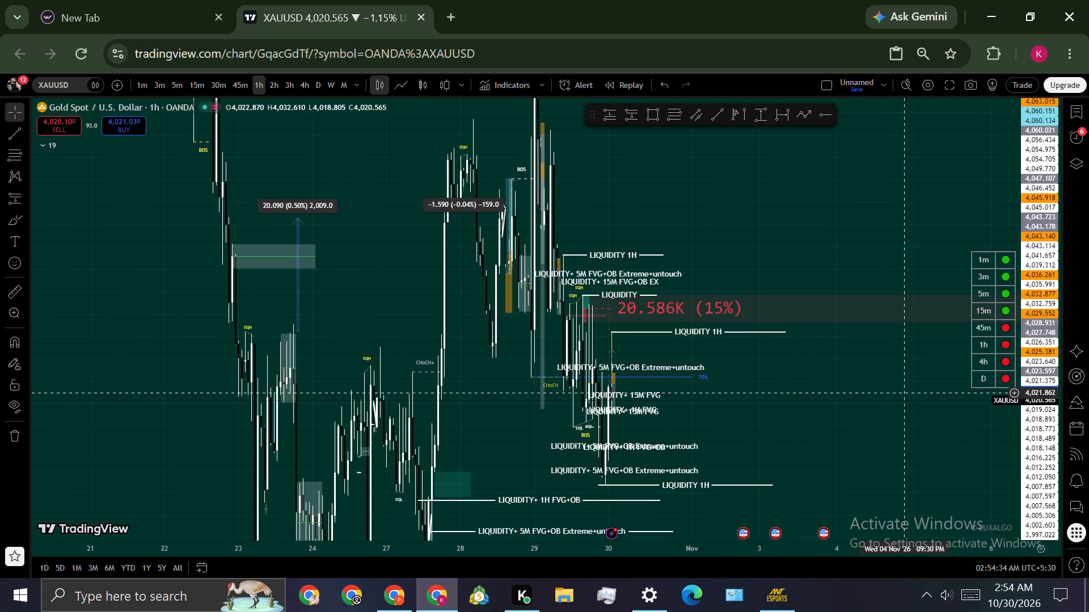
scroll(1063, 344, "down", 14)
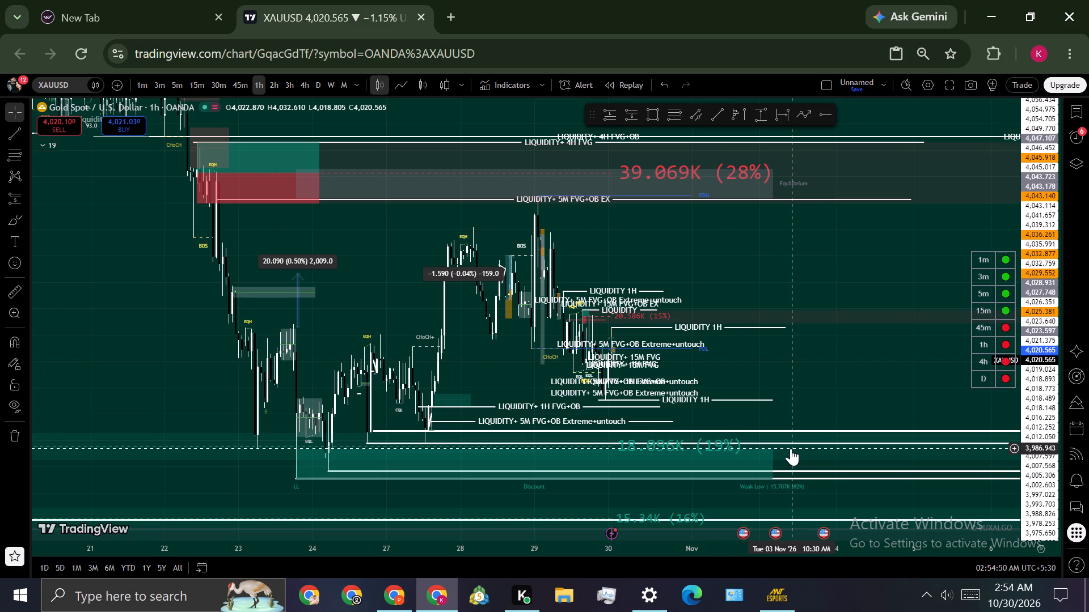
left_click_drag(737, 232, 743, 258)
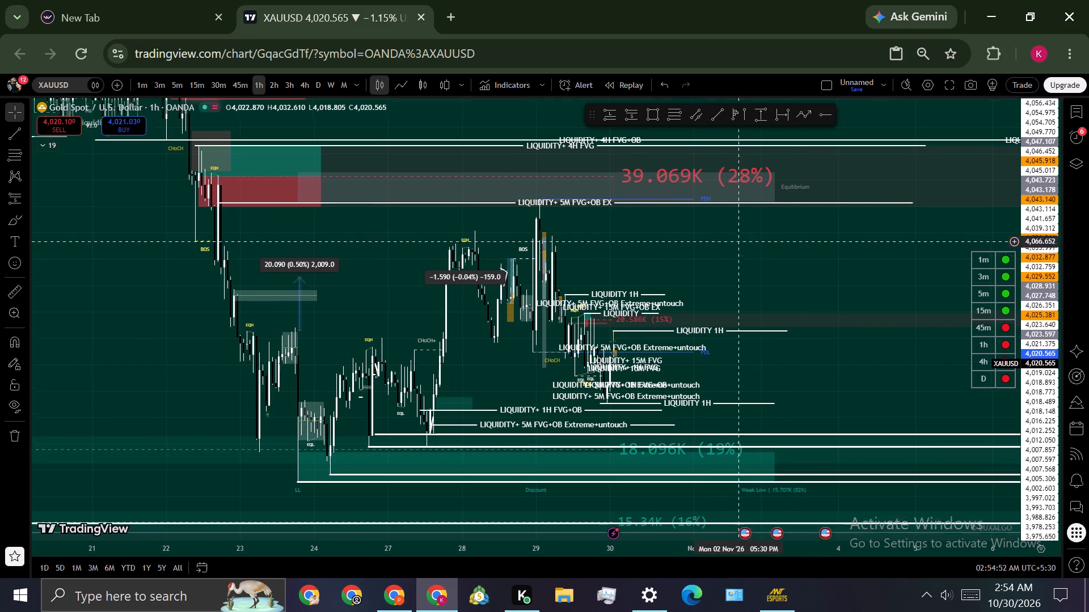
left_click_drag(743, 258, 755, 331)
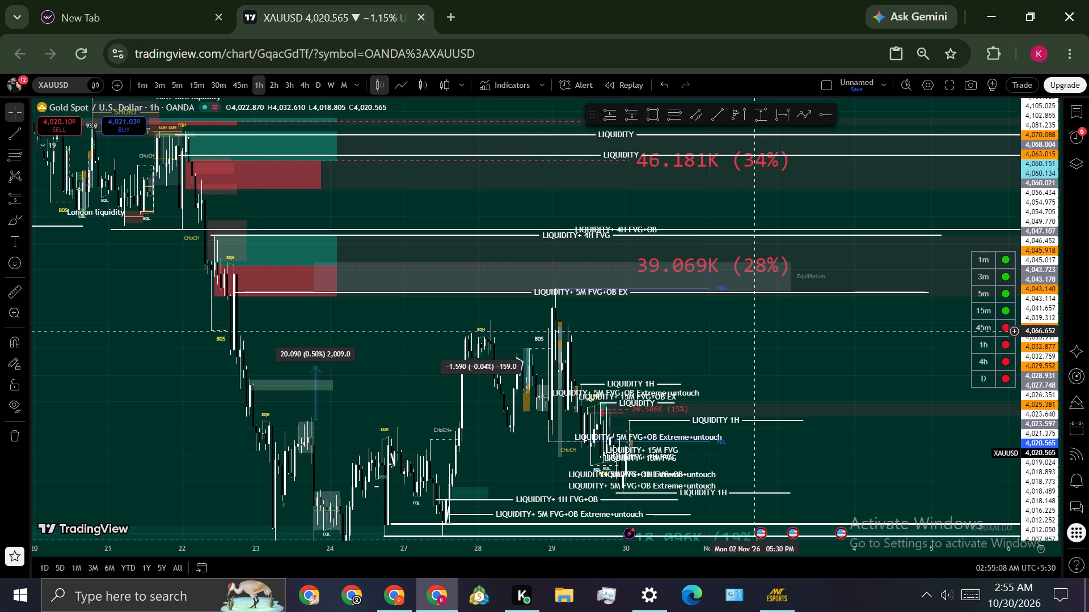
Delete the 20.090 (0.50%) price range measurement at 23 October.
left_click(318, 407)
left_click(784, 153)
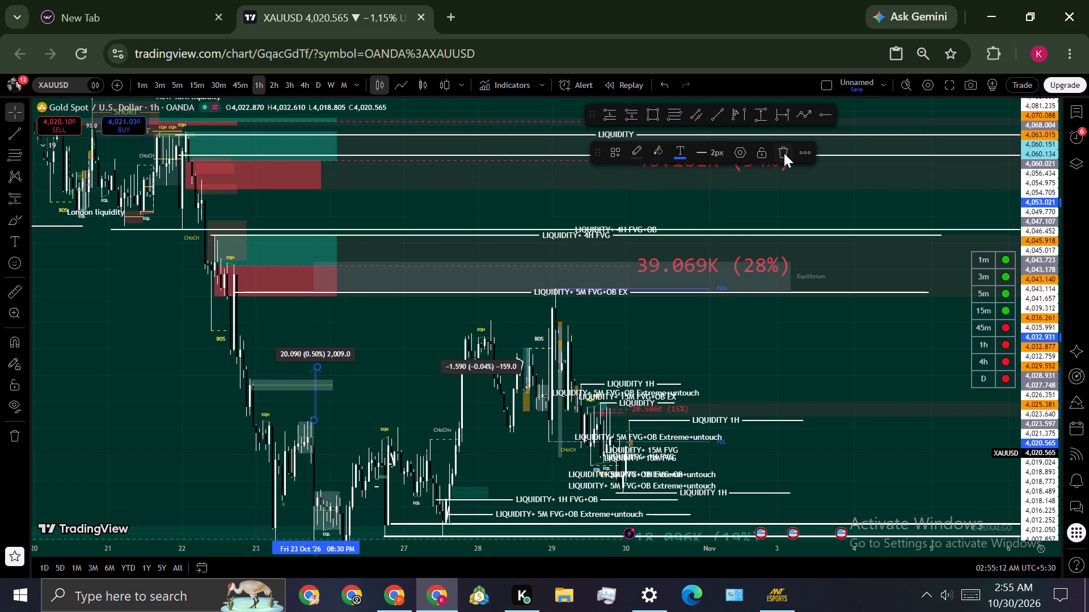
Delete the −1.590 (−0.04%) price range measurement at 28 October.
left_click(485, 371)
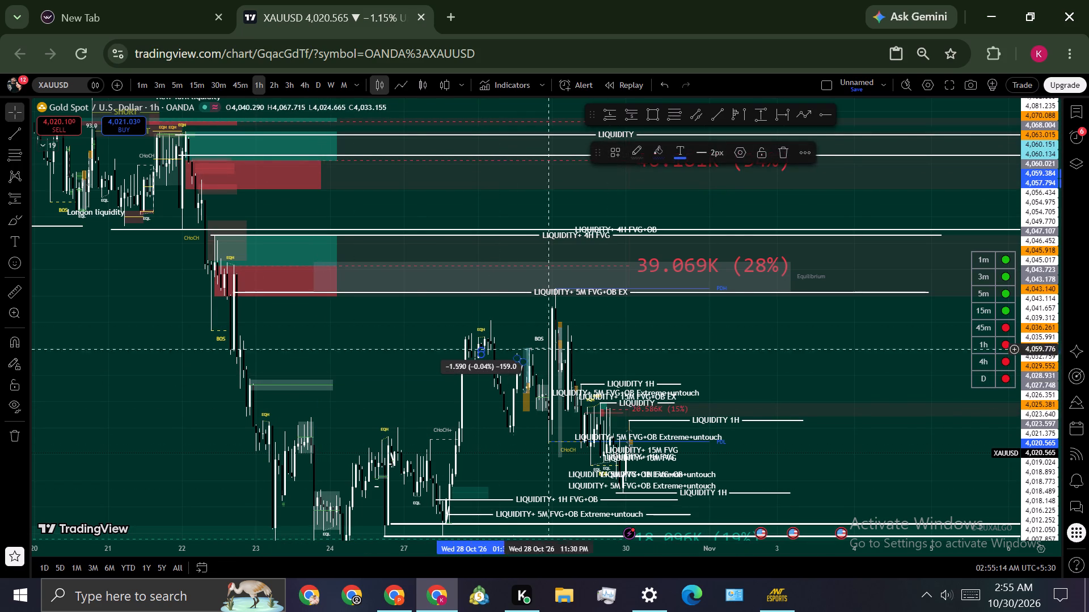
left_click(783, 154)
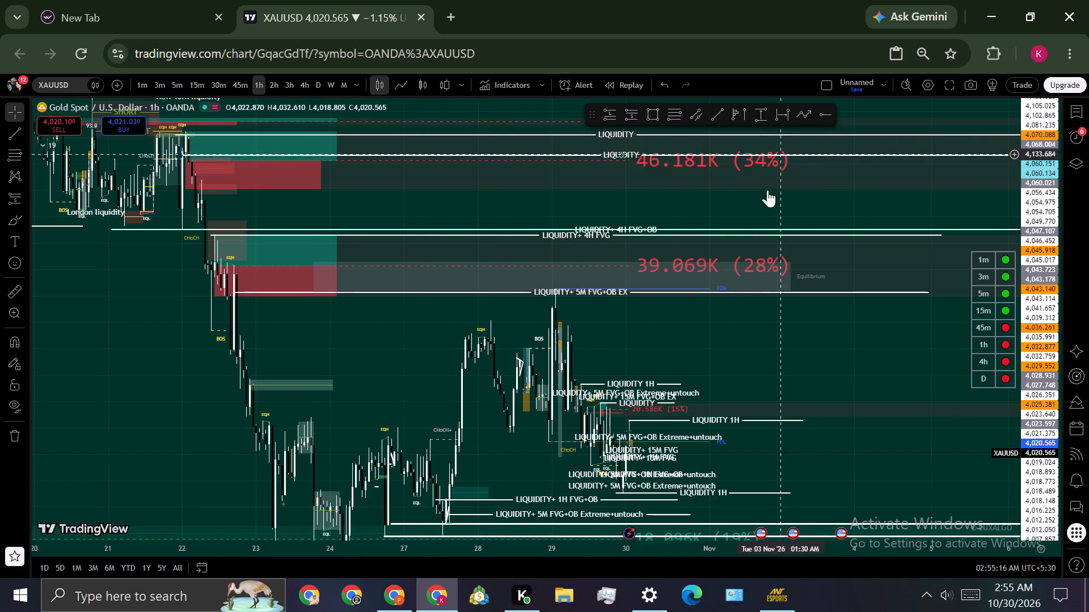
Examine the 1-hour candles, liquidity lines and zones from 27 through 30 October around the current price.
left_click_drag(816, 341, 707, 336)
left_click_drag(1032, 414, 974, 205)
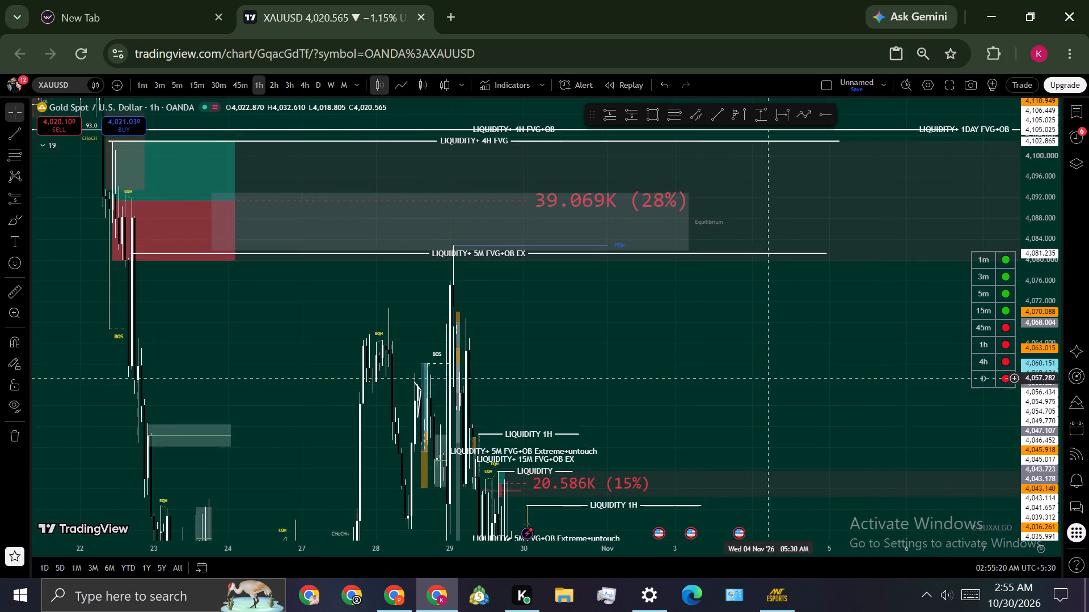
scroll(694, 415, "up", 5)
left_click_drag(495, 406, 916, 185)
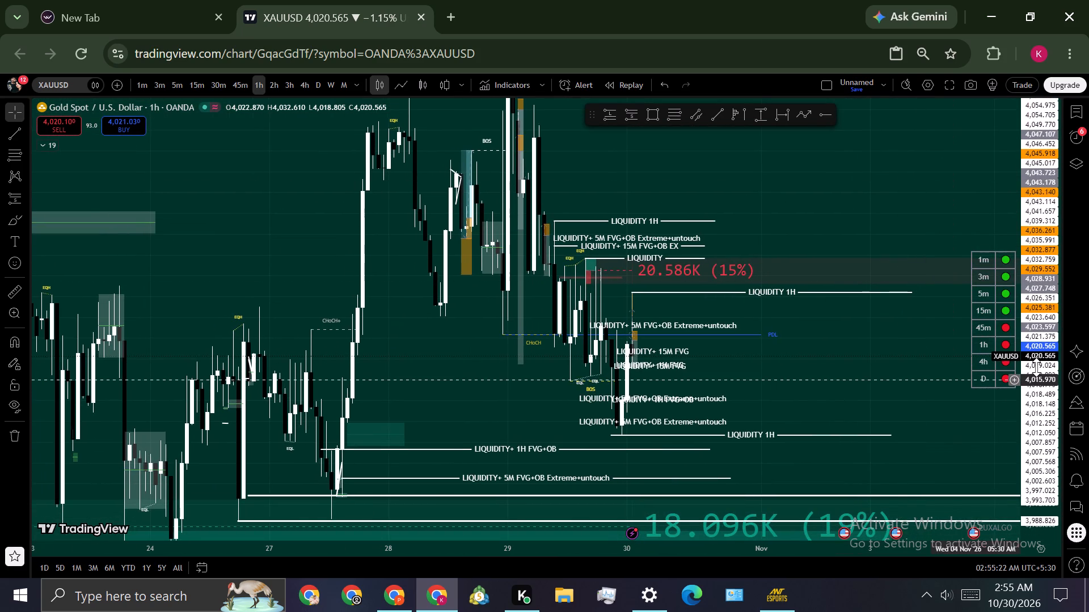
scroll(1036, 367, "down", 2)
scroll(888, 403, "up", 1)
left_click_drag(860, 367, 691, 381)
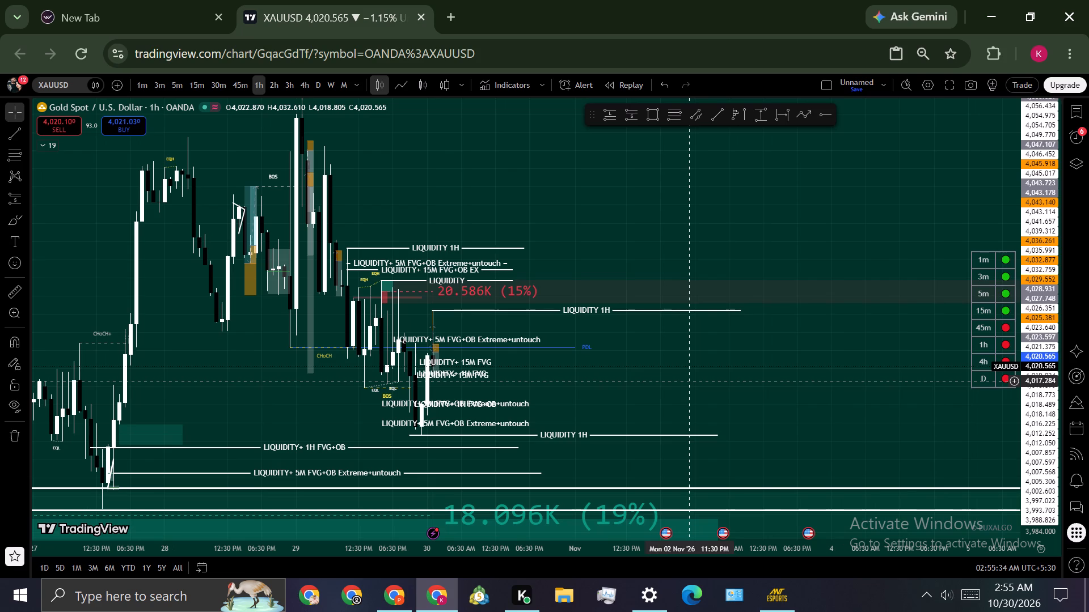
left_click_drag(782, 212, 782, 260)
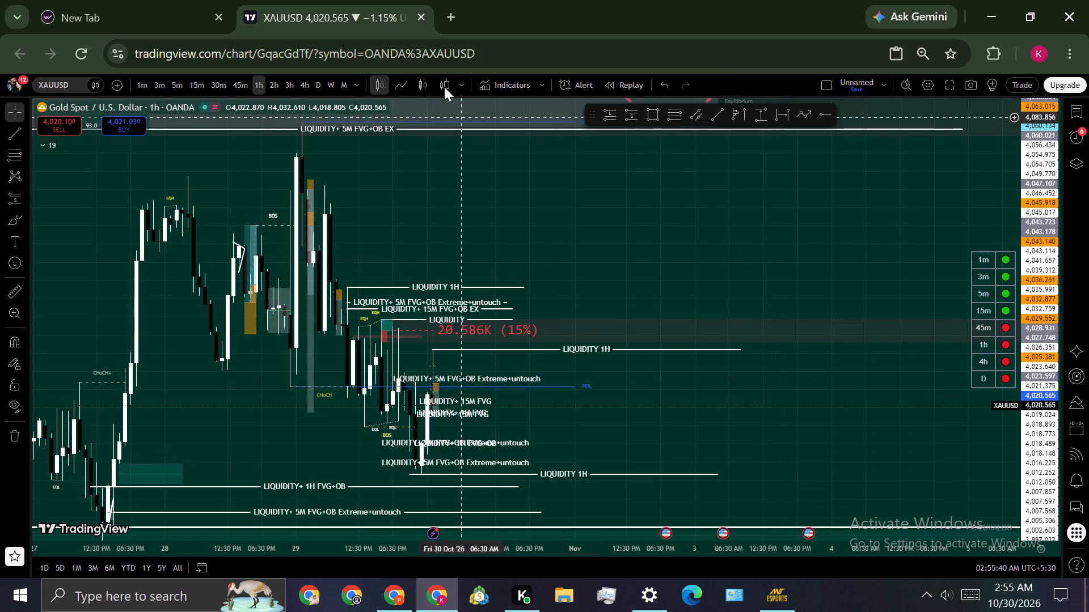
Search the web for aurafirming in a new browser tab and look through the results.
left_click(455, 10)
left_click(228, 57)
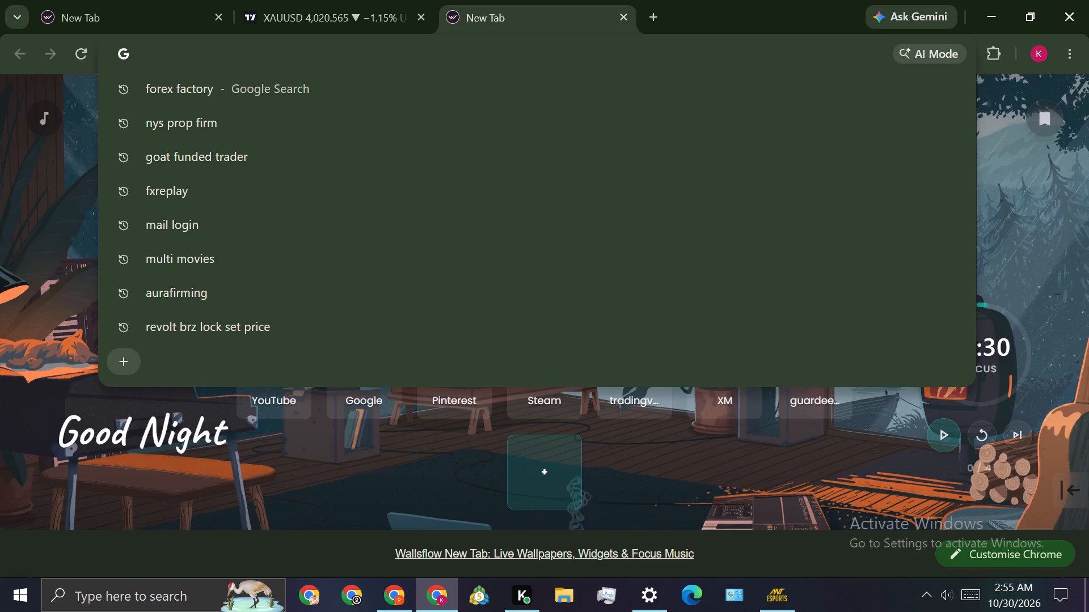
left_click(231, 293)
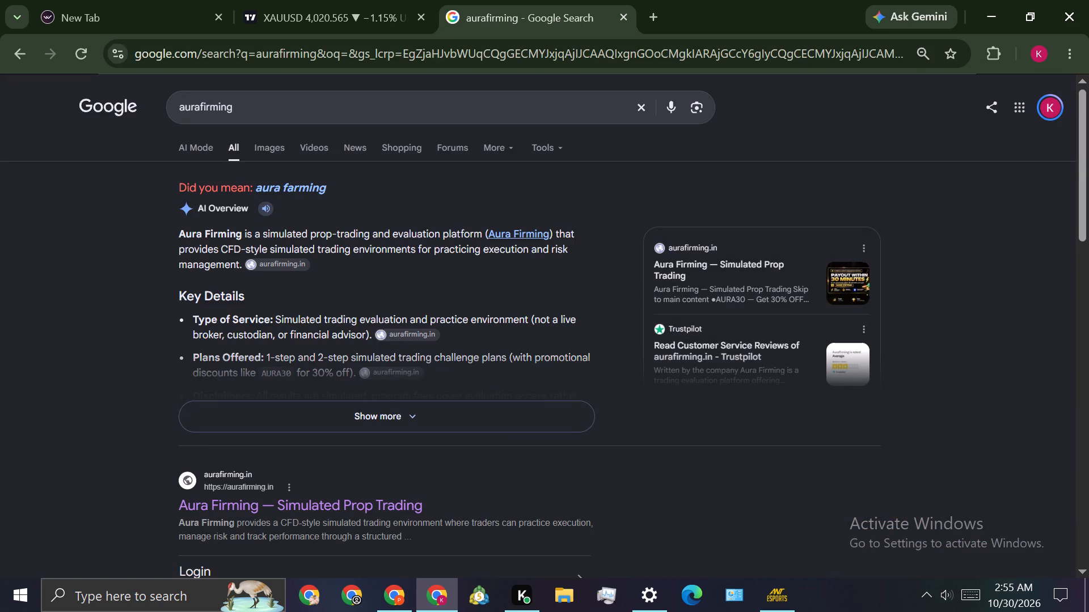
scroll(504, 328, "down", 2)
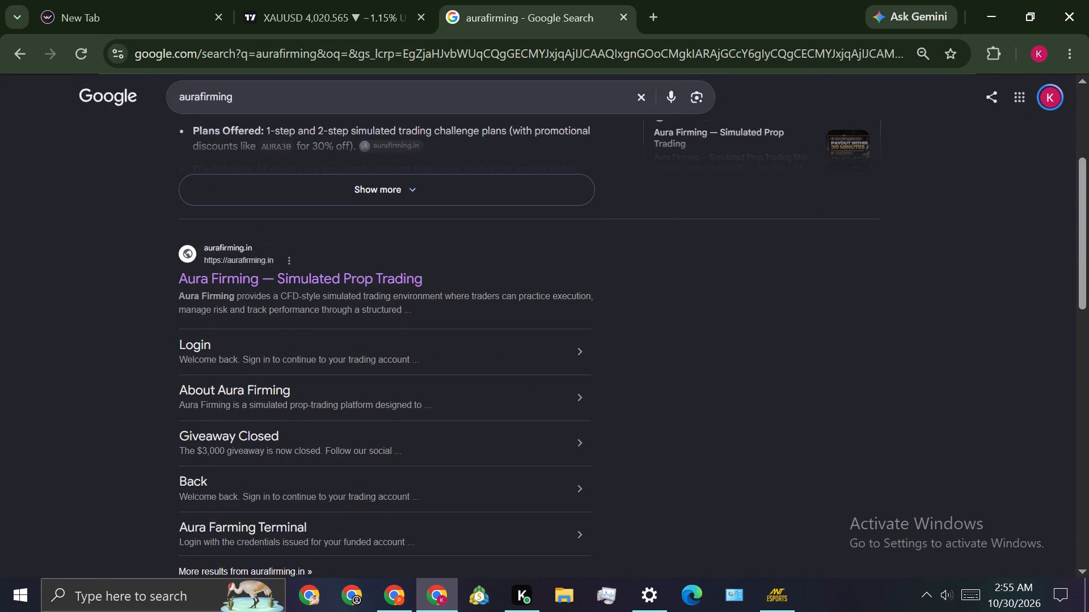
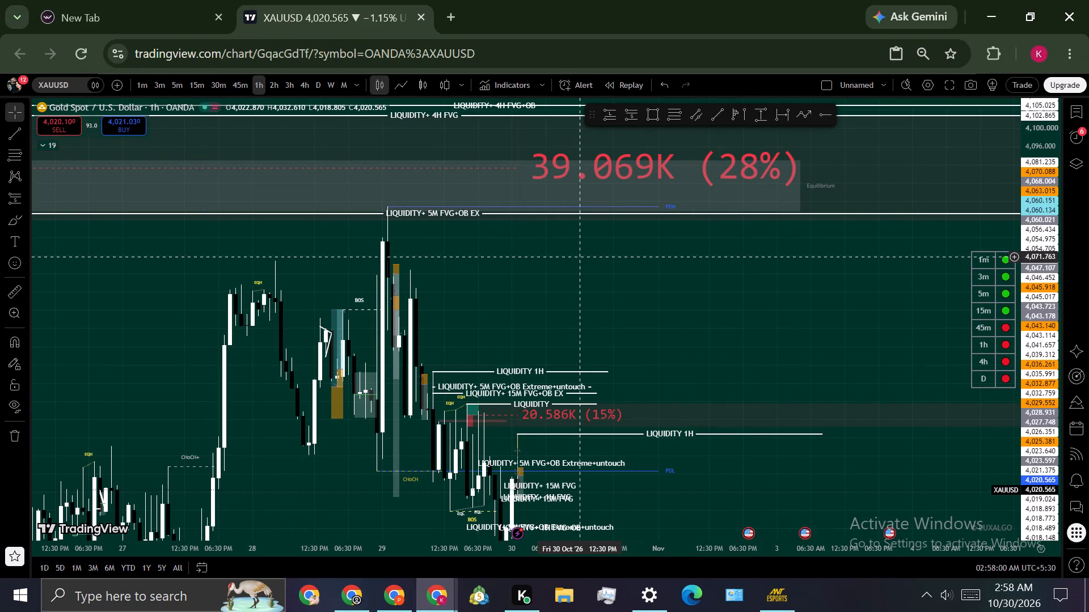
Switch the gold chart from the OANDA feed to the IC feed of XAUUSD in the watchlist.
left_click_drag(577, 257, 483, 108)
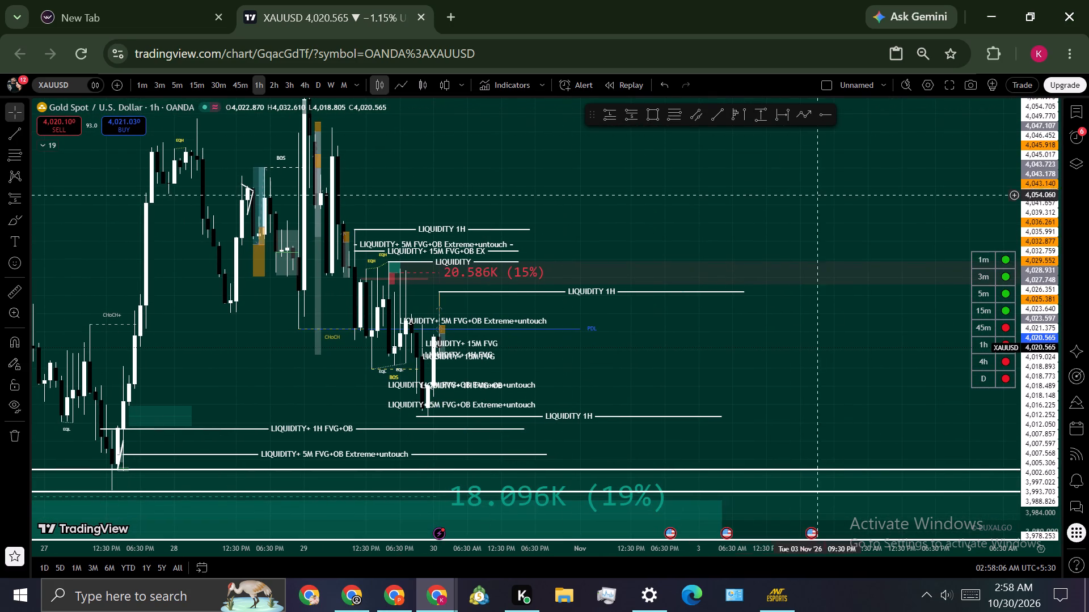
left_click(1075, 110)
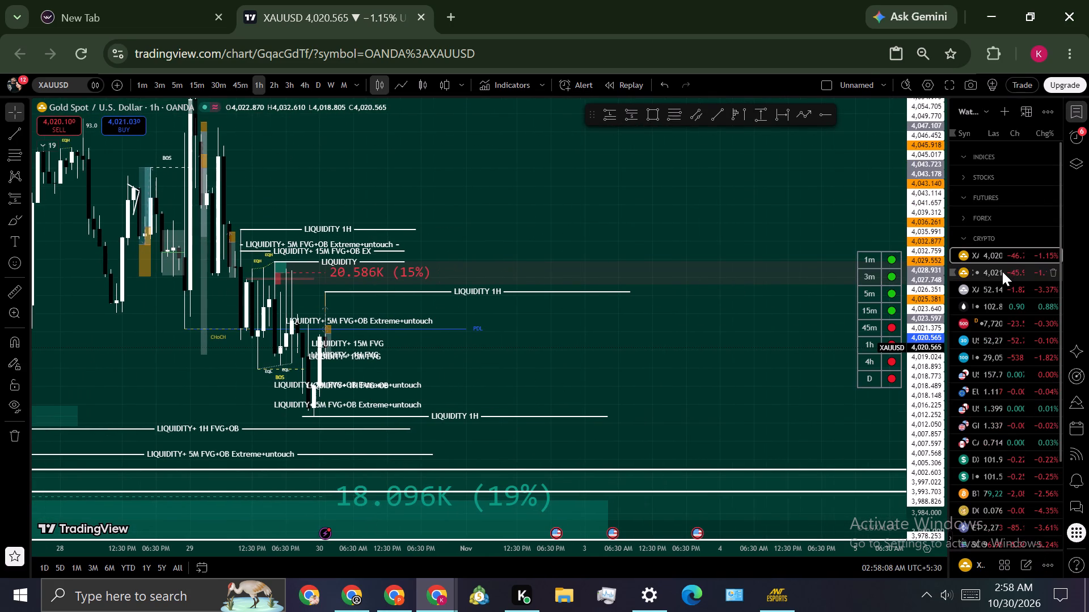
left_click(999, 271)
left_click(1074, 113)
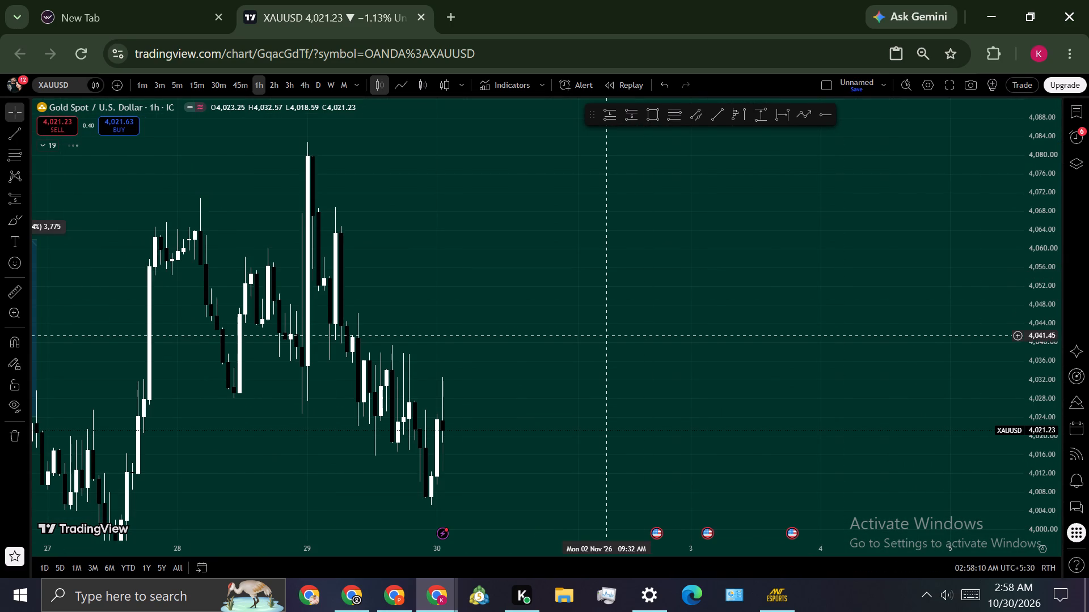
Change the XAUUSD chart from the 1-hour to the daily timeframe.
left_click_drag(526, 313, 750, 286)
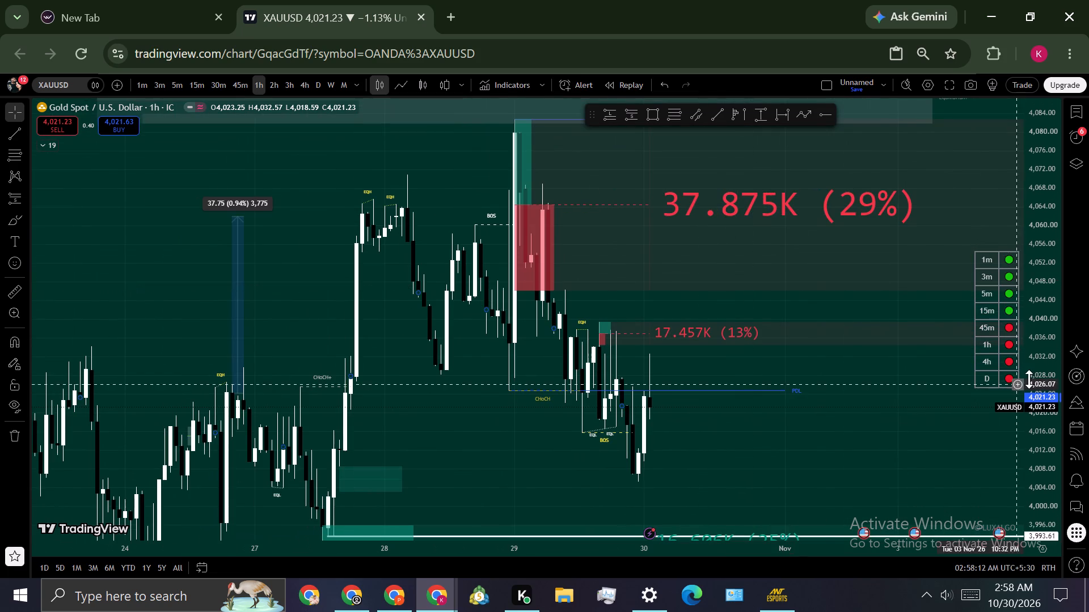
scroll(1048, 356, "down", 3)
left_click_drag(887, 426, 725, 405)
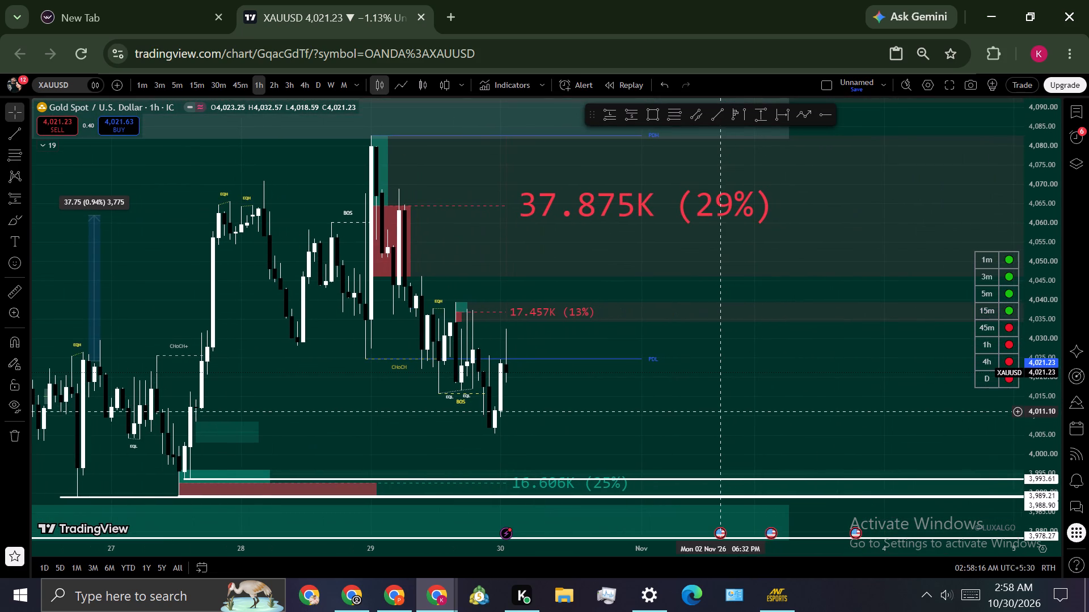
left_click(316, 83)
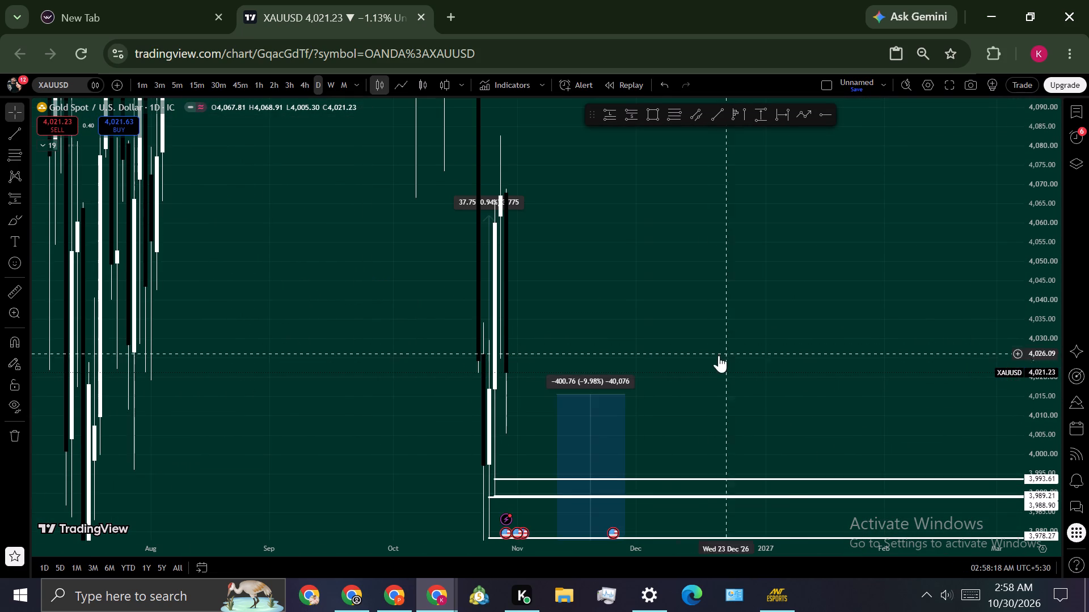
Examine the daily candles, supply and demand zones and liquidity lines from August through the end of October.
left_click(601, 390)
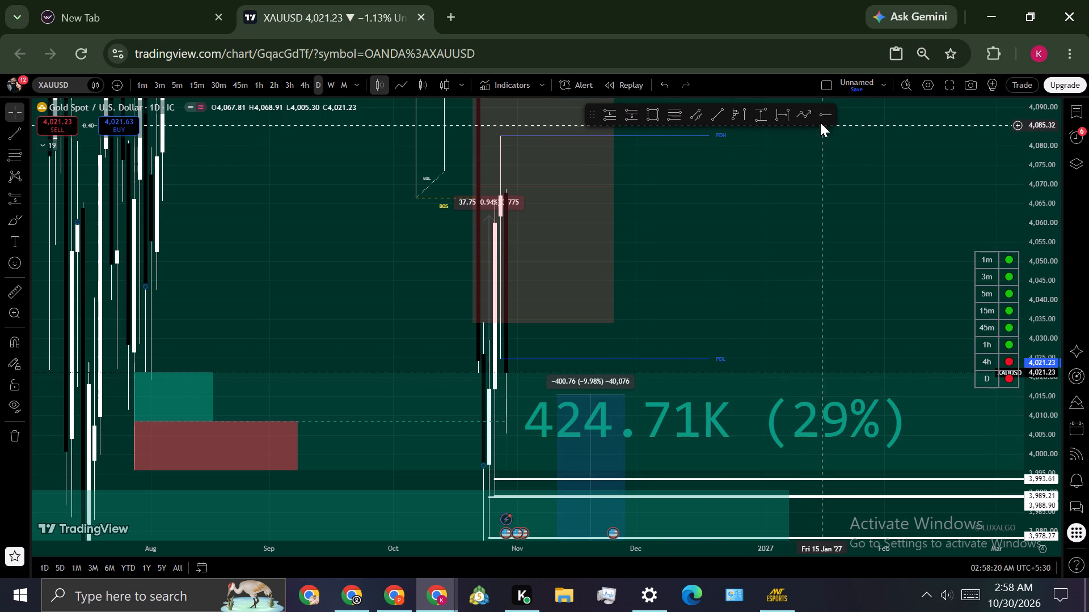
scroll(1042, 297, "down", 7)
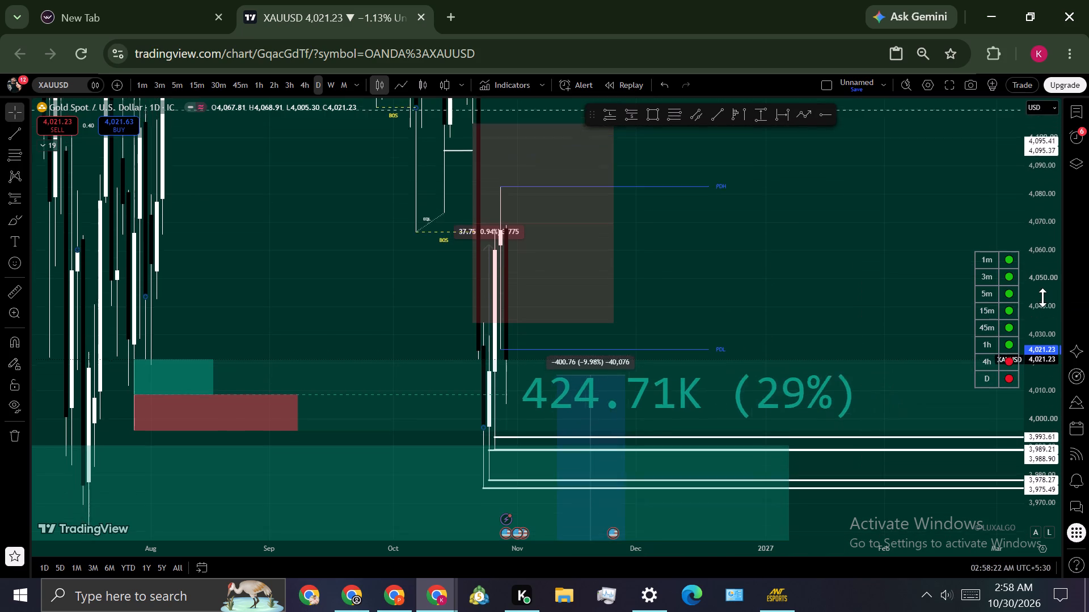
scroll(1042, 297, "down", 19)
scroll(1042, 297, "down", 4)
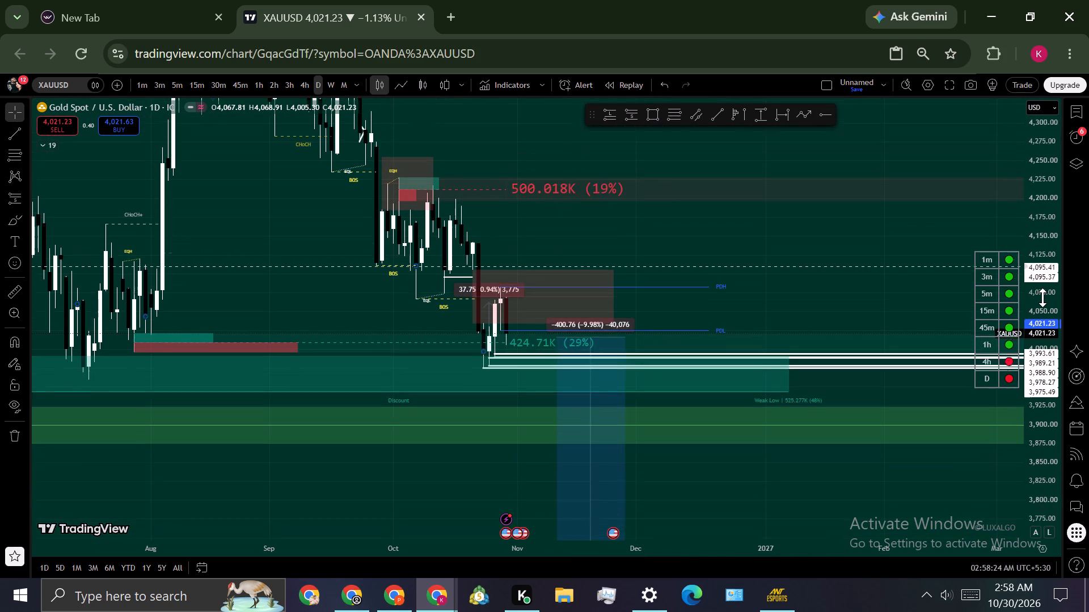
scroll(1042, 297, "down", 15)
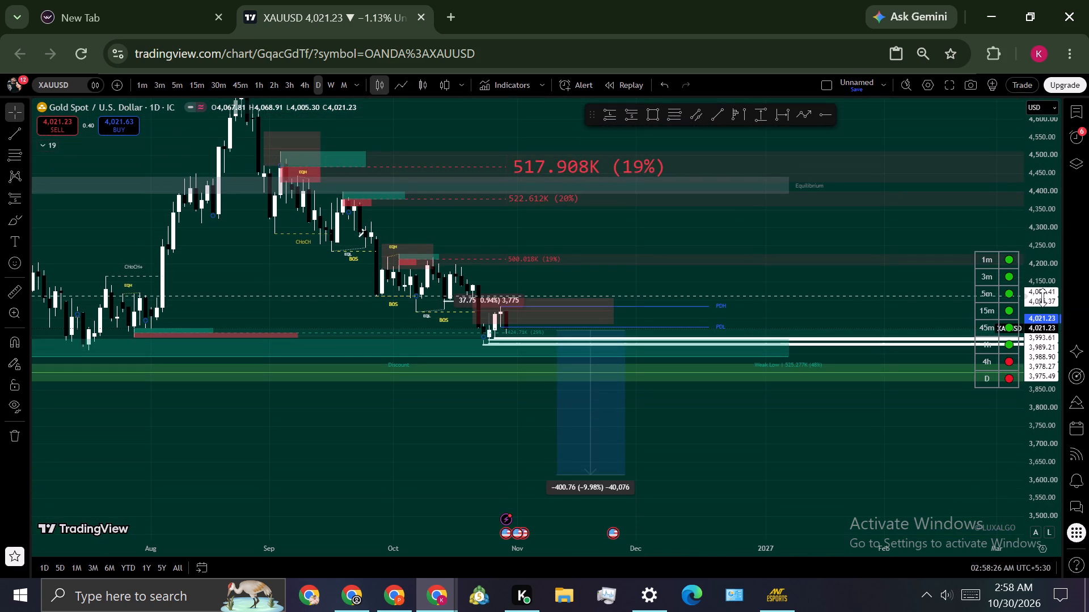
scroll(1042, 297, "up", 15)
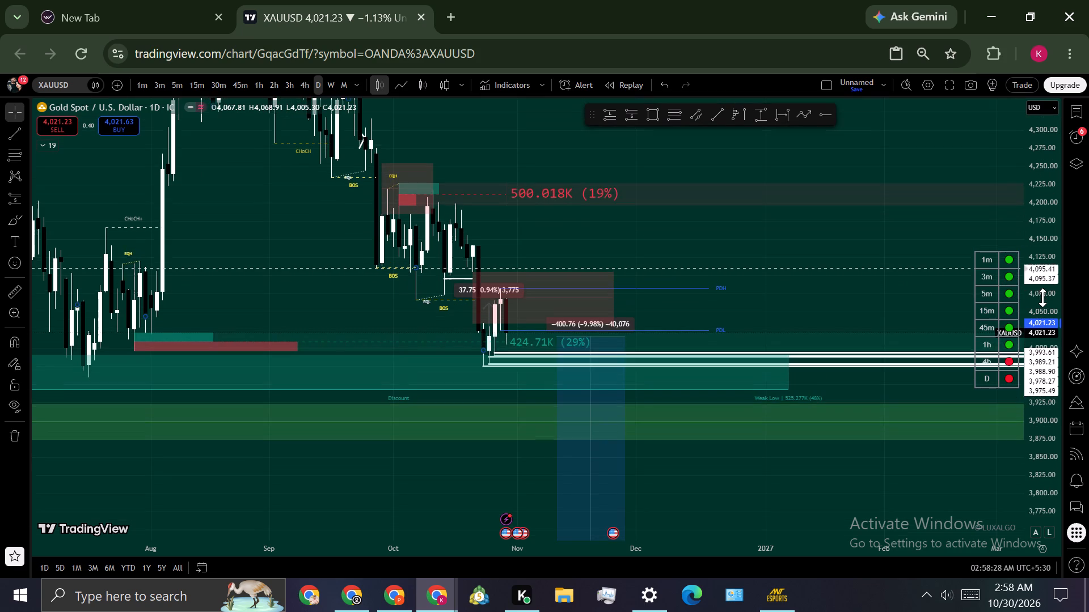
Delete the −400.76 (−9.98%) price range measurement spanning 11 to 27 November.
left_click_drag(798, 168, 843, 265)
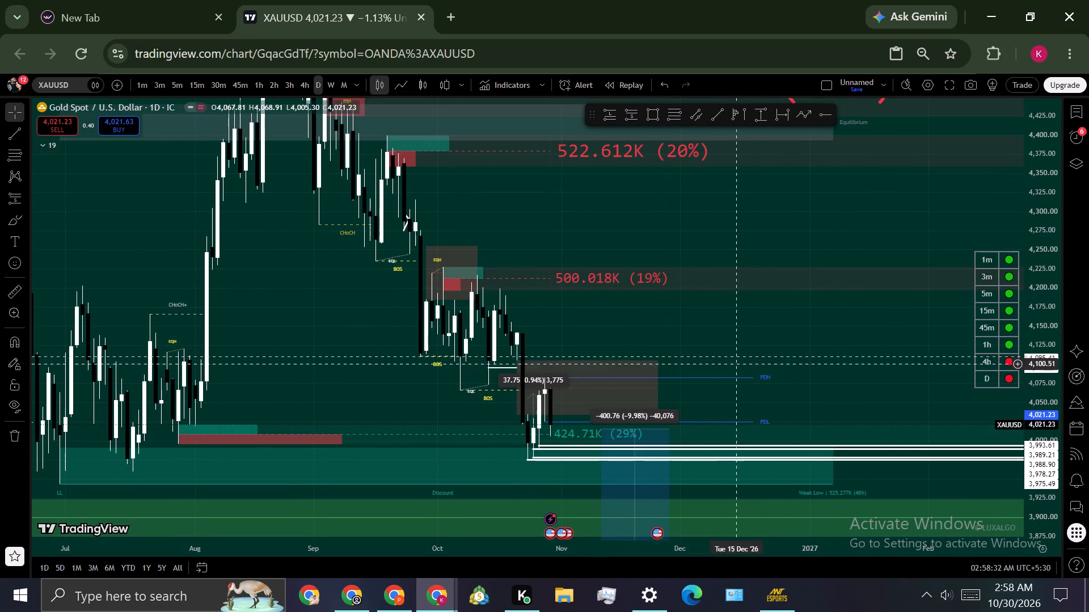
left_click(651, 430)
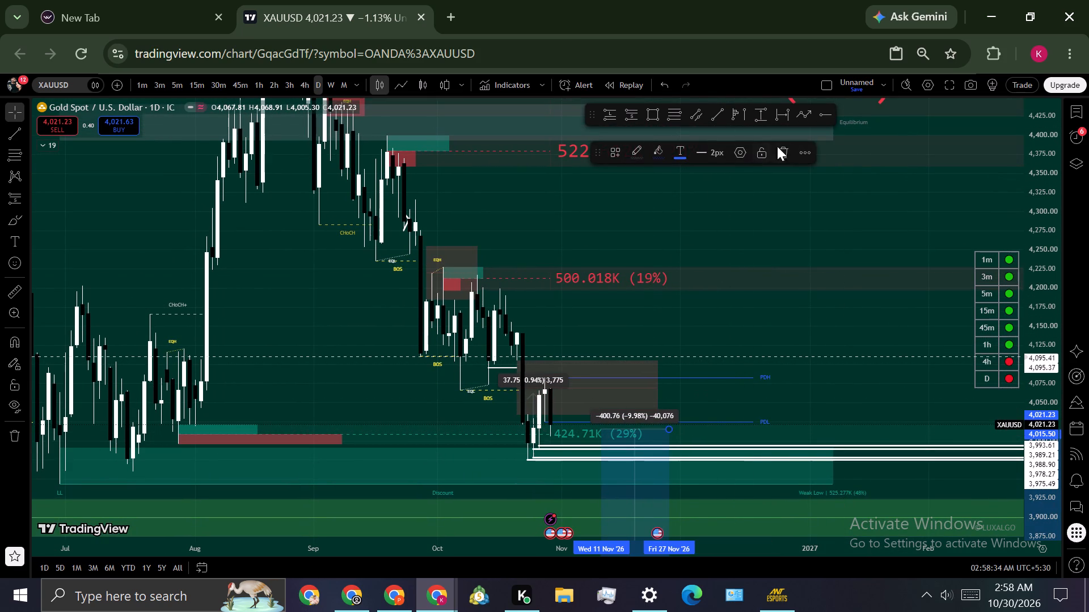
left_click(793, 152)
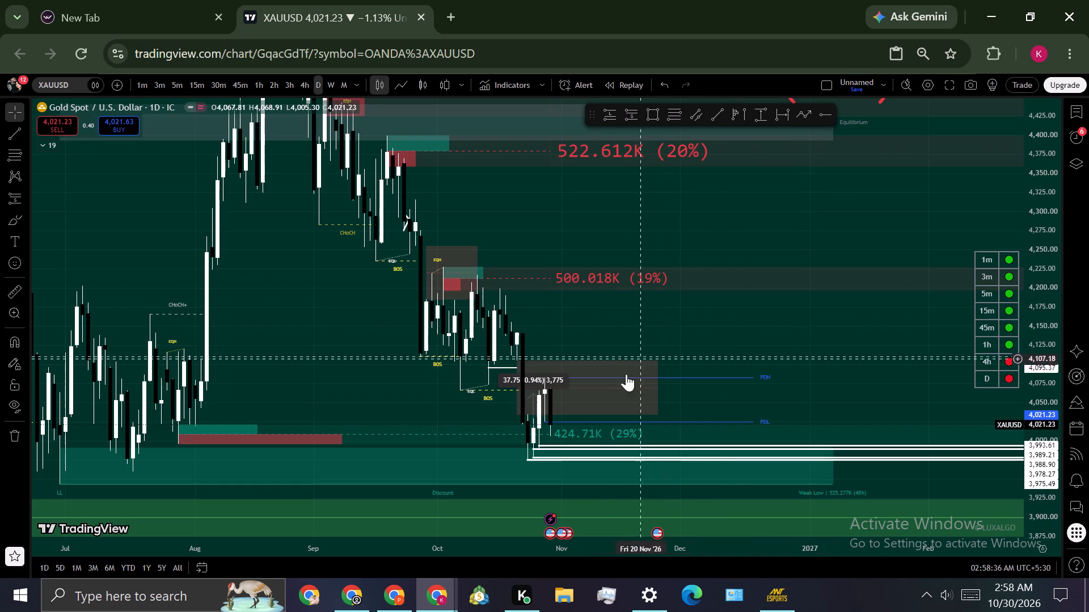
Delete the 37.75 (0.94%) price range measurement at 26 October.
left_click(560, 382)
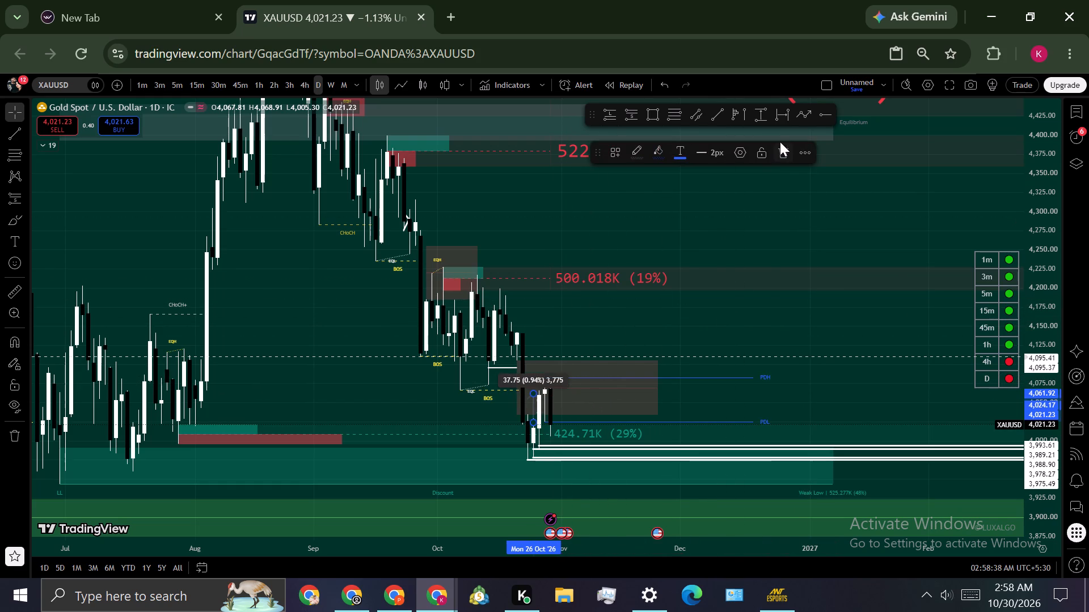
left_click(780, 154)
Examine the daily price action around the October low, the previous-day high and low, and the nearby zones.
left_click_drag(651, 304, 752, 192)
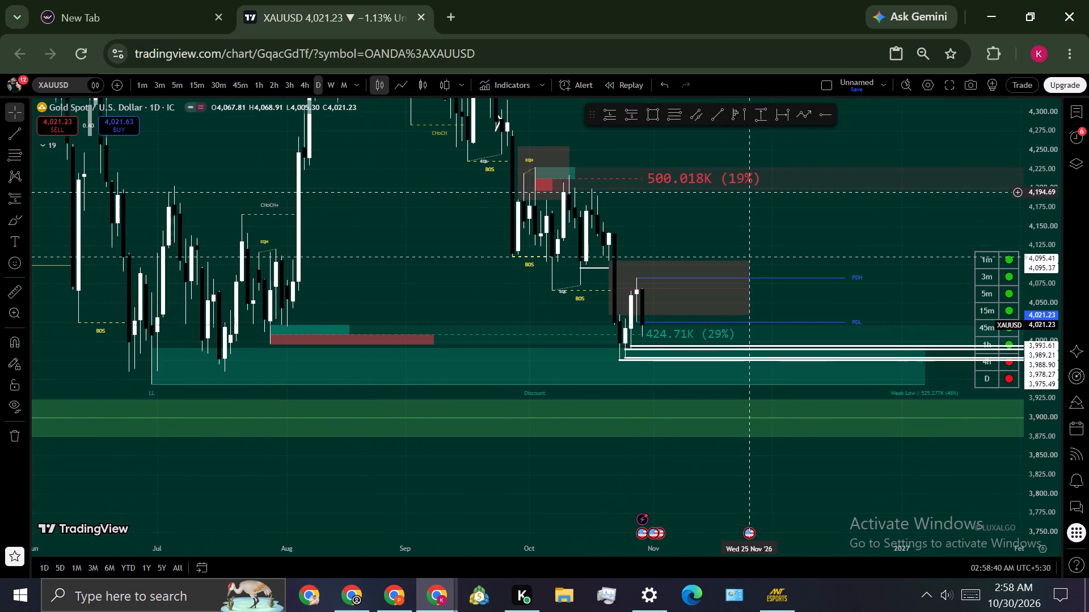
scroll(630, 231, "up", 2)
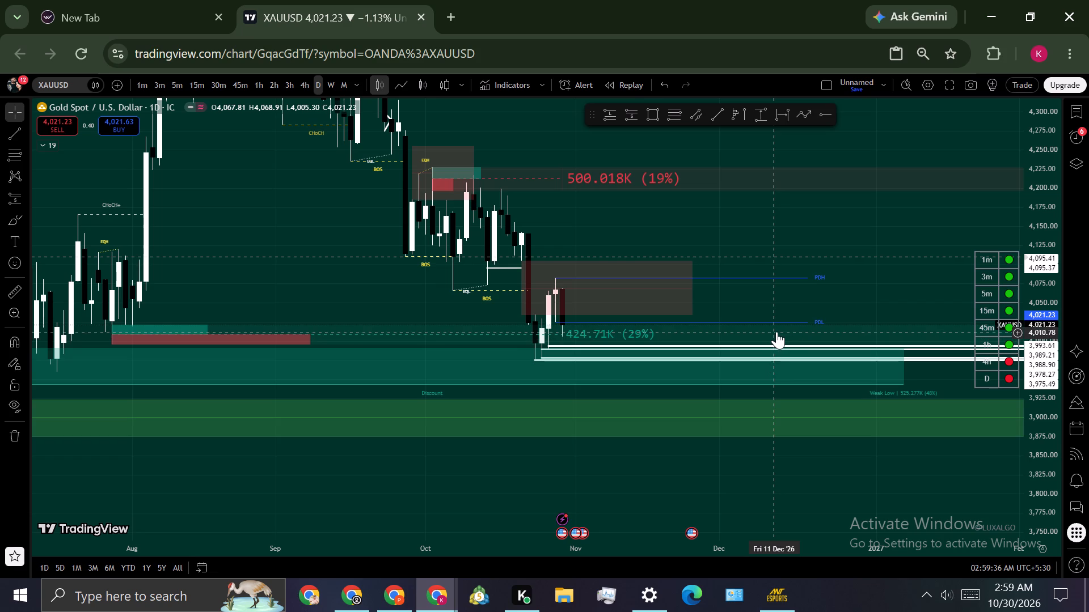
left_click_drag(848, 223, 873, 309)
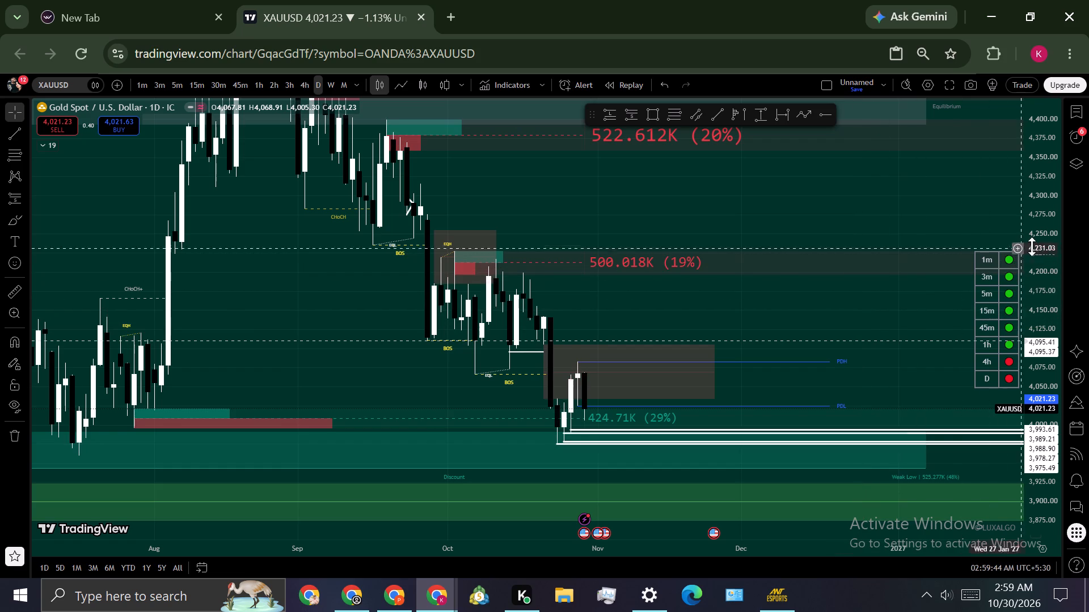
scroll(1058, 248, "down", 6)
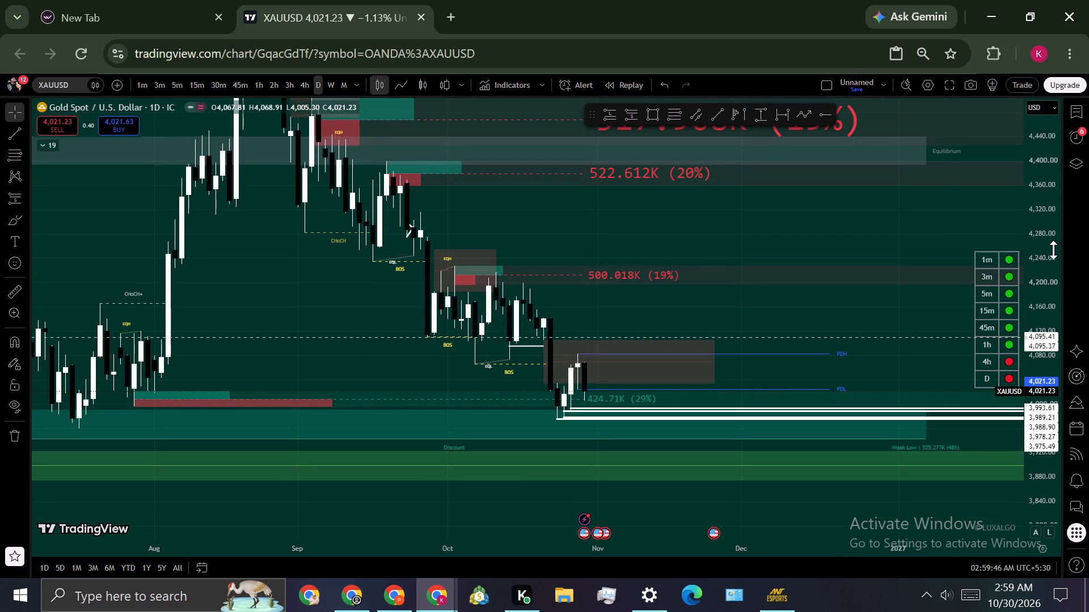
scroll(1053, 248, "up", 6)
scroll(870, 320, "up", 2)
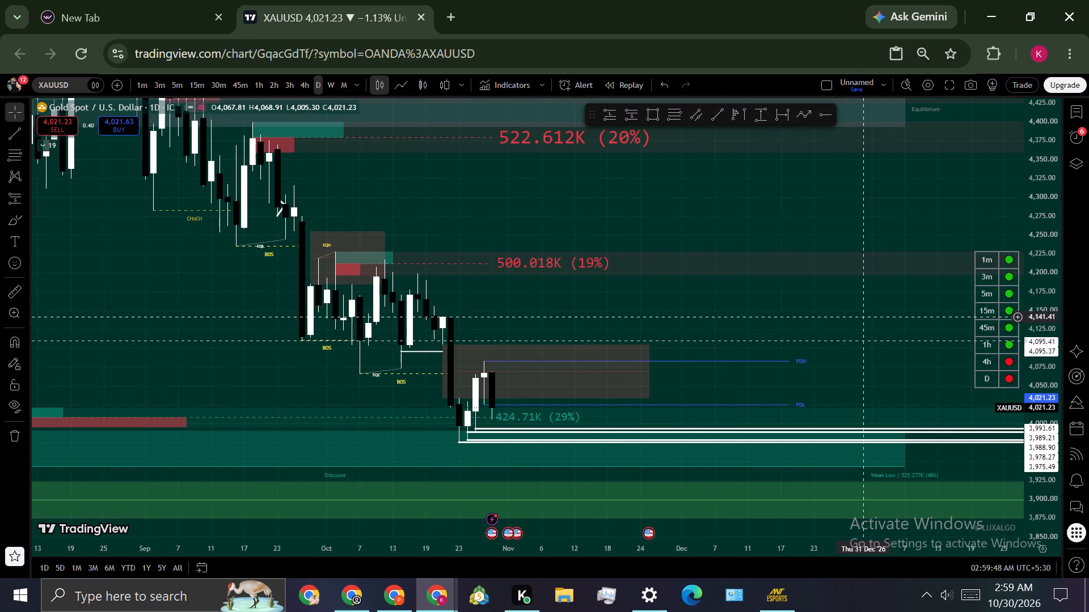
left_click_drag(765, 336, 835, 294)
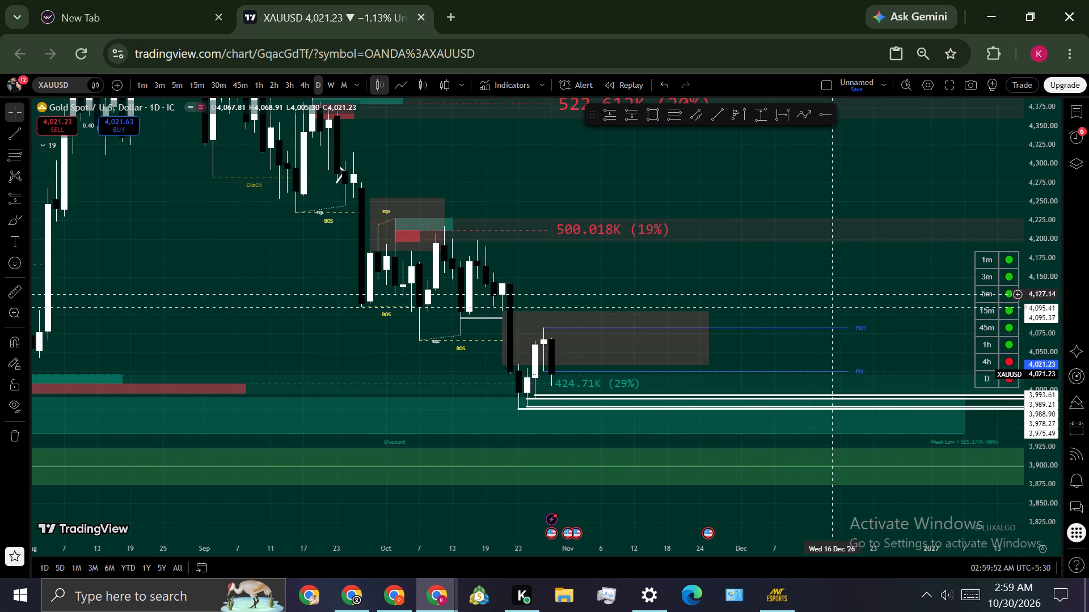
Review the US economic events marked on the daily chart's timeline for early November and 25 November.
left_click(547, 524)
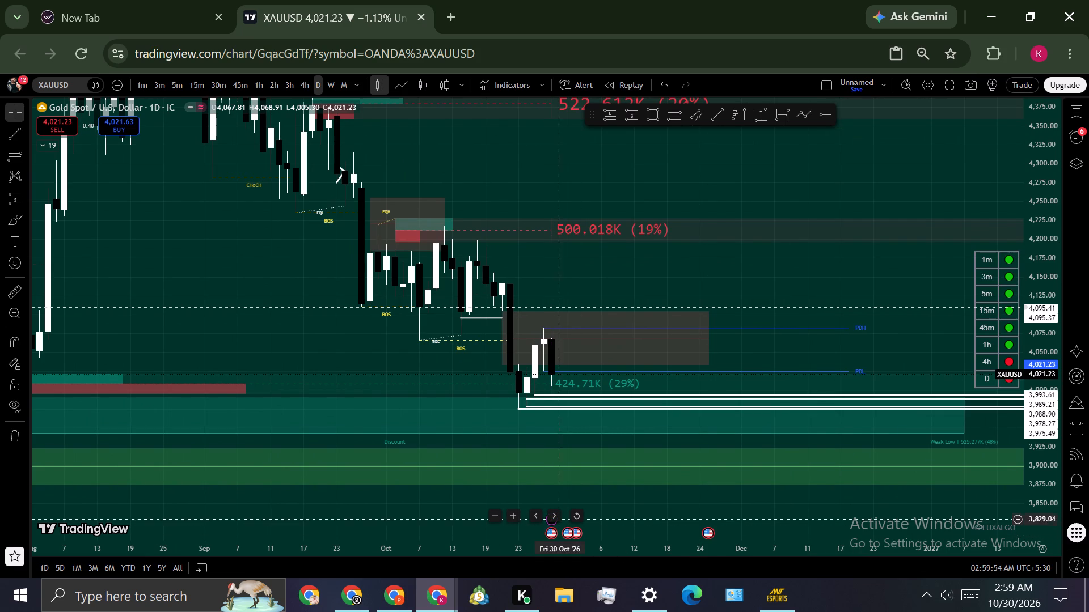
left_click(560, 532)
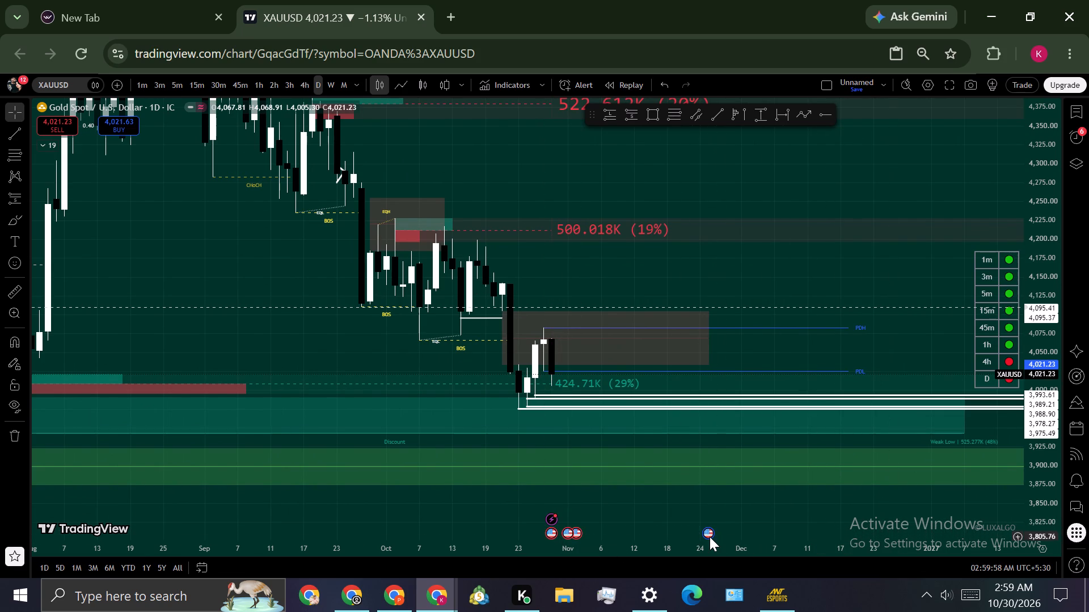
left_click(710, 537)
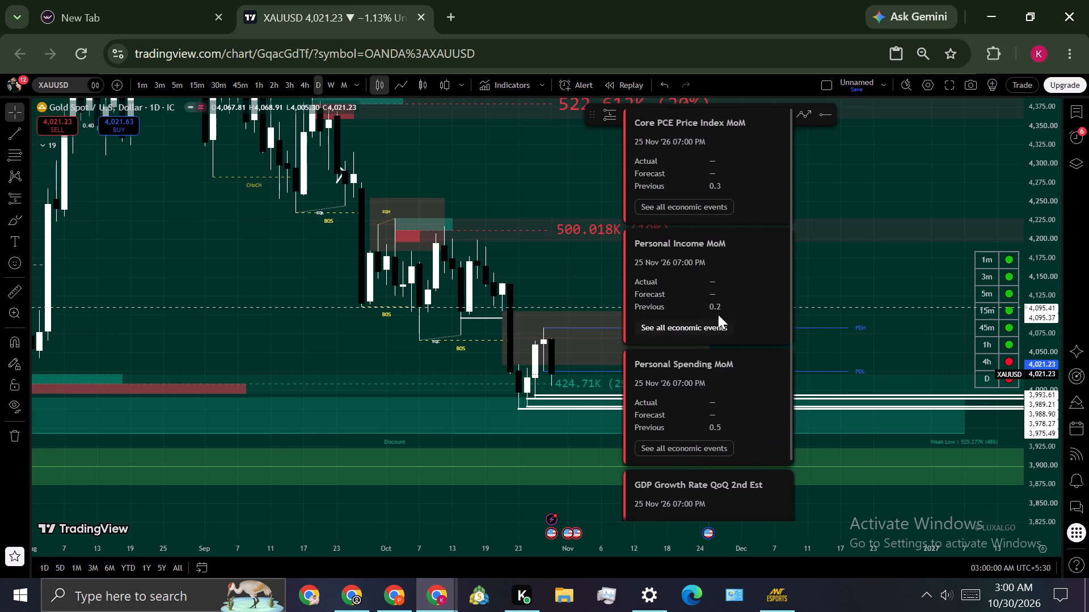
left_click(850, 237)
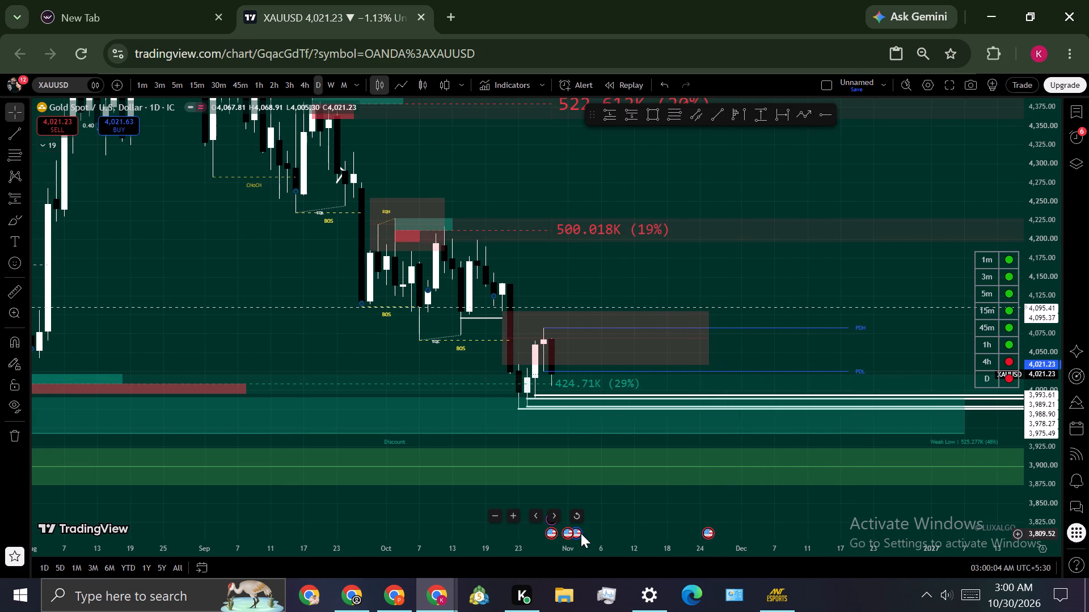
left_click(577, 533)
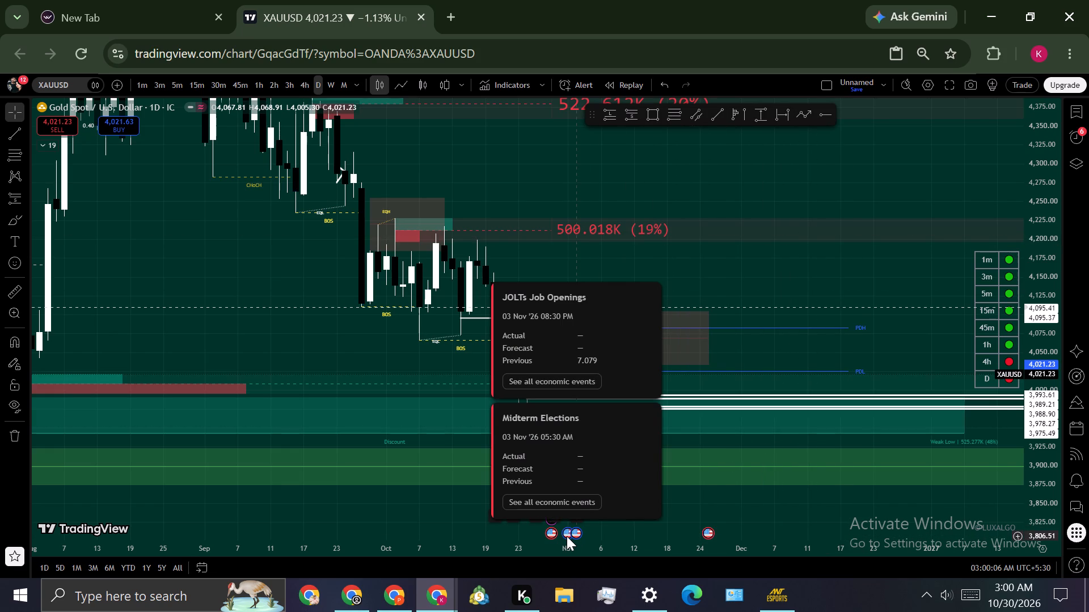
left_click(567, 536)
left_click(877, 229)
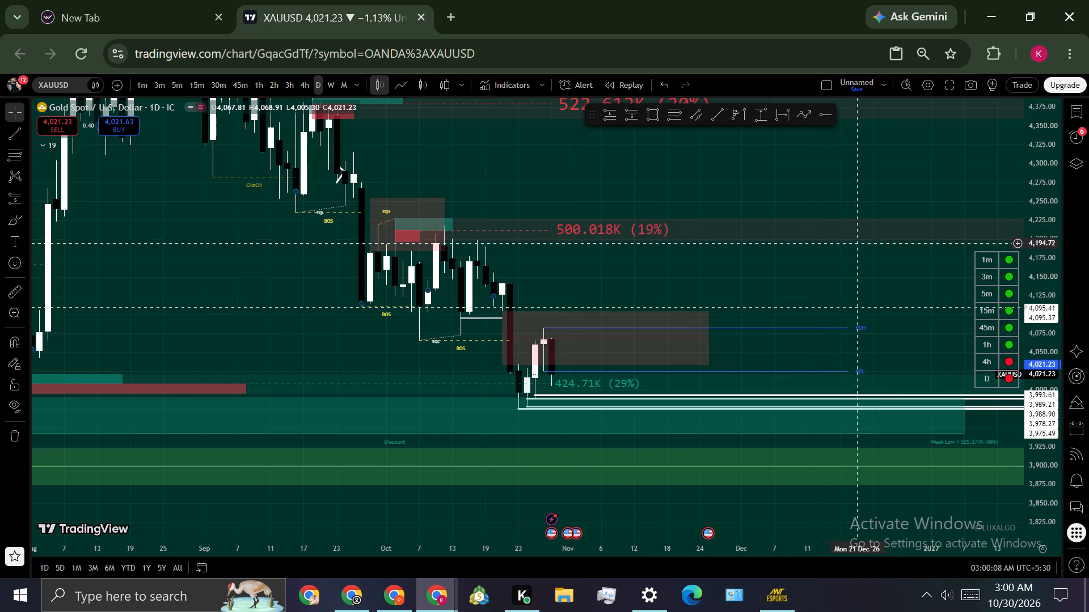
Examine the wider daily downtrend and the supply zones between the equilibrium band and the current price.
scroll(1024, 299, "down", 5)
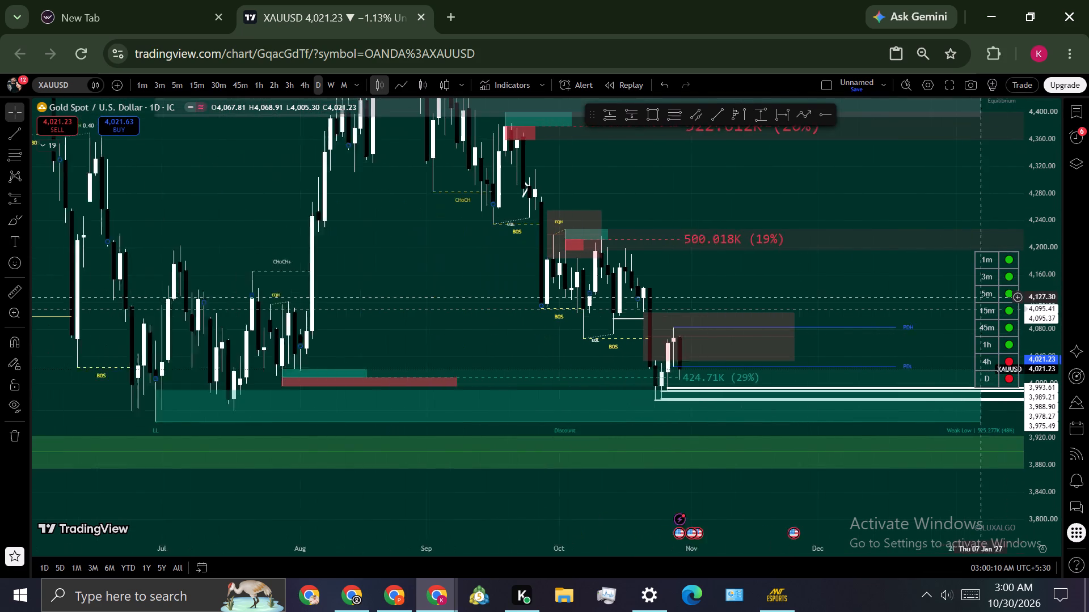
scroll(972, 295, "down", 1)
left_click_drag(871, 228, 767, 351)
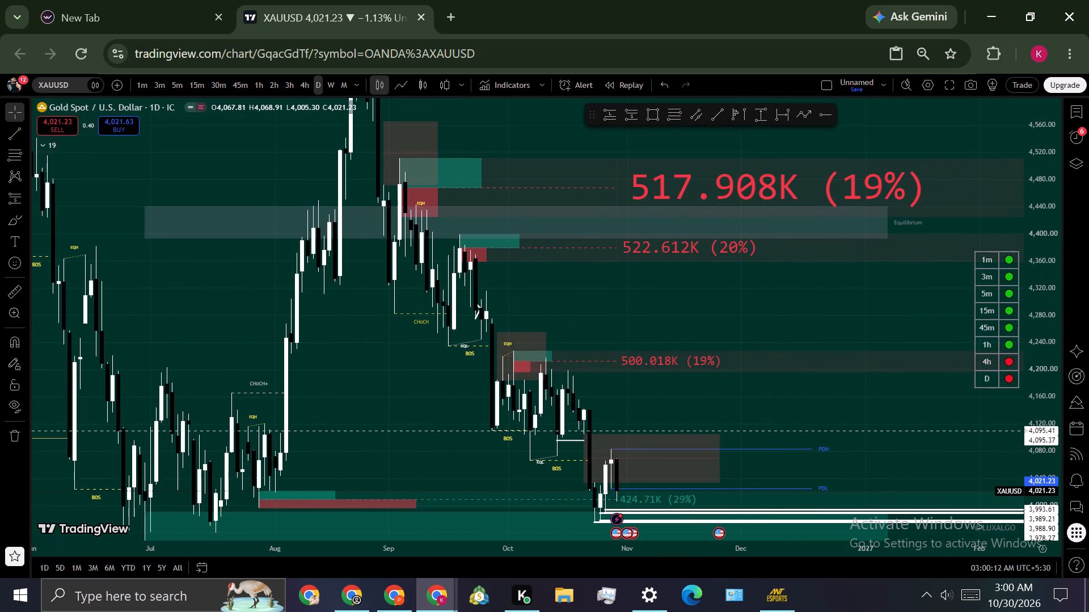
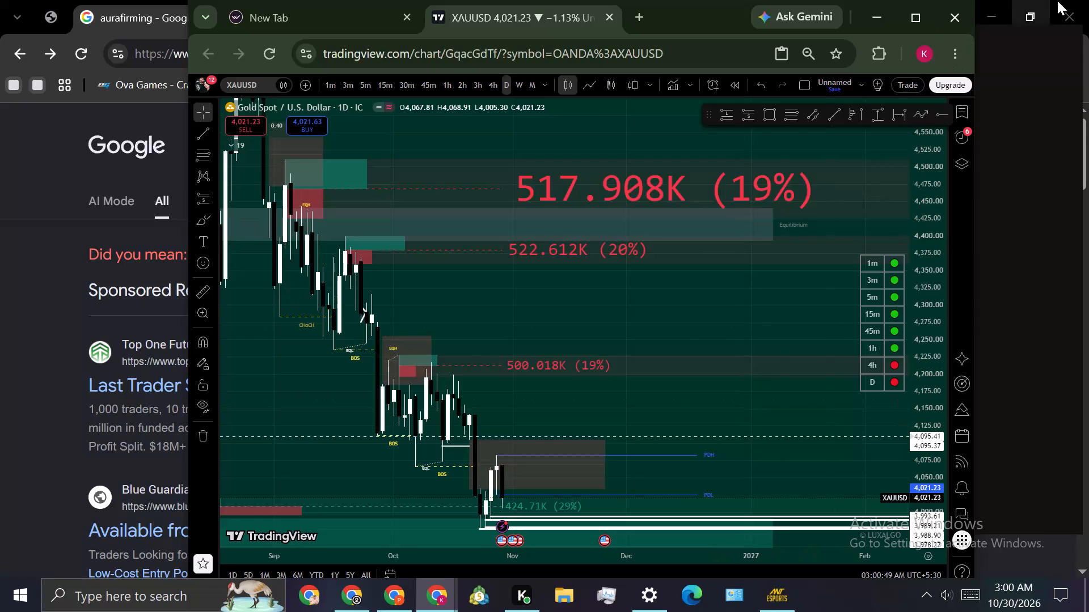
Close the Google search results window behind the chart and maximise the XAUUSD chart window.
left_click(1065, 5)
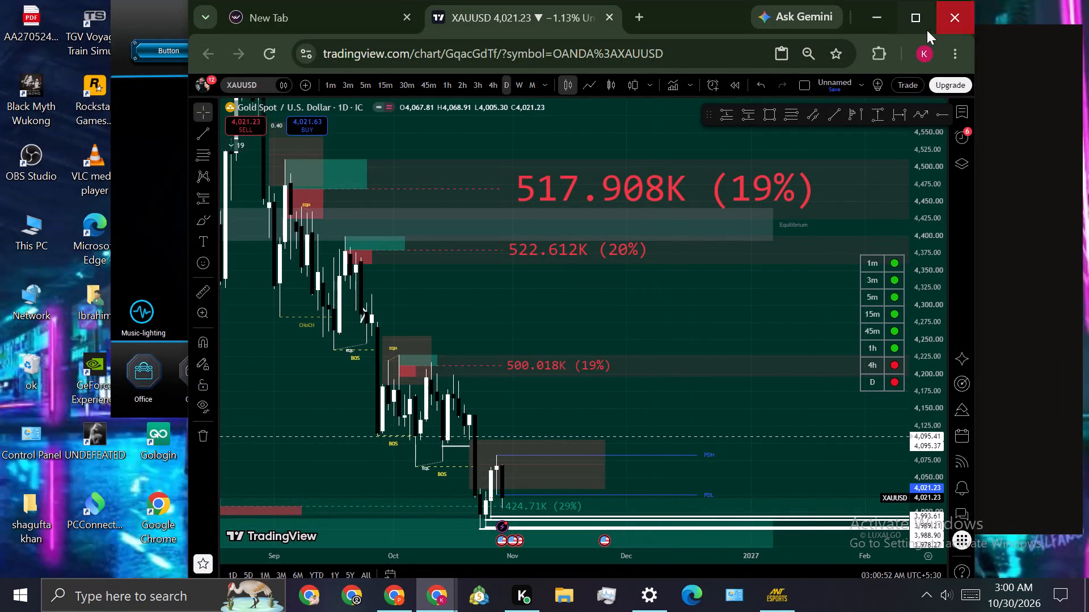
left_click(907, 24)
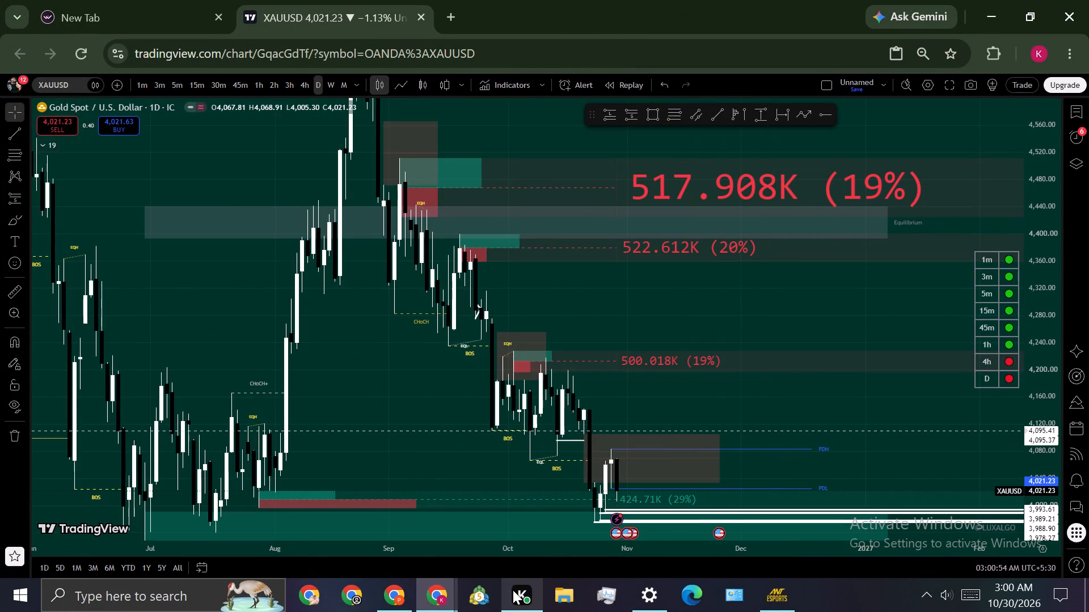
Switch to the GM320 RGB mouse configuration utility and close it.
left_click(773, 596)
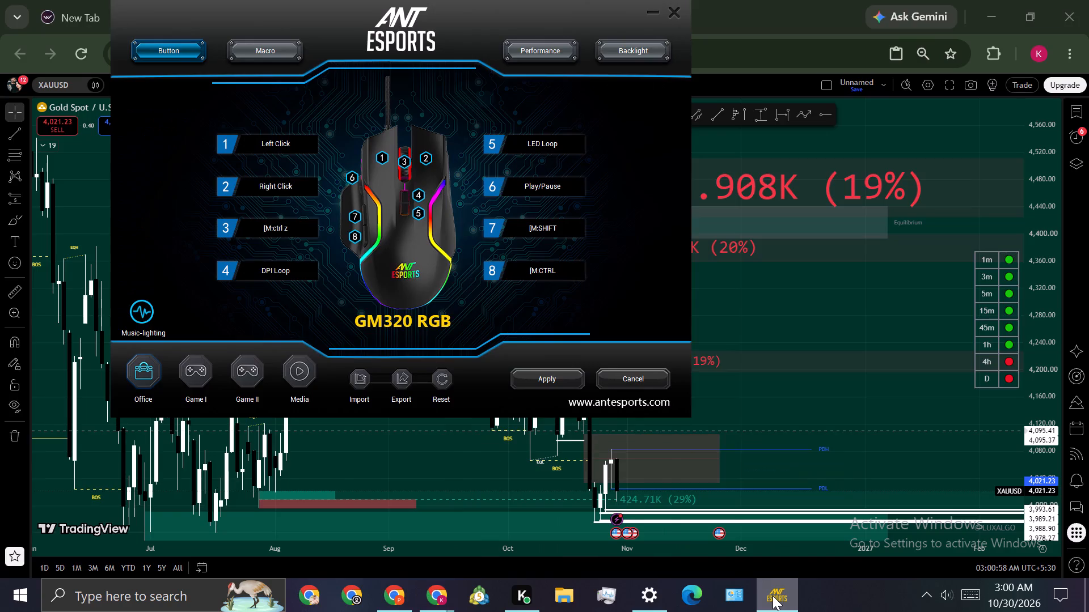
left_click(674, 15)
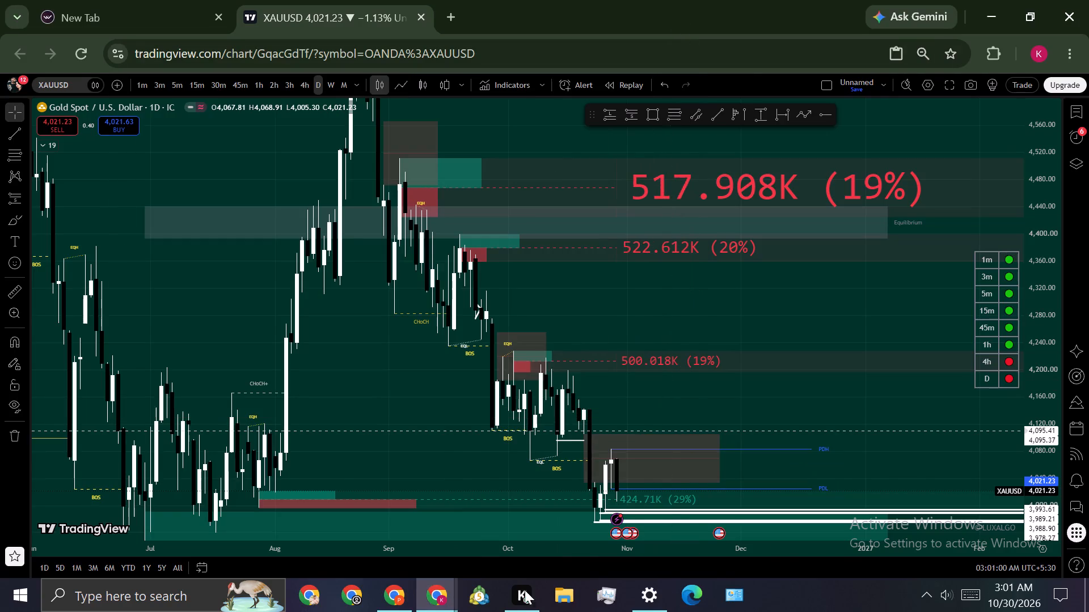
Close the extra browser window grouped with the XAUUSD chart window, keeping the chart open.
left_click(564, 462)
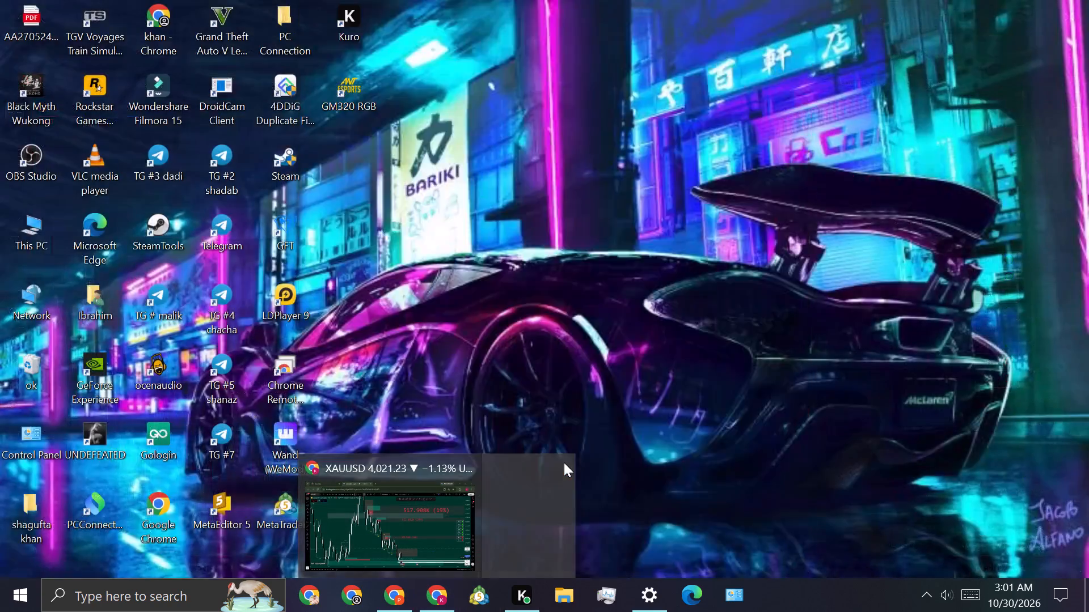
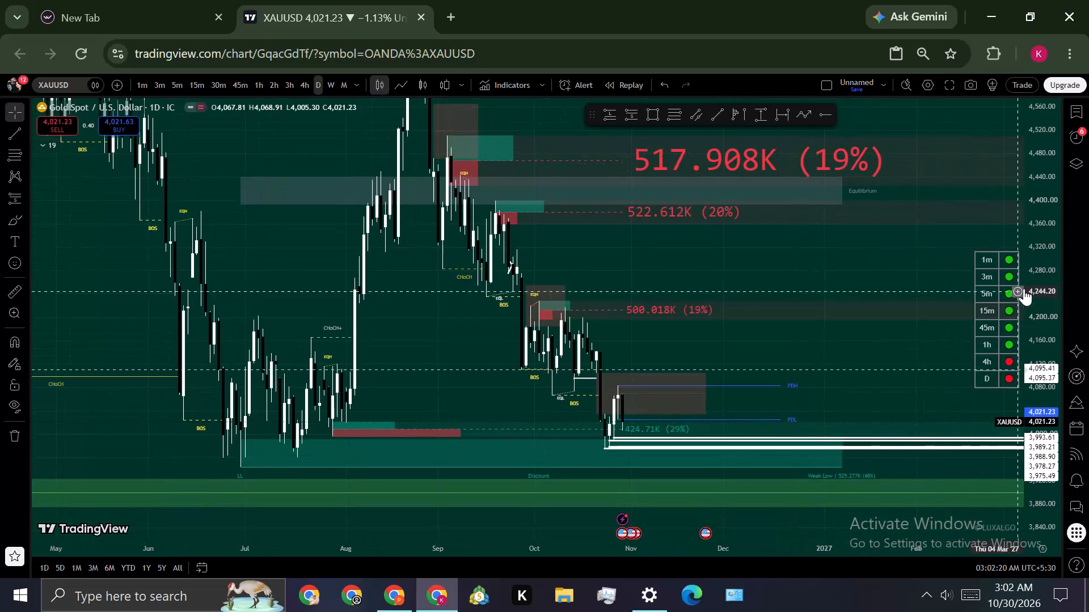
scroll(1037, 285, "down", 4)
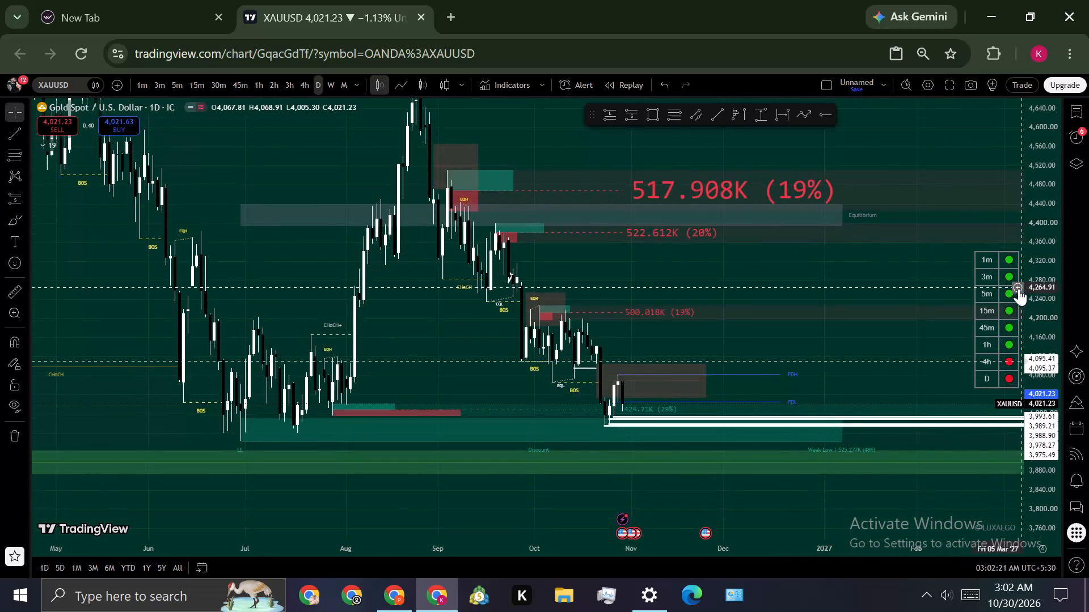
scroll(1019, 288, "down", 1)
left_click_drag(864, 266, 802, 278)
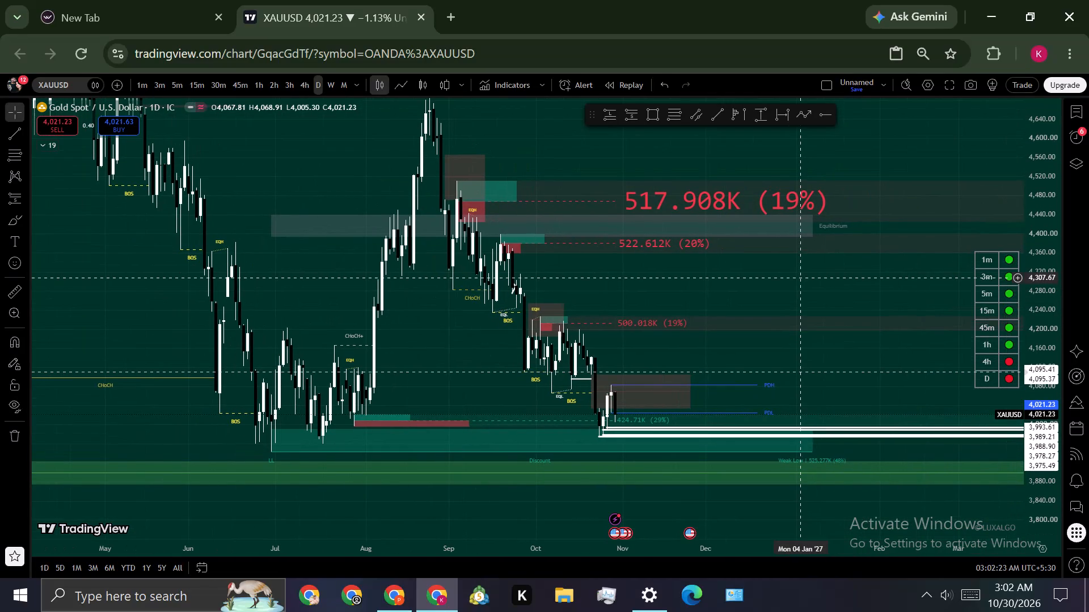
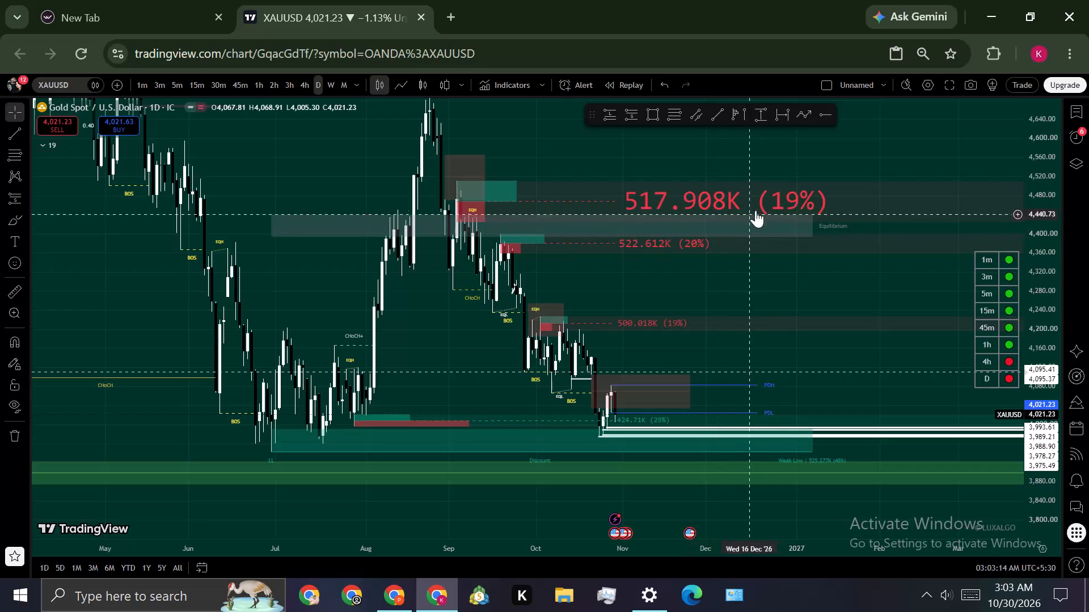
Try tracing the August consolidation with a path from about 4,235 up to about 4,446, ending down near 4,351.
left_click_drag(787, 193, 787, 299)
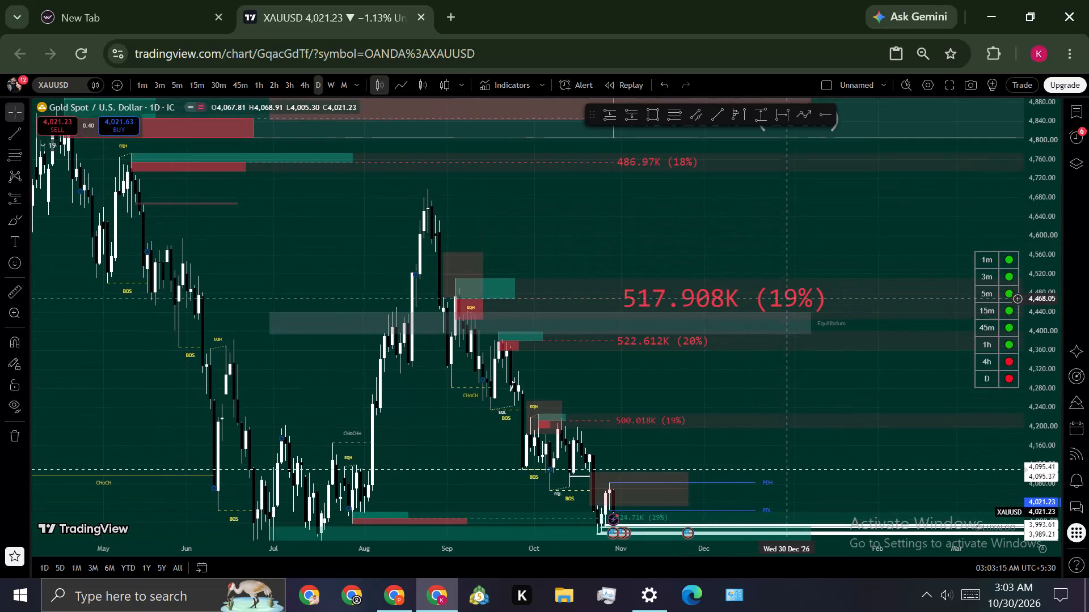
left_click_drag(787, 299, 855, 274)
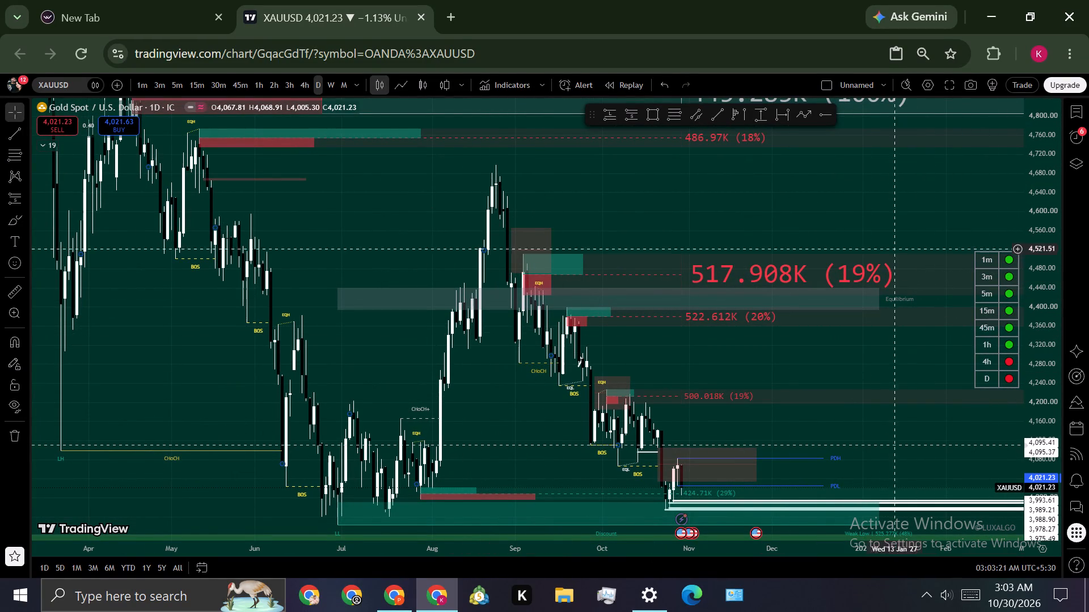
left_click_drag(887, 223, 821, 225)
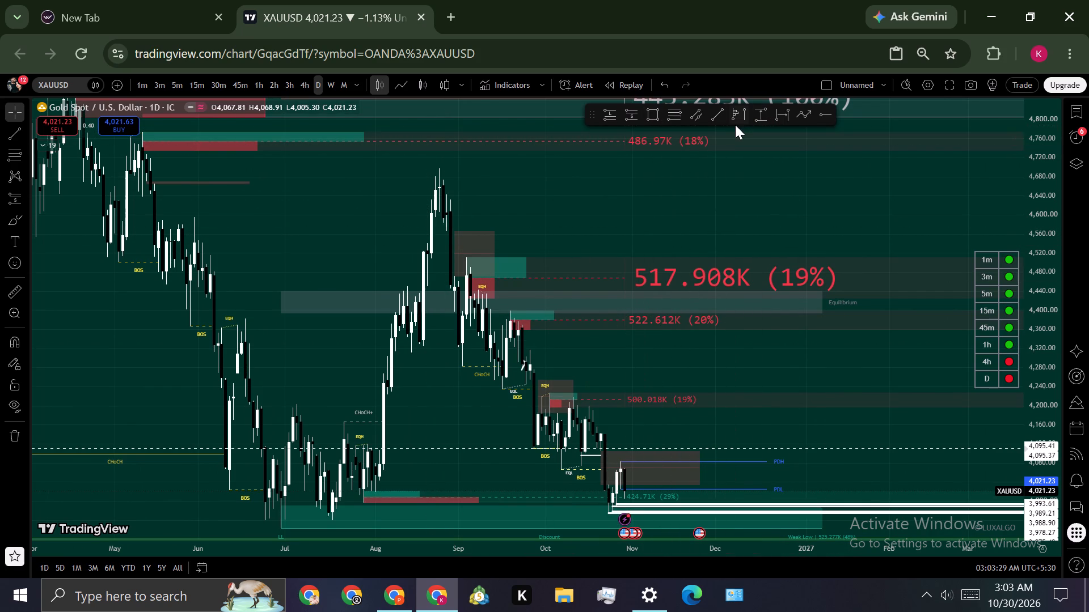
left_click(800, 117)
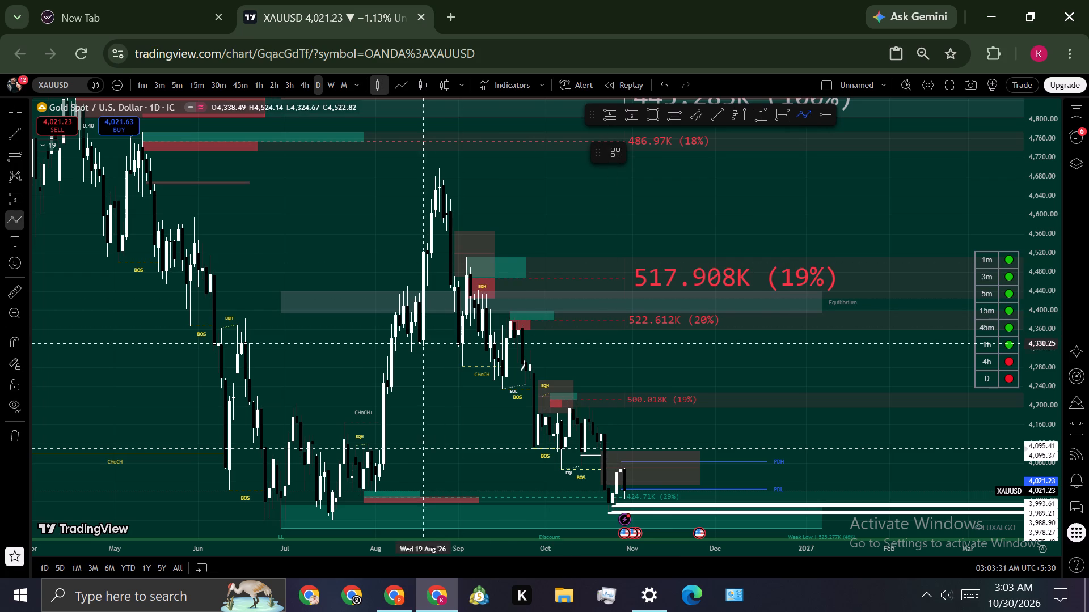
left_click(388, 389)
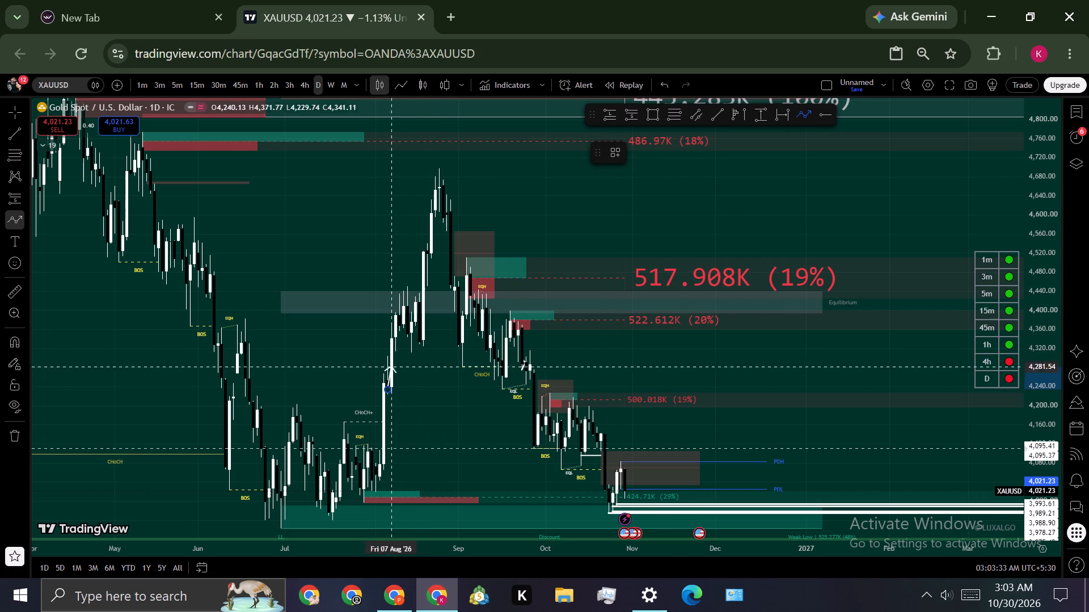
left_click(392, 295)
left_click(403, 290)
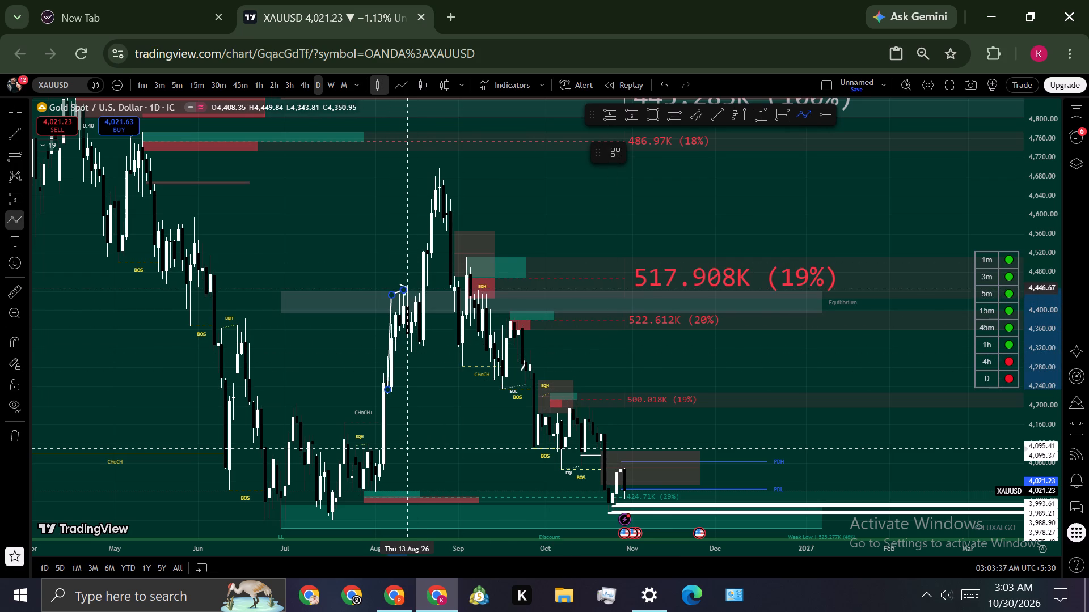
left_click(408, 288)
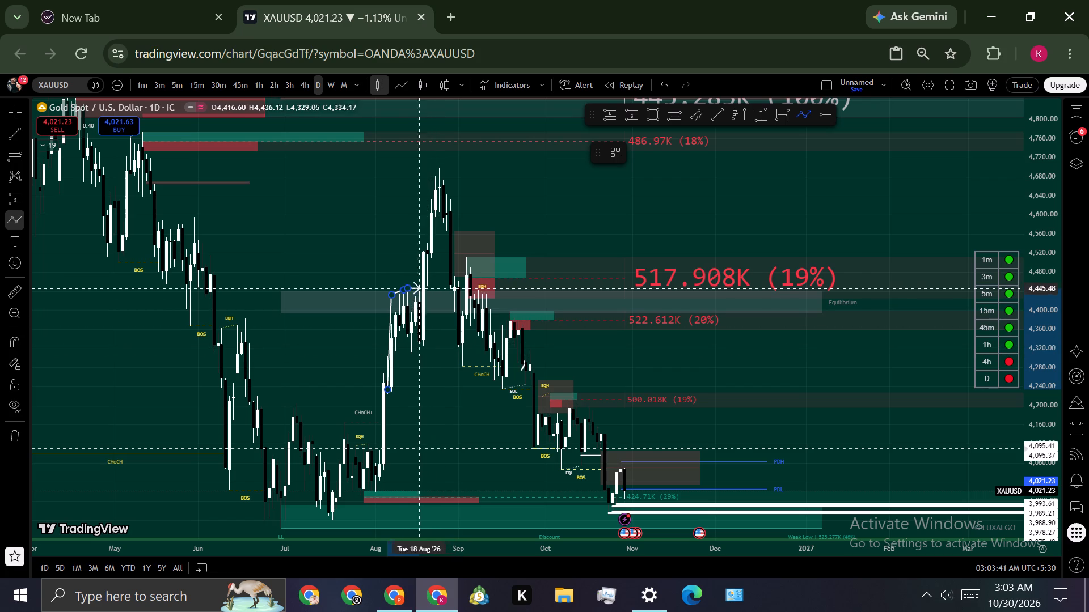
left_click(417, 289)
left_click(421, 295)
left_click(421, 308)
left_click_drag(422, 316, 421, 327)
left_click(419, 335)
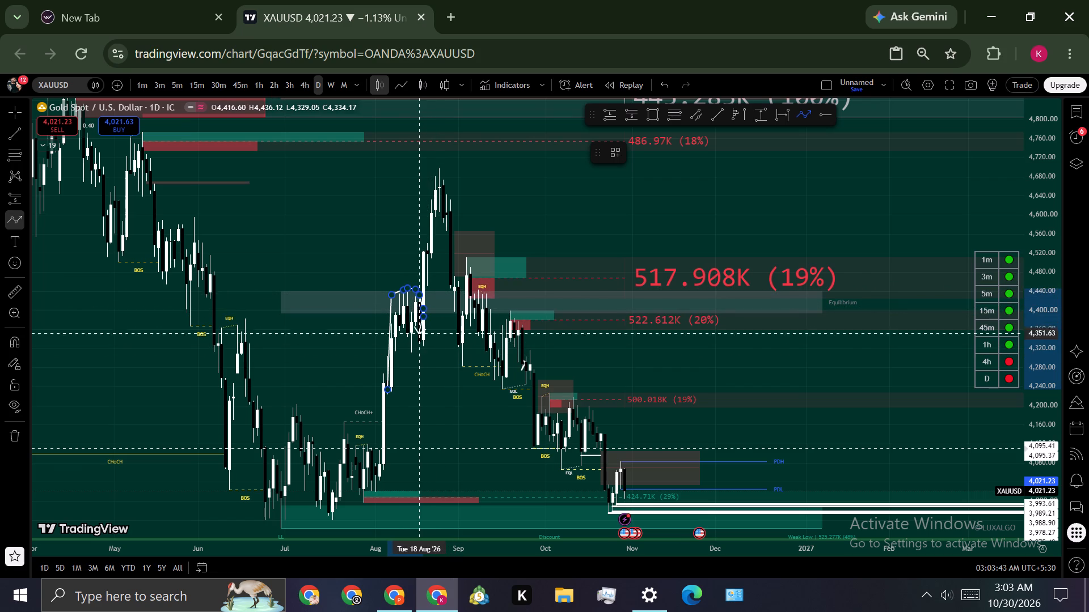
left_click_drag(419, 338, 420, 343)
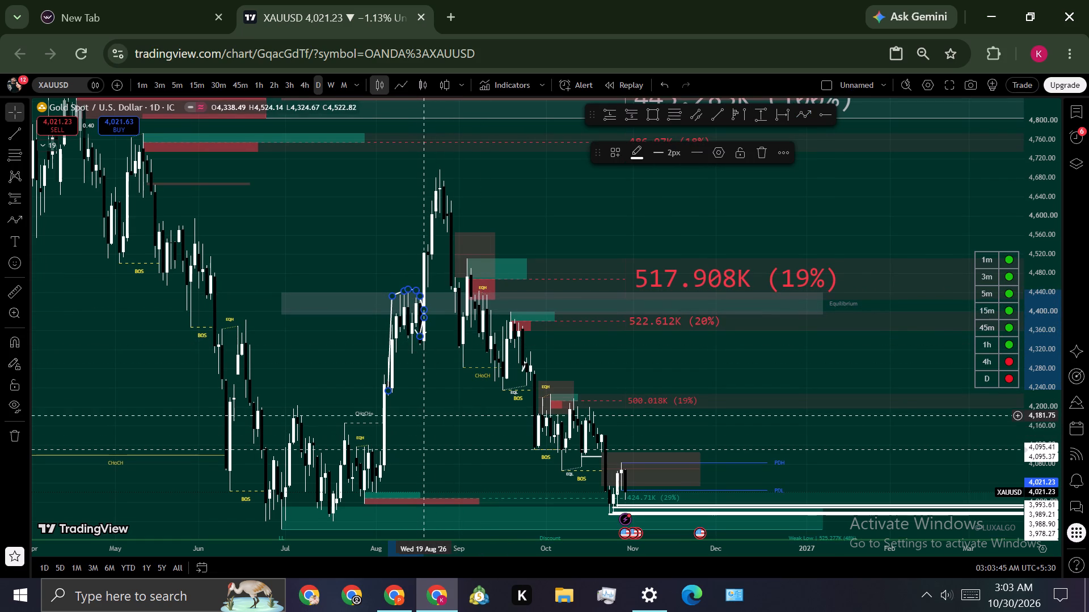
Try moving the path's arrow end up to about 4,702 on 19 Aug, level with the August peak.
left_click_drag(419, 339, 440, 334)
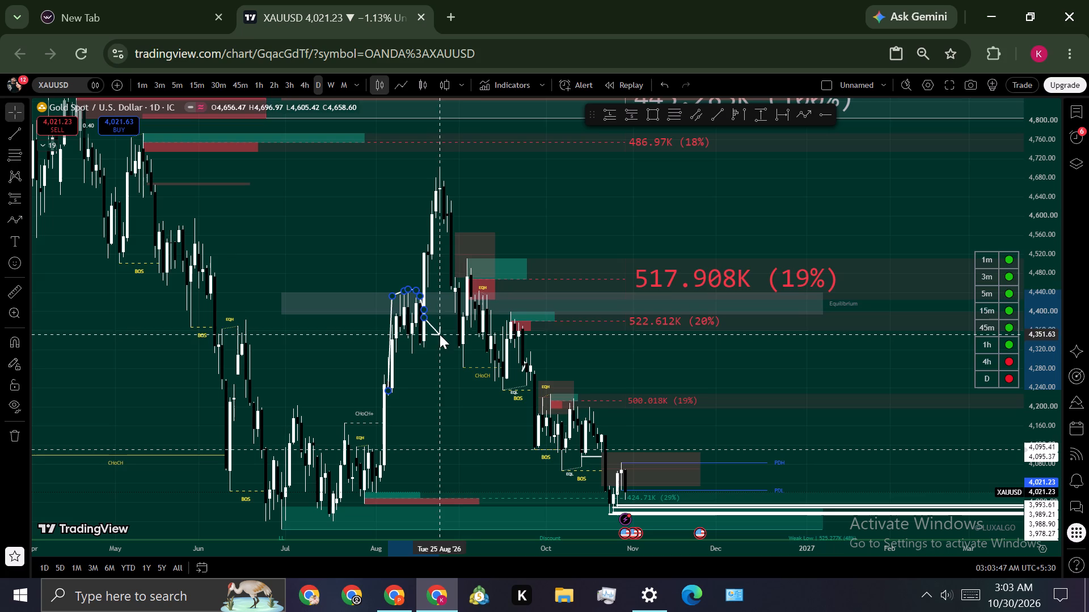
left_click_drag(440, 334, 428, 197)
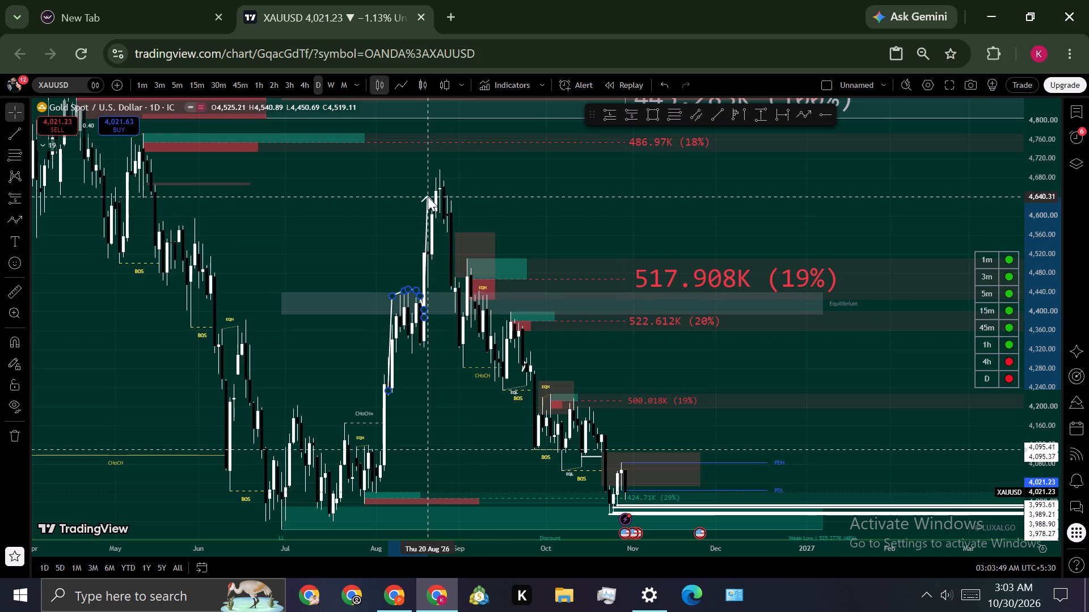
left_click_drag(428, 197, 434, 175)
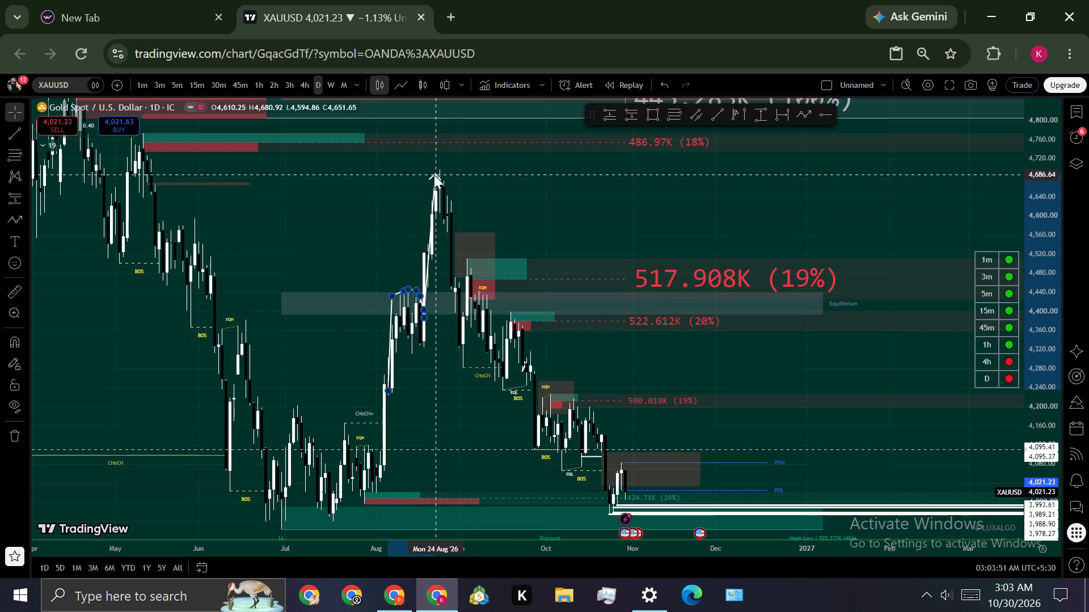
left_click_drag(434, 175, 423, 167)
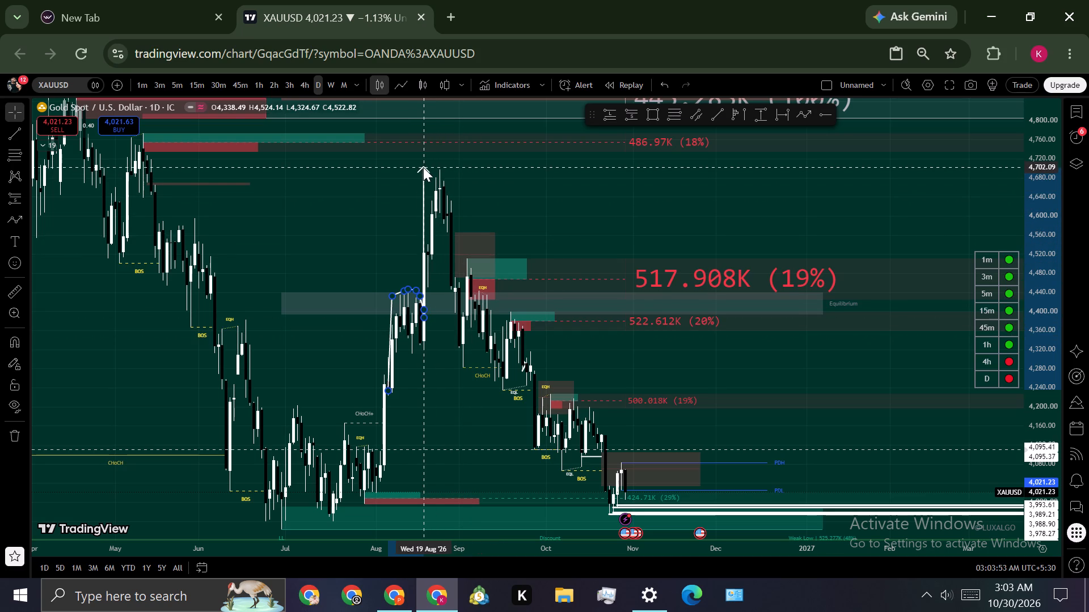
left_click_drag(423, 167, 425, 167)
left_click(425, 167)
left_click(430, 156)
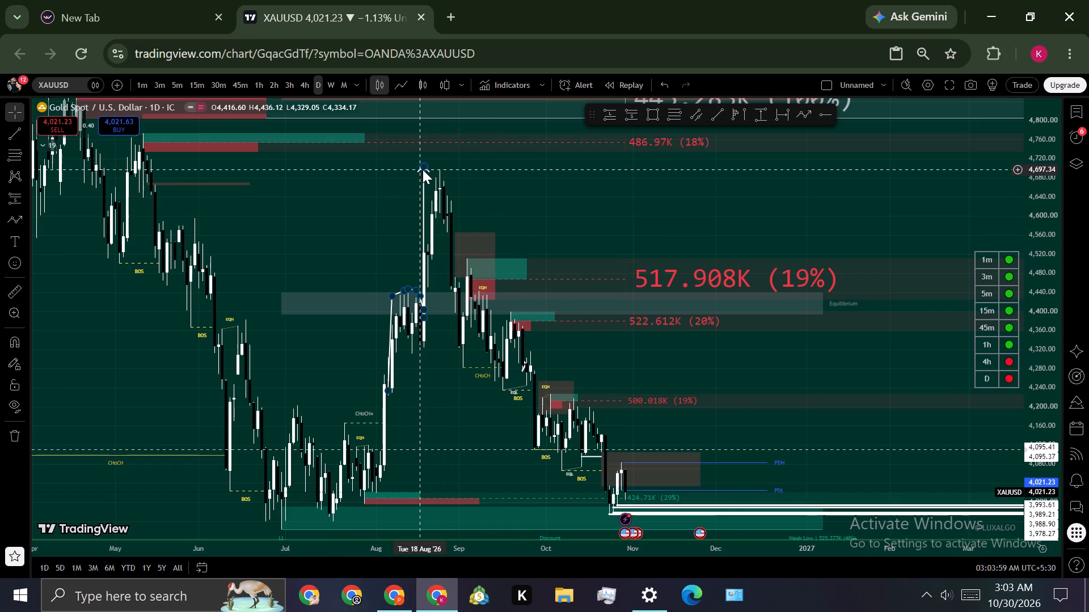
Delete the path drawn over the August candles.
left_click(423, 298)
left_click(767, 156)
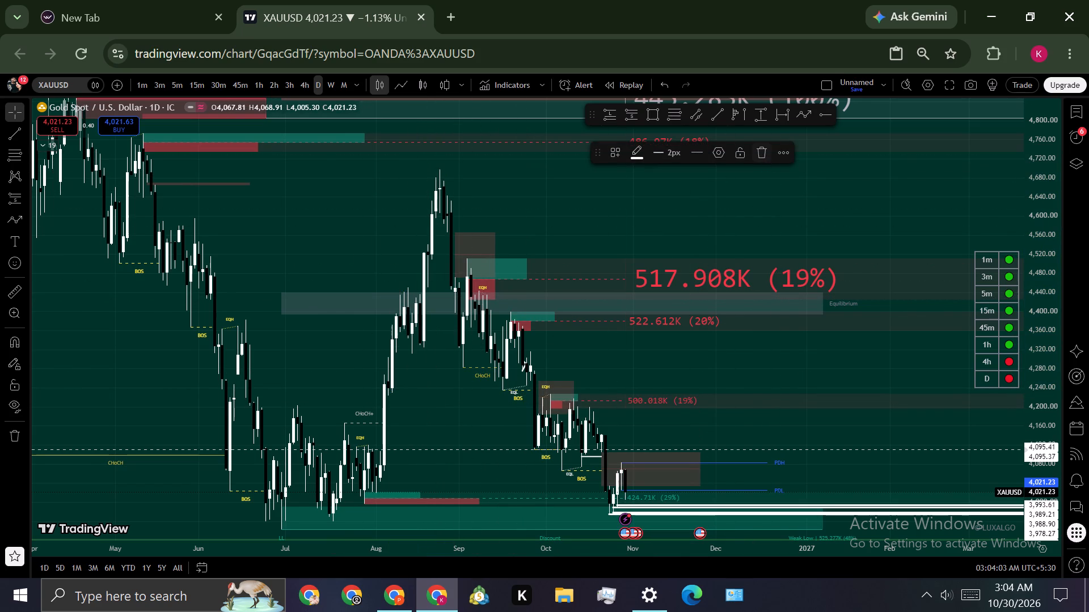
Draw a boxed path from 7 Aug around the 4,446 shoulder and the 4,701 peak, dropping to about 4,346 on 2 Sep.
left_click(807, 113)
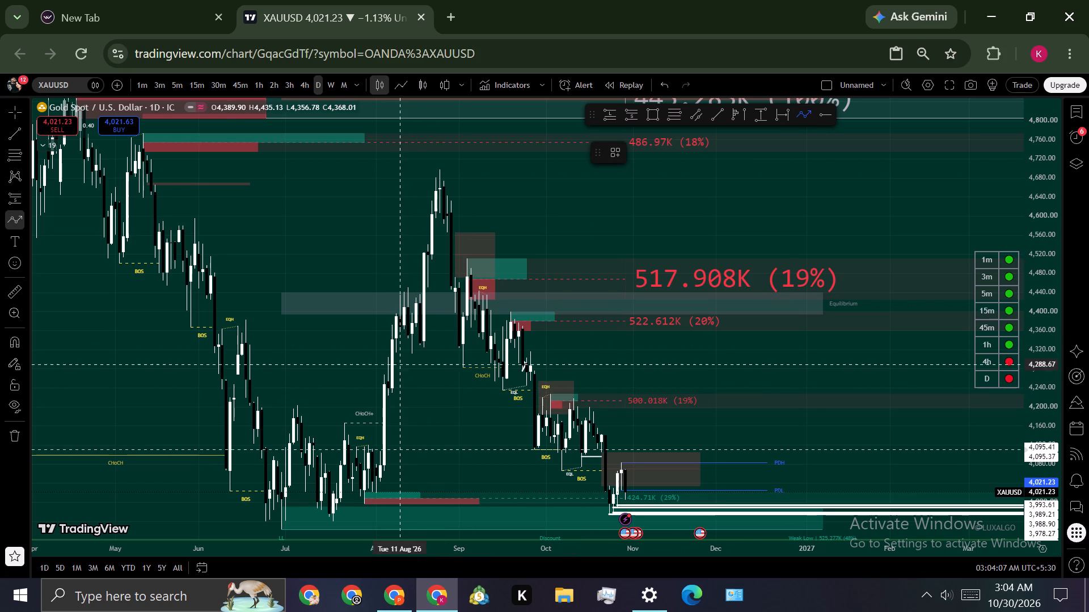
left_click(392, 348)
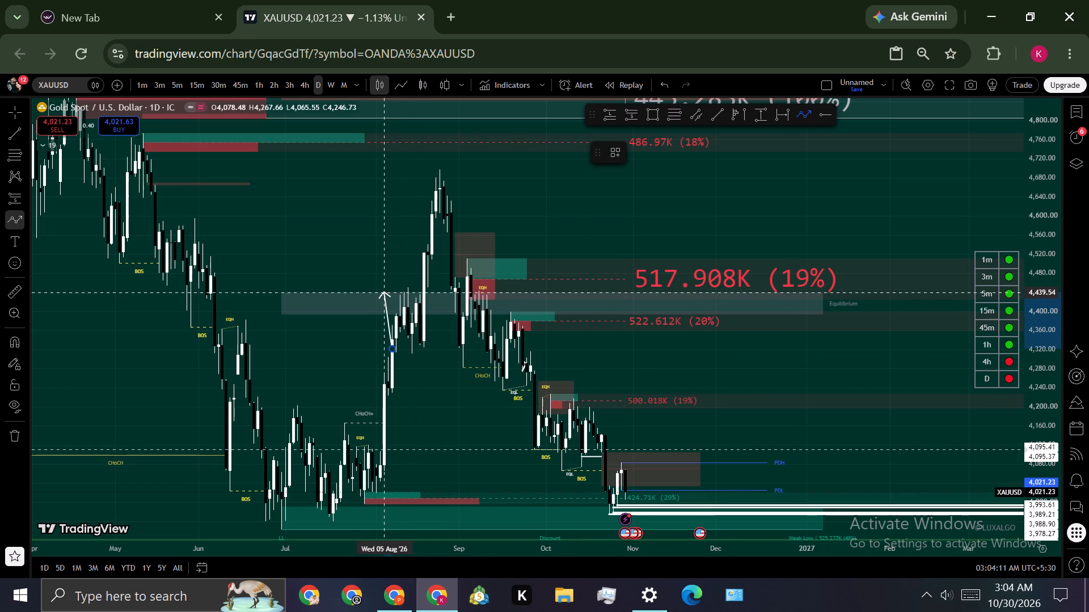
left_click(392, 290)
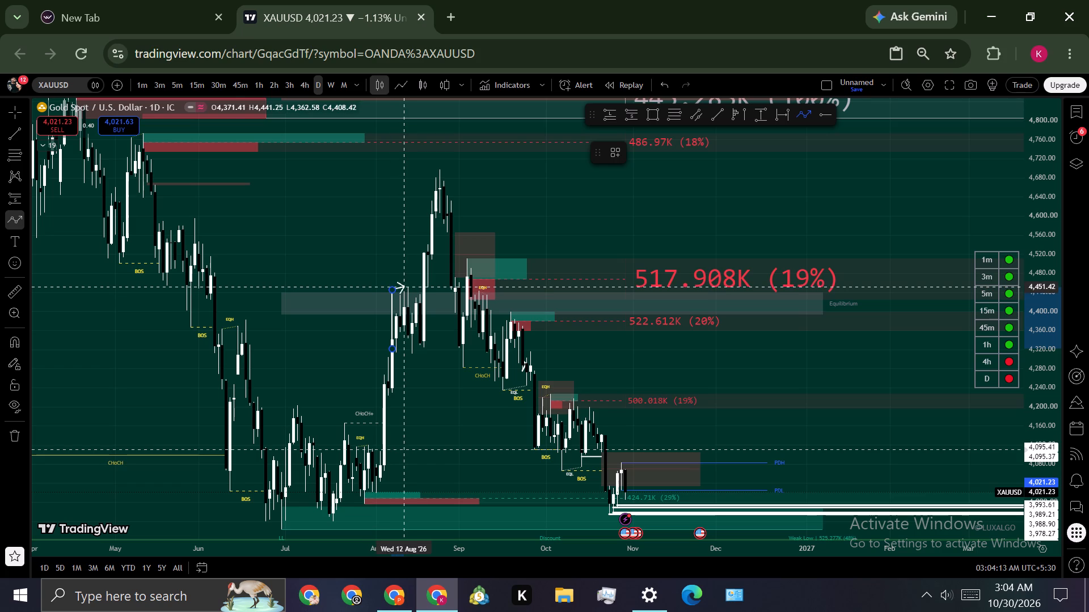
left_click(408, 289)
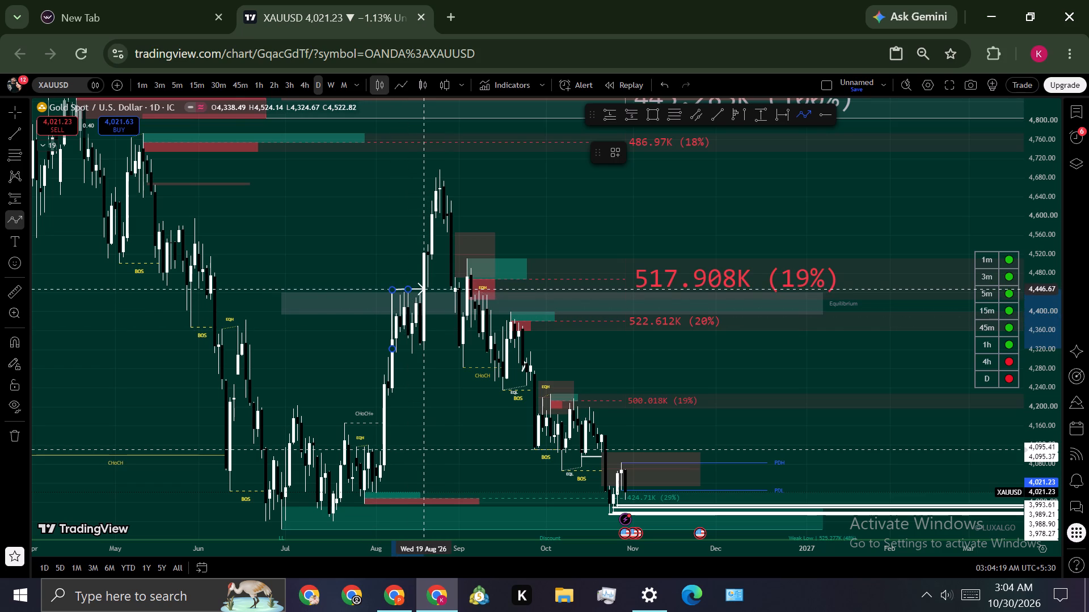
left_click(423, 289)
left_click(423, 334)
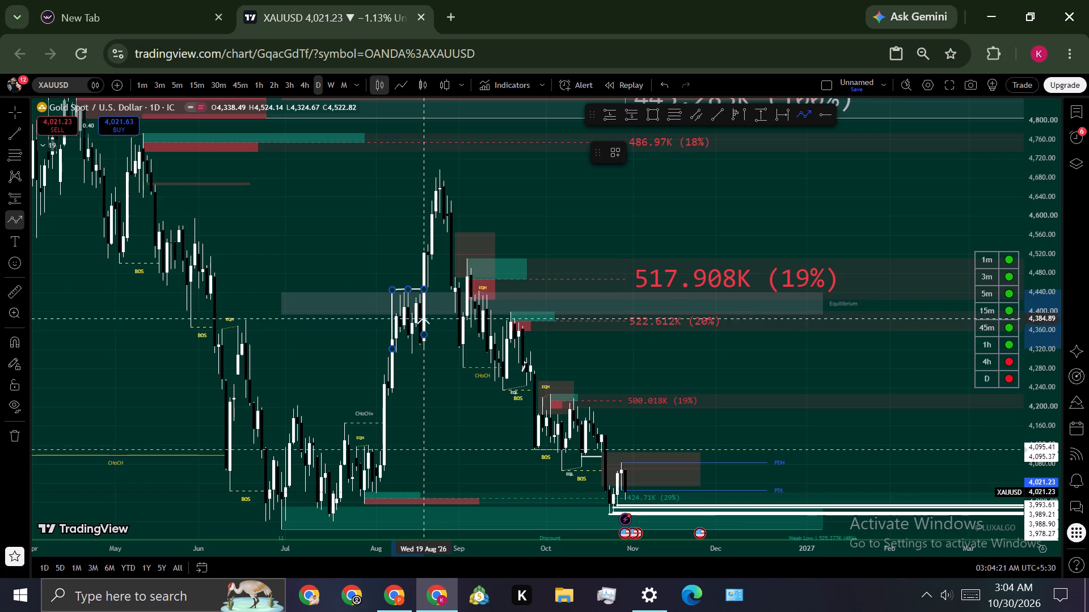
left_click(425, 168)
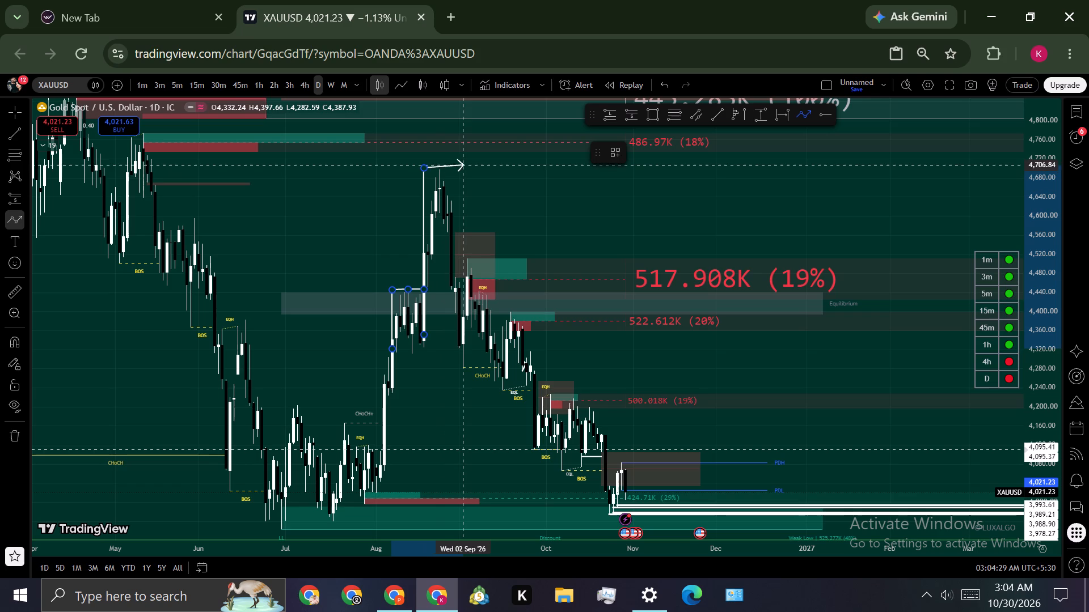
left_click(464, 168)
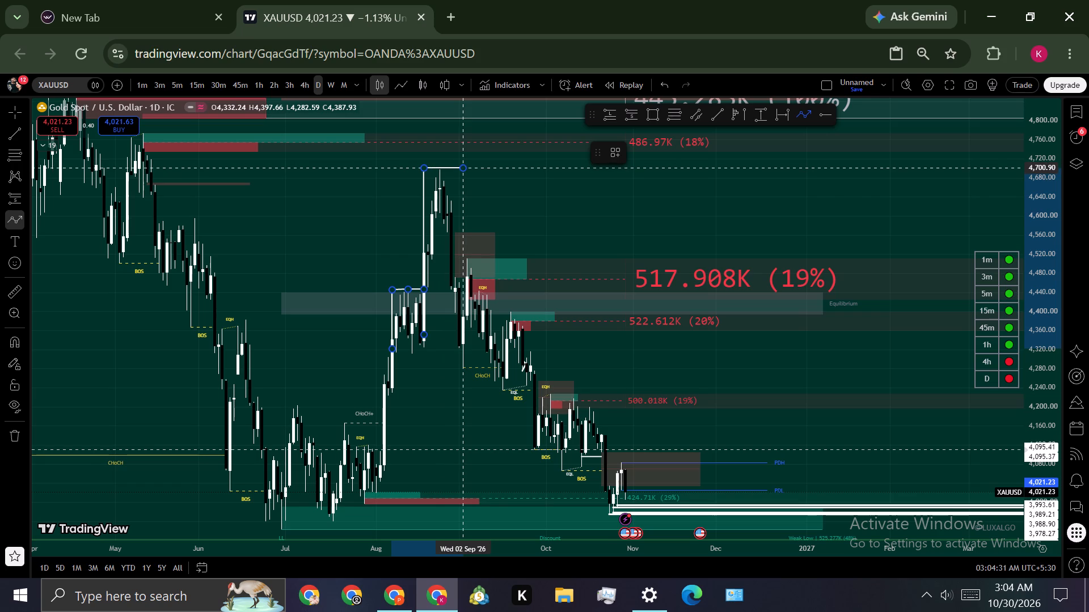
left_click(462, 337)
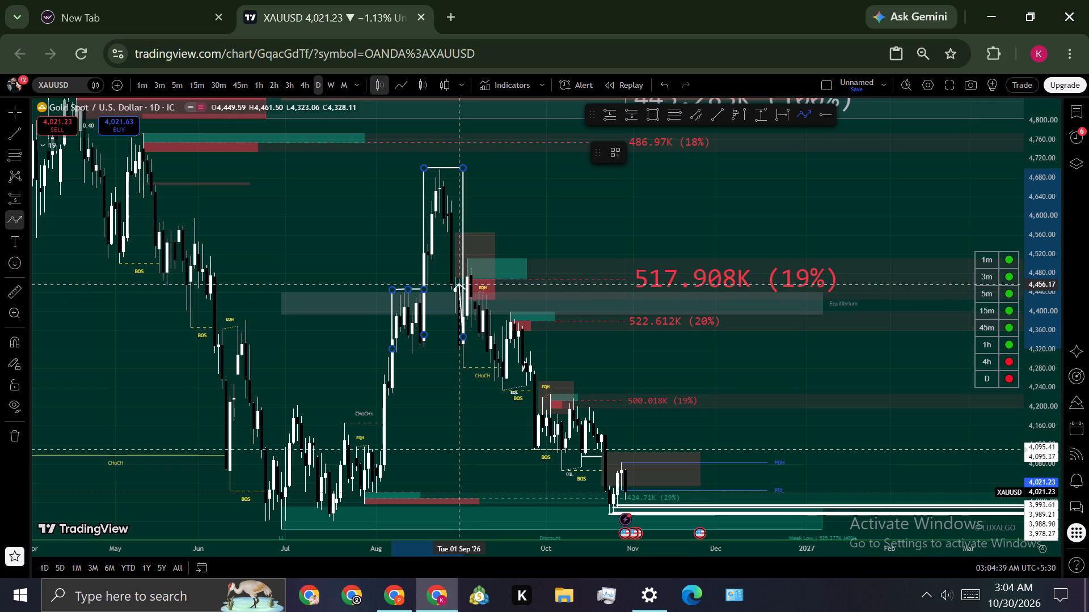
Extend the path around the September shoulder at about 4,456, back along 4,360 to 7 Aug, and end it near 4,188.
left_click(463, 284)
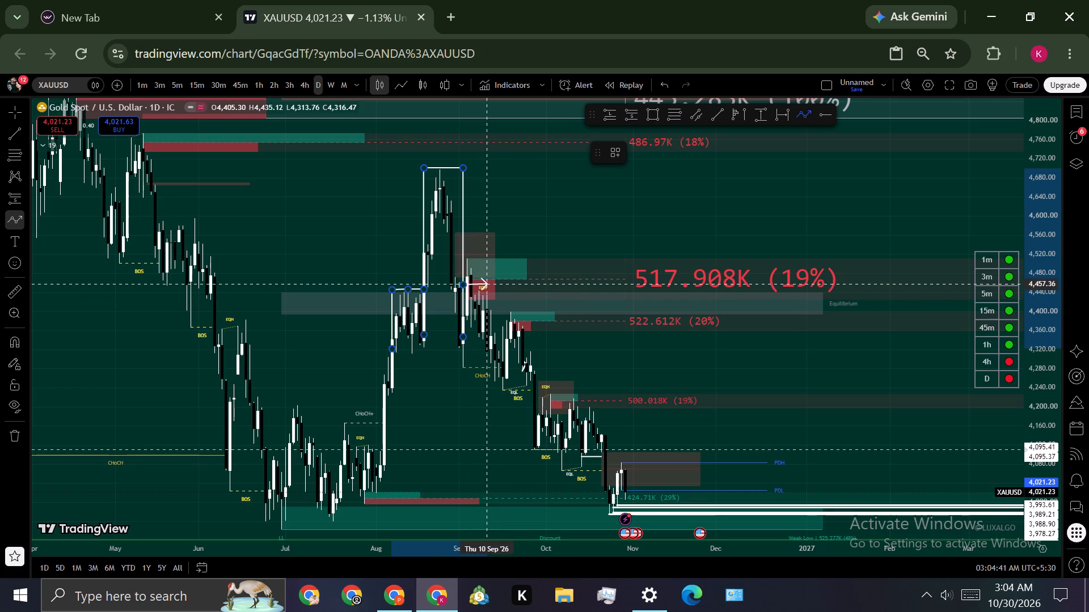
left_click(495, 286)
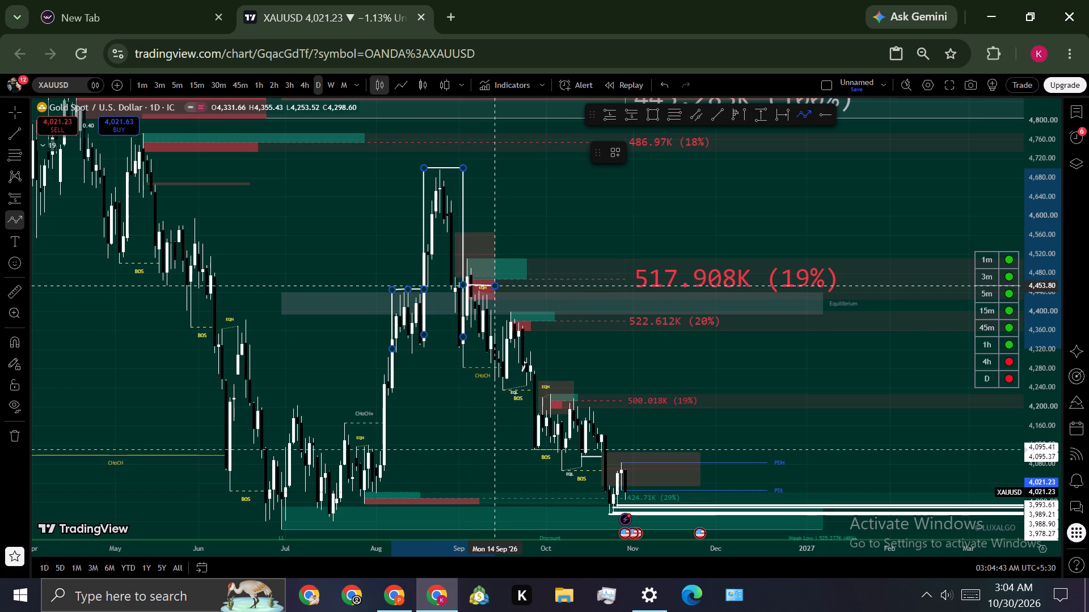
left_click(495, 329)
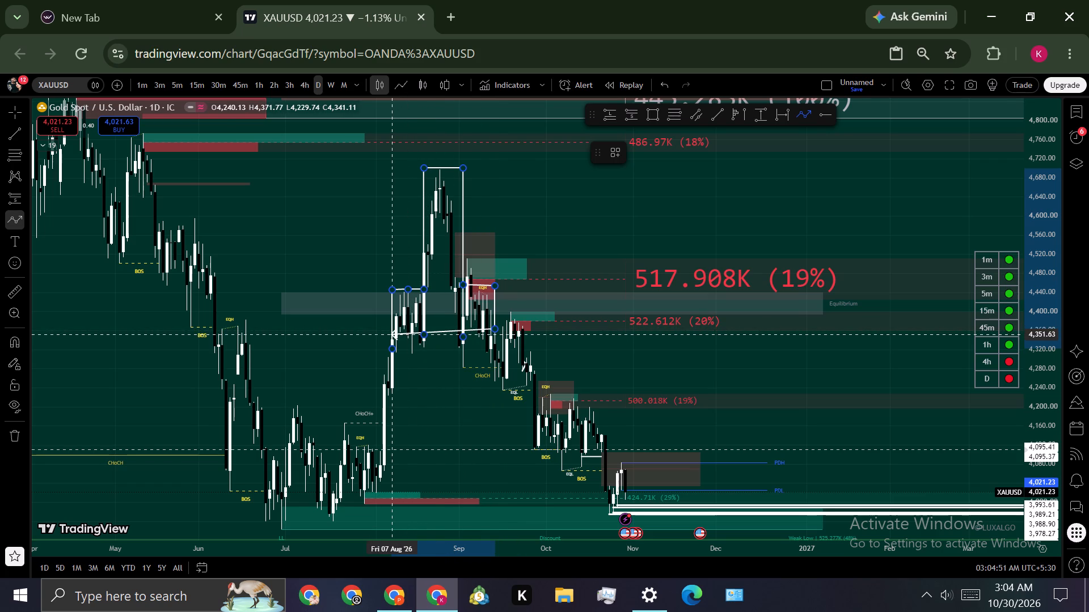
left_click(391, 330)
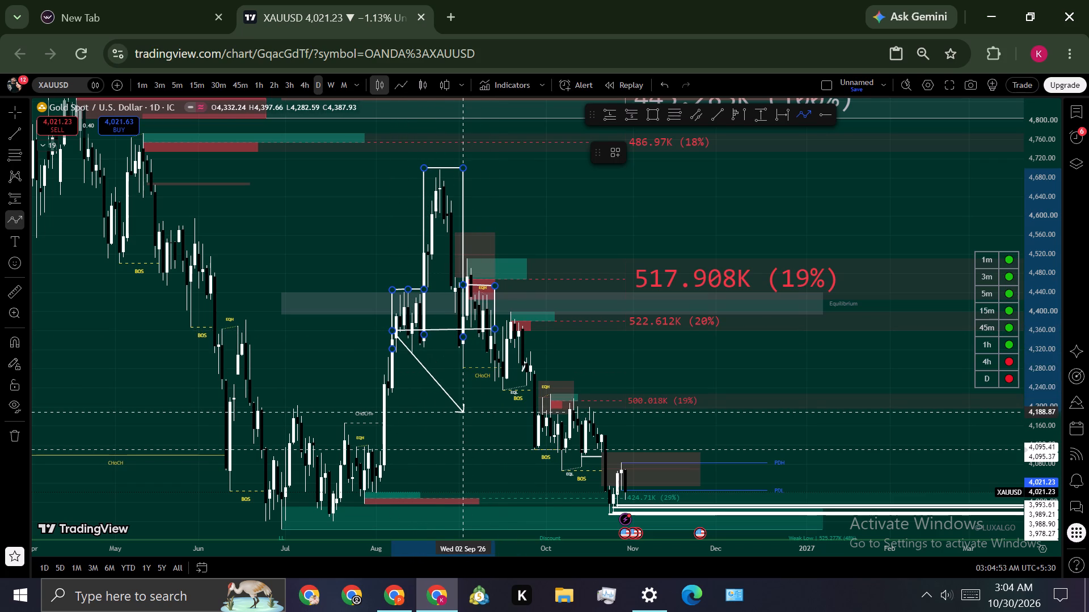
left_click(462, 413)
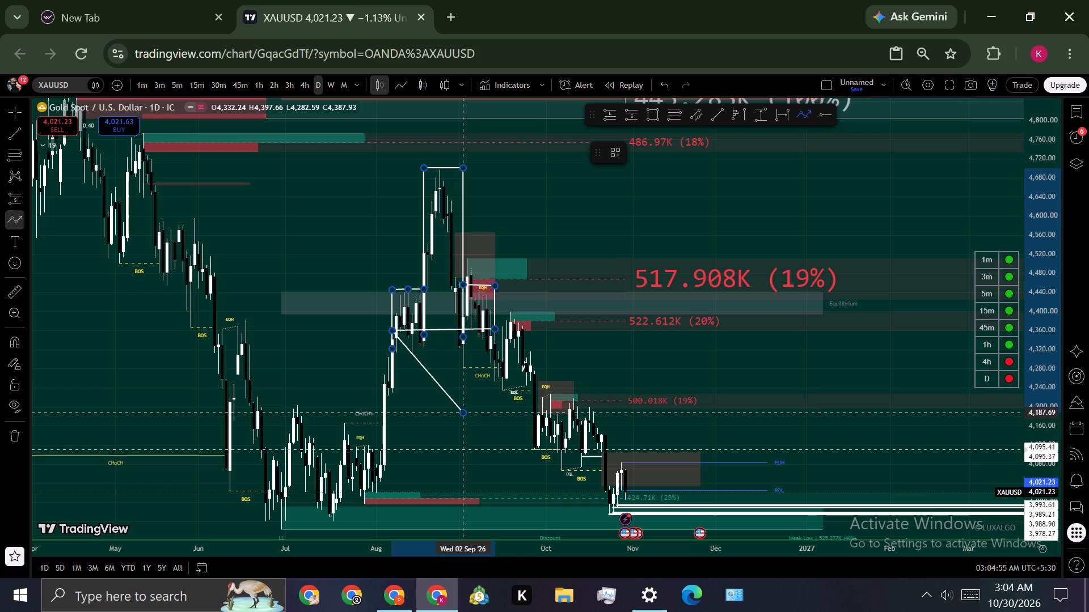
left_click_drag(462, 413, 442, 407)
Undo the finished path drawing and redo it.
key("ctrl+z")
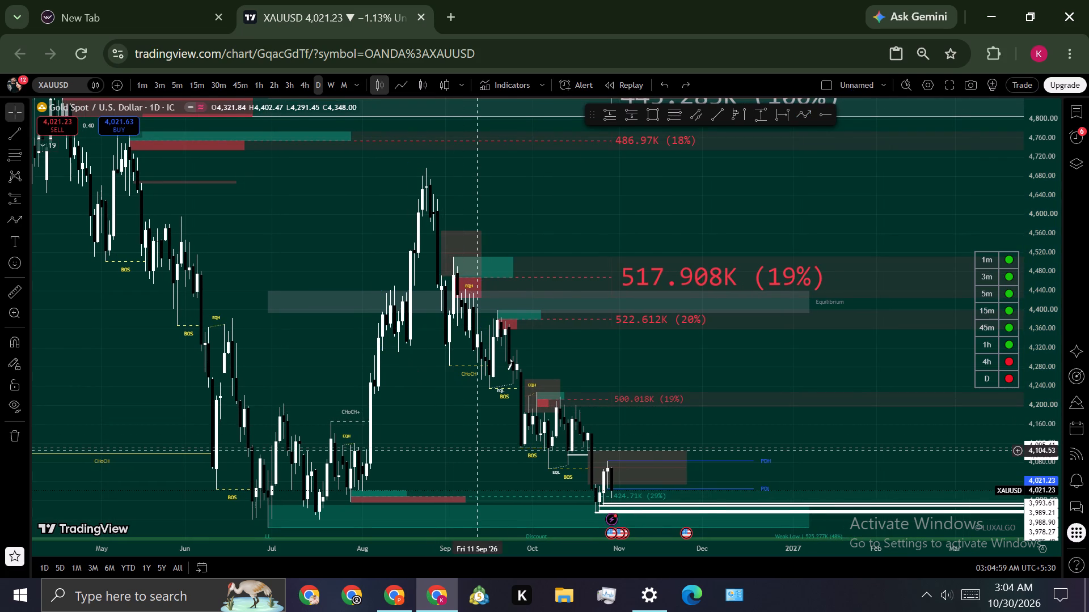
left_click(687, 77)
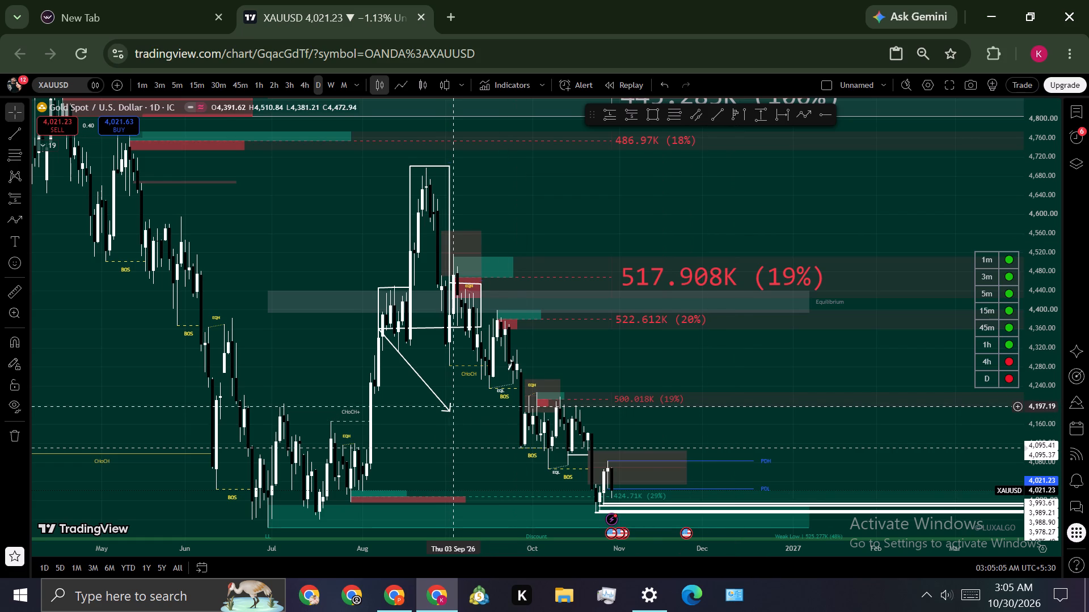
Move the path's arrow end to the upper corner of the August shoulder box, at about 4,458 on 7 Aug.
left_click_drag(452, 410, 298, 350)
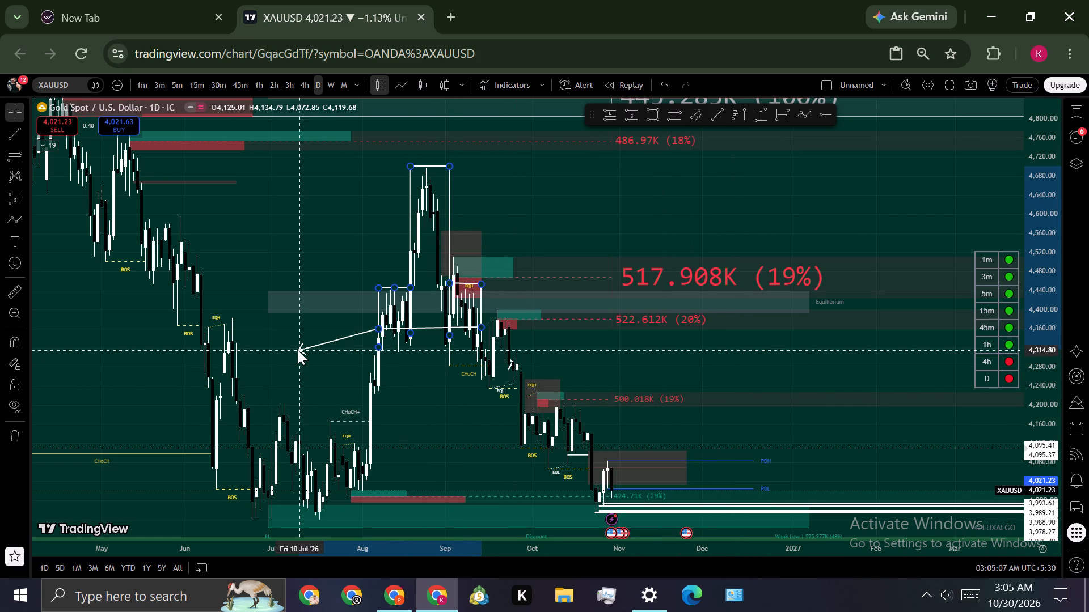
left_click_drag(298, 350, 388, 188)
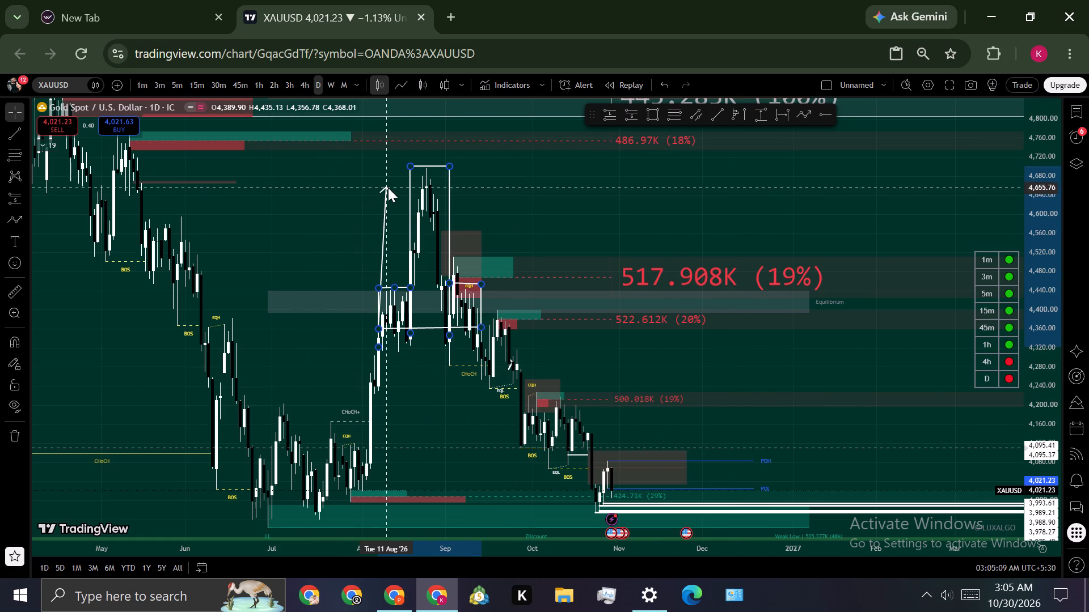
left_click_drag(388, 188, 379, 284)
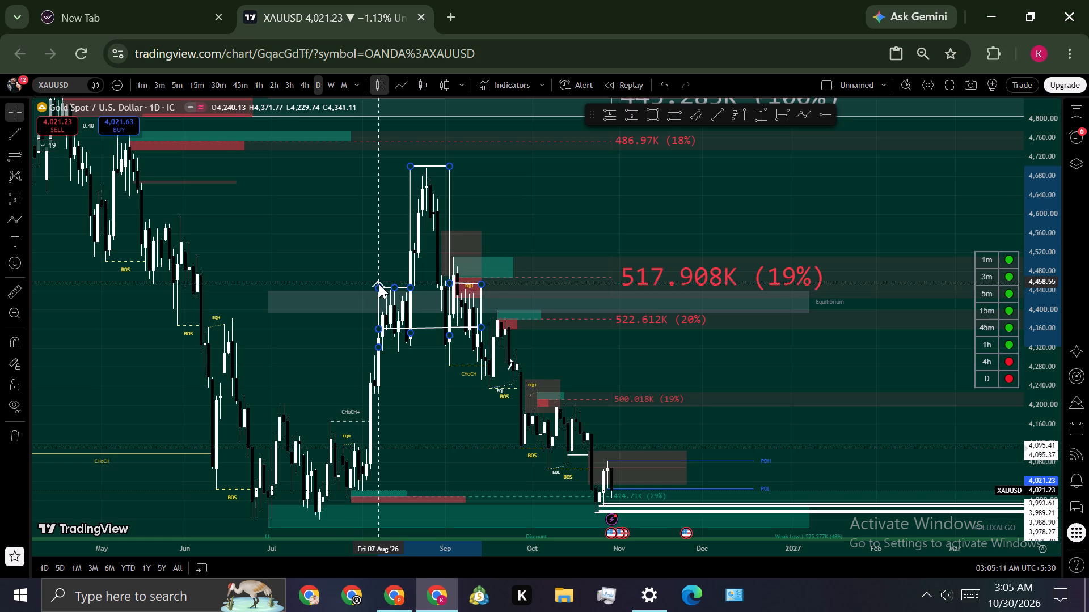
left_click_drag(379, 284, 379, 284)
left_click(393, 211)
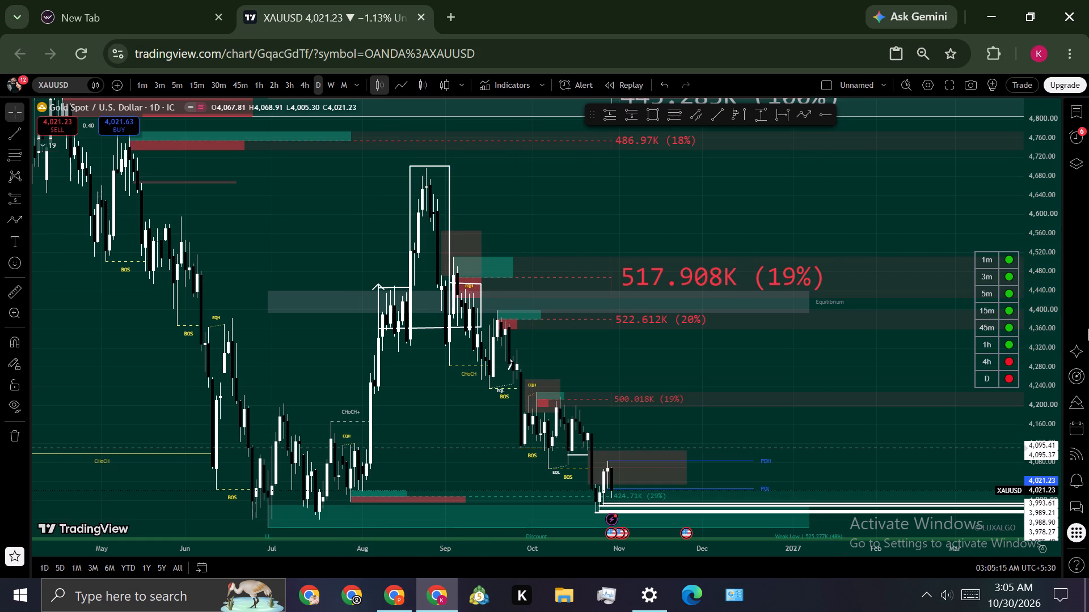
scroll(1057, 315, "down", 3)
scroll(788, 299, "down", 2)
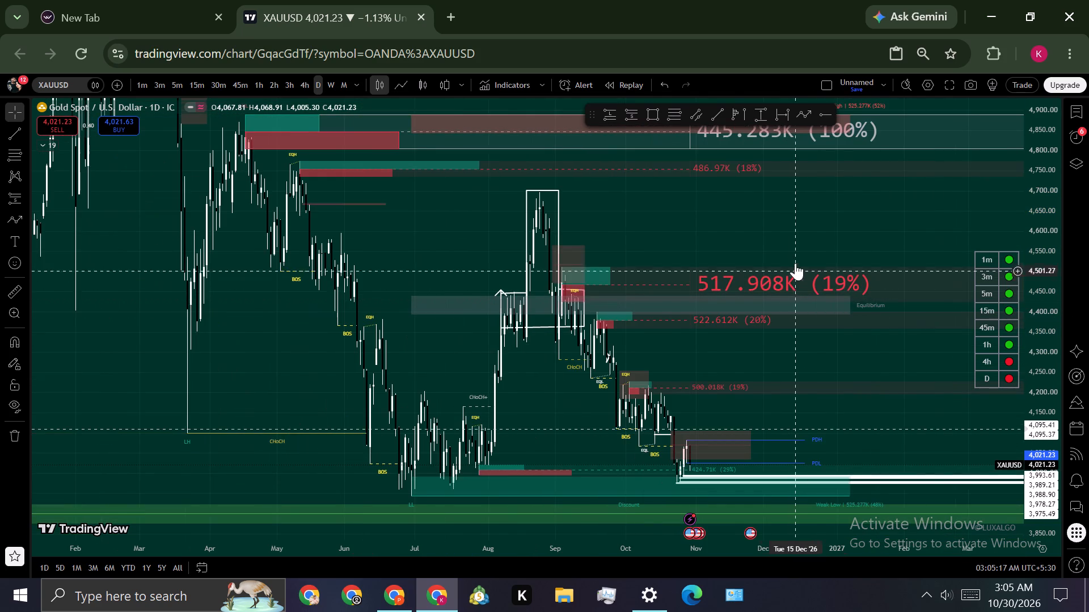
Delete the white path drawing that outlines the August–September peak and its shoulders.
left_click_drag(795, 228, 754, 281)
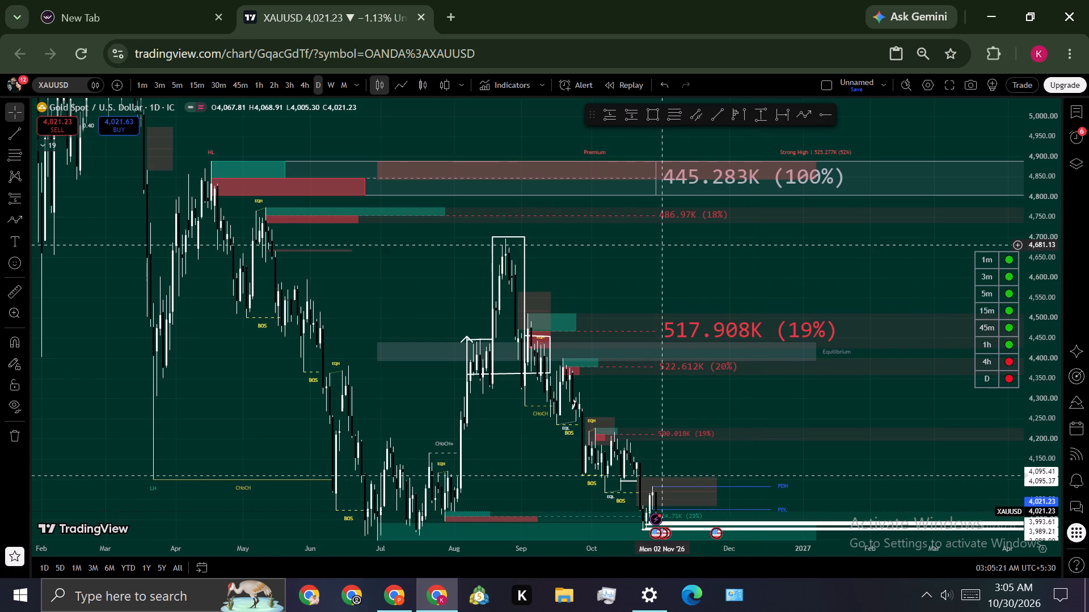
left_click_drag(661, 240, 626, 292)
left_click_drag(624, 269, 624, 296)
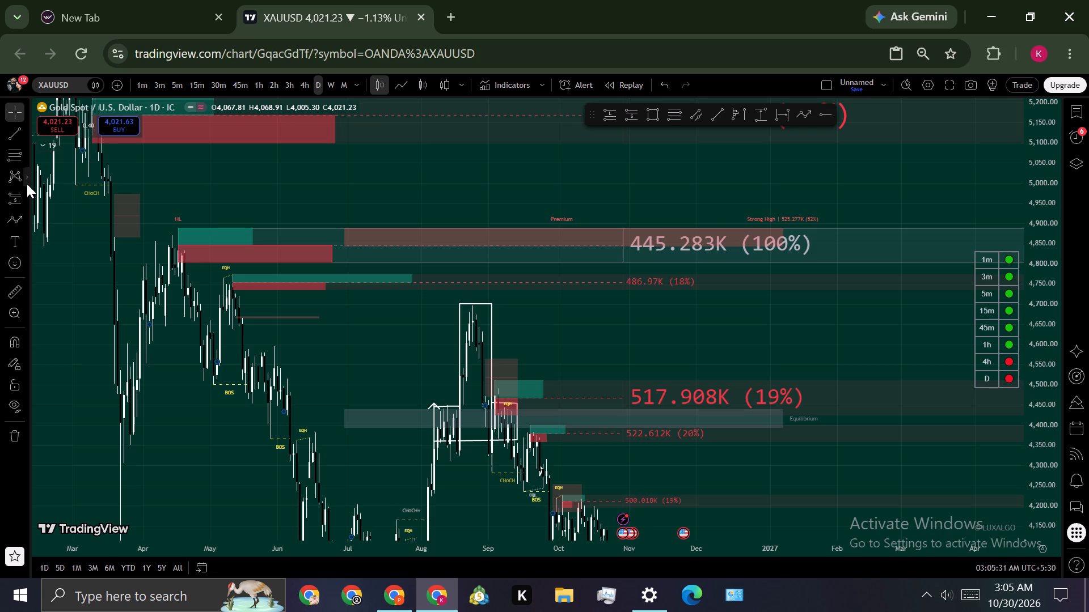
left_click(506, 441)
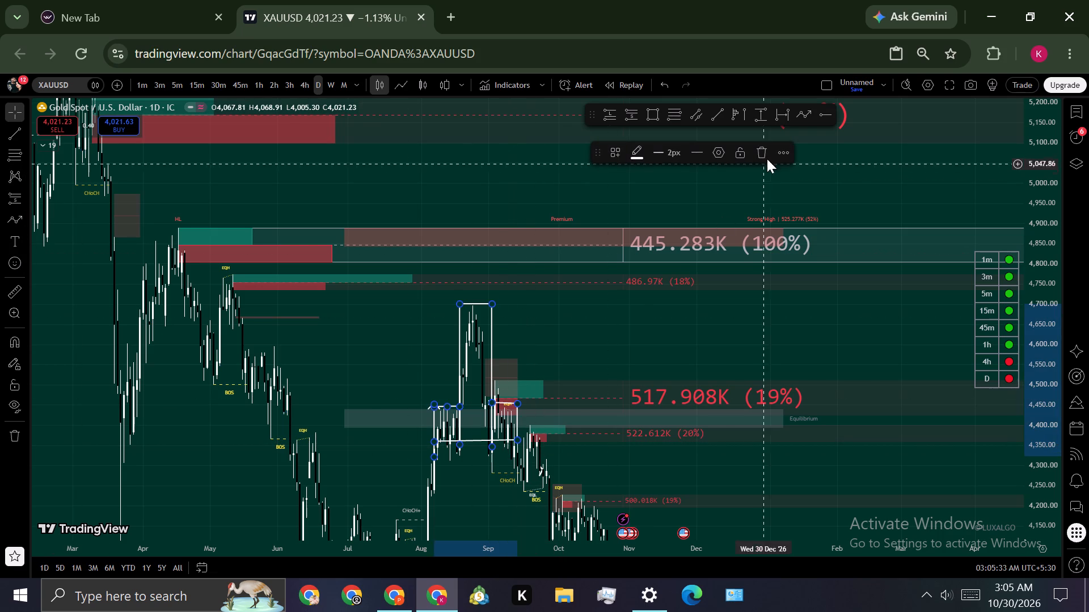
left_click(766, 150)
Open the alert log and review the recently triggered XAUUSD alerts.
scroll(1044, 359, "down", 3)
left_click_drag(871, 413, 761, 274)
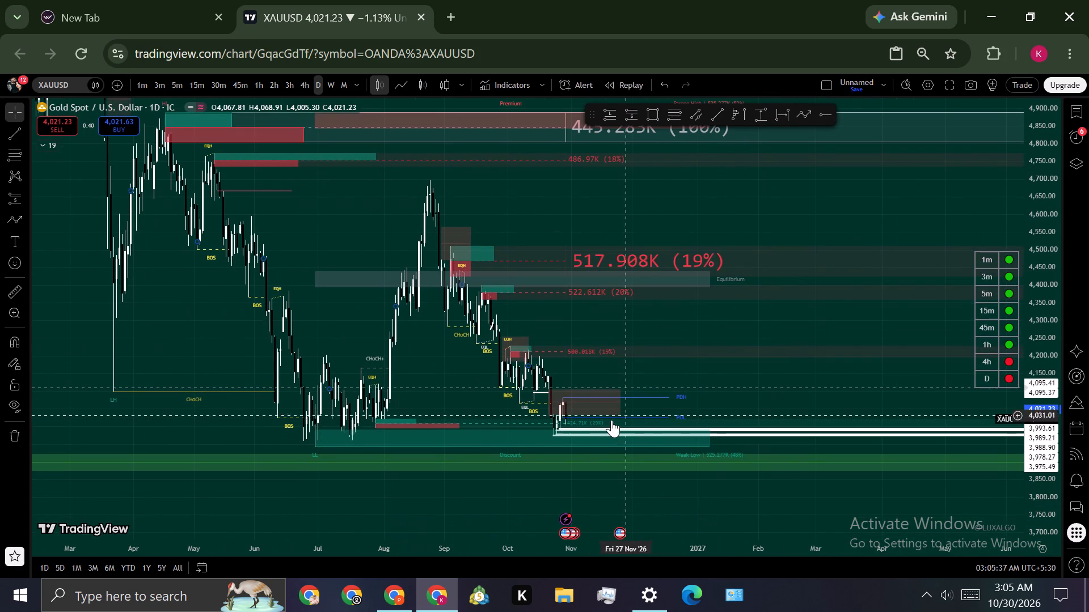
left_click(609, 402)
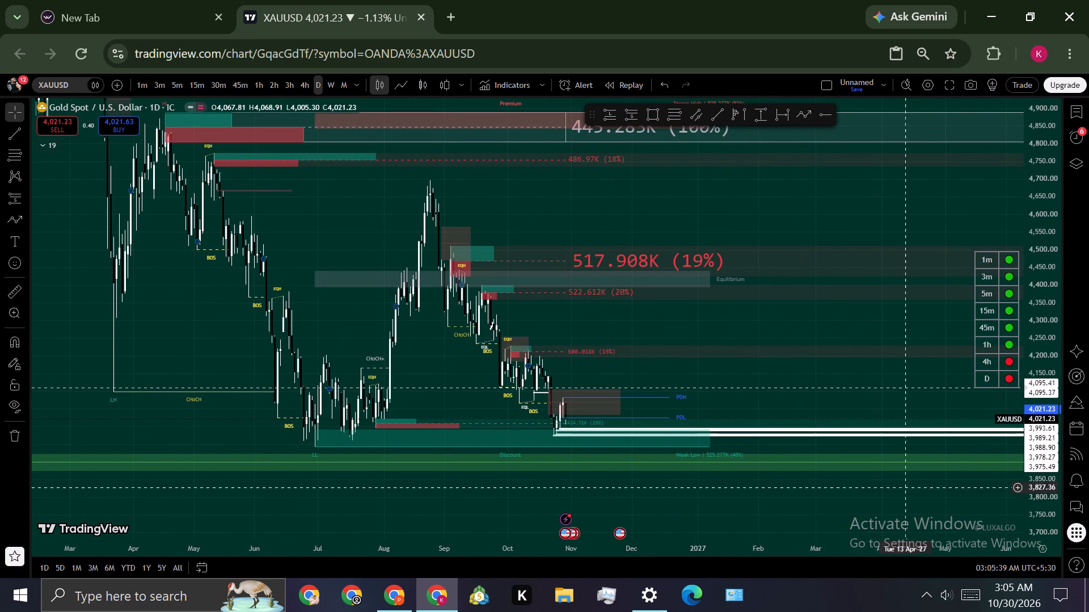
left_click_drag(1050, 486, 1033, 373)
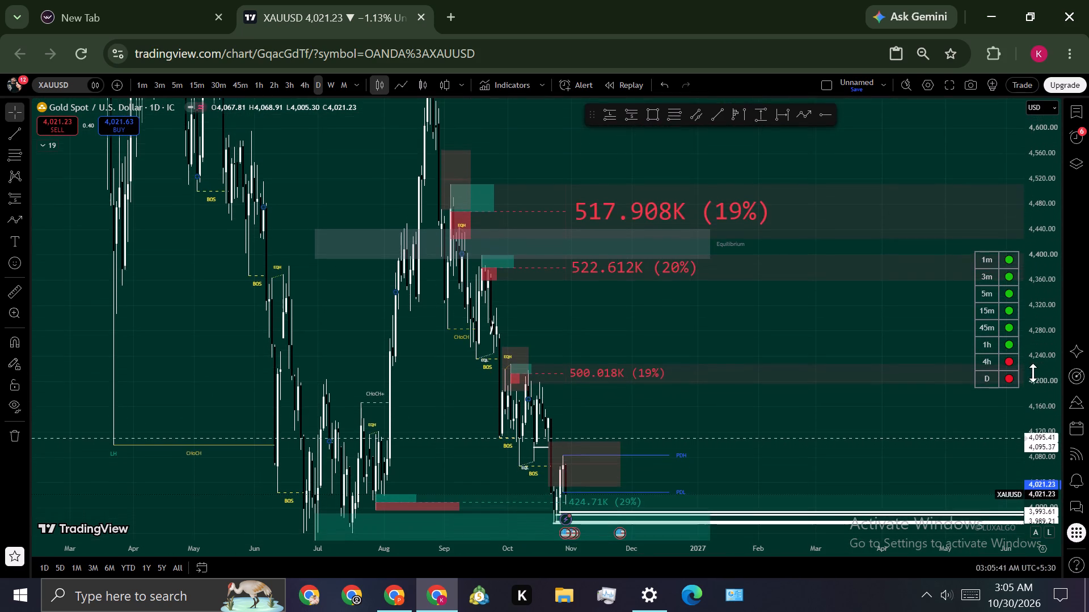
left_click_drag(1033, 373, 1022, 413)
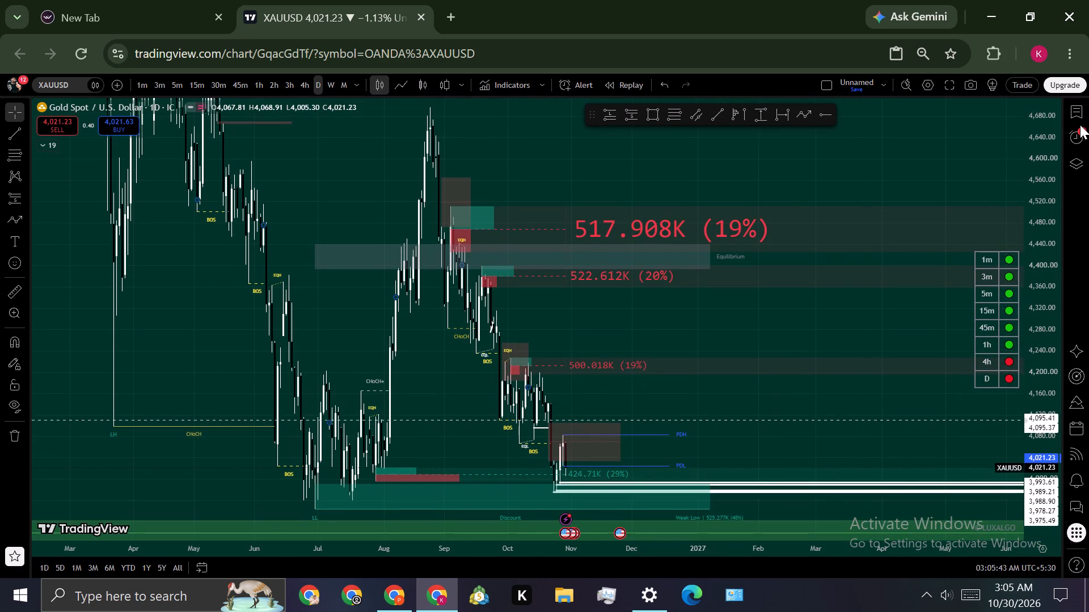
left_click(1080, 125)
left_click_drag(1080, 112, 1078, 153)
left_click(1038, 110)
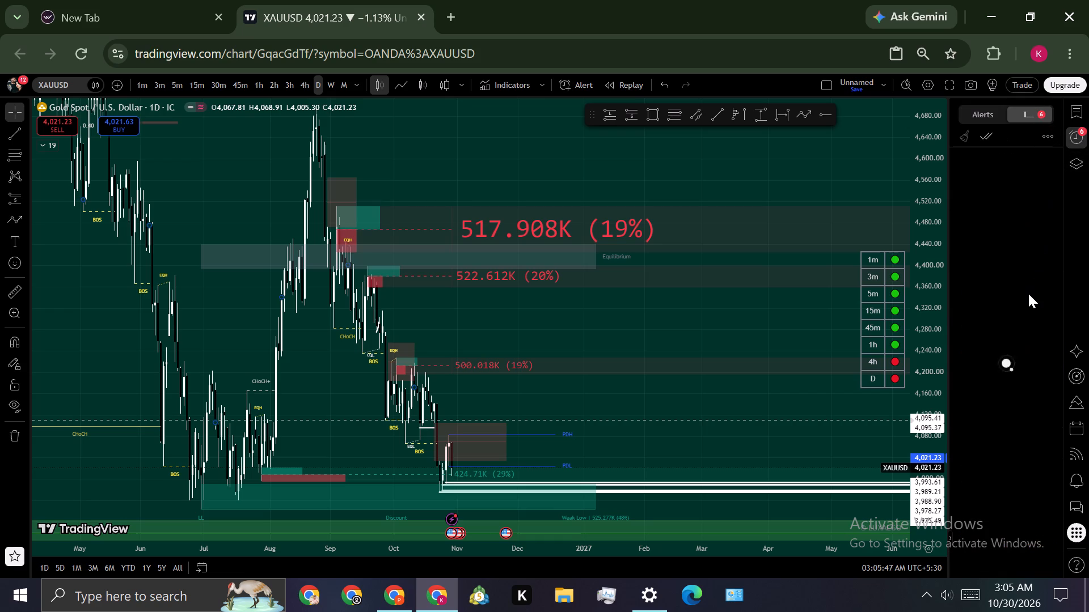
scroll(1003, 232, "down", 2)
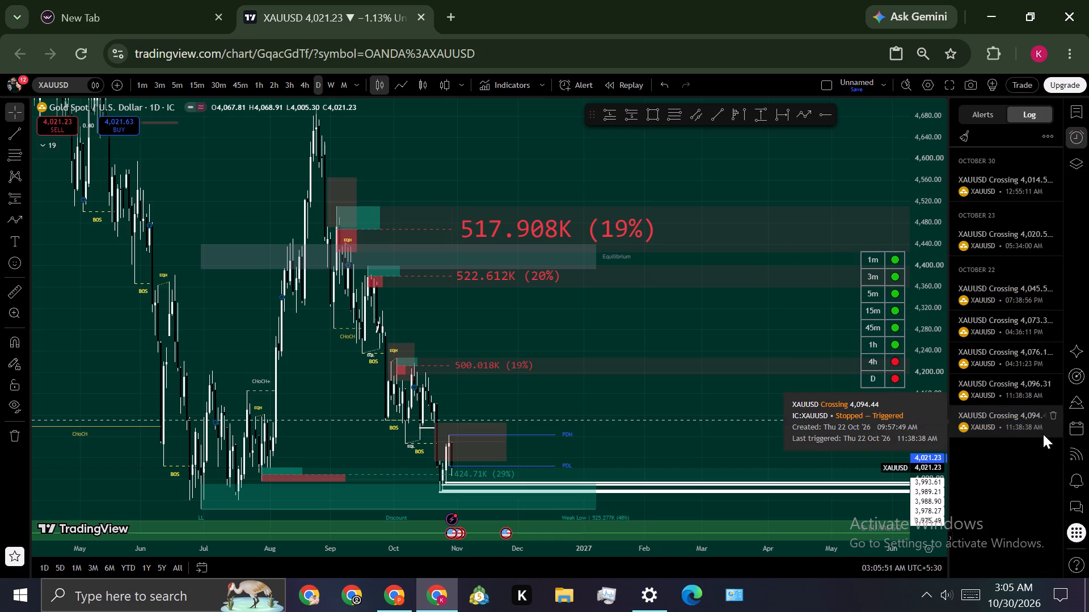
Load the OANDA feed of XAUUSD from the watchlist's crypto section.
left_click(1076, 117)
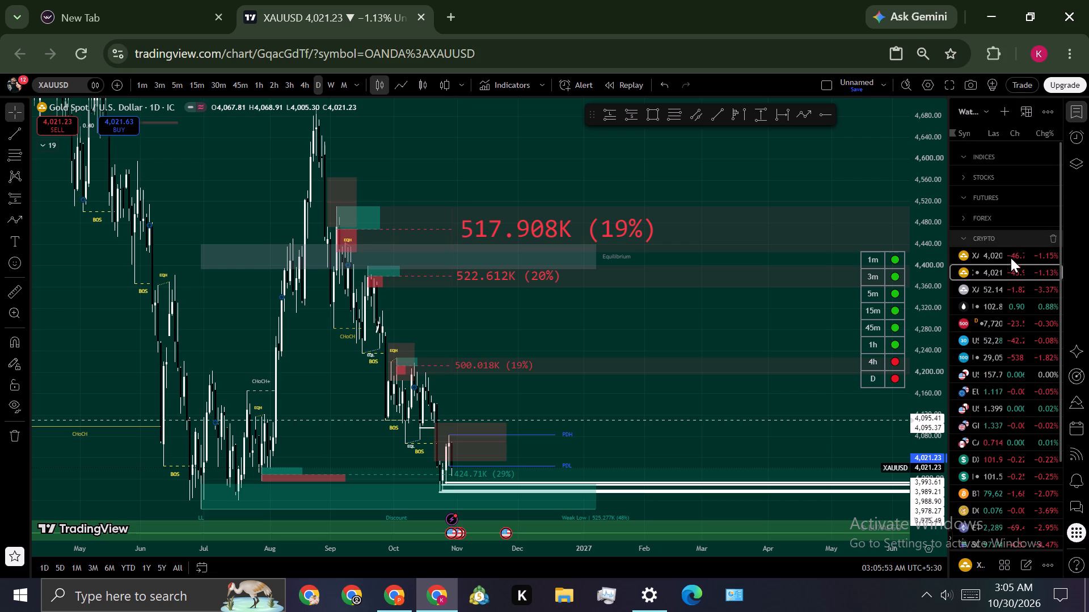
left_click(982, 255)
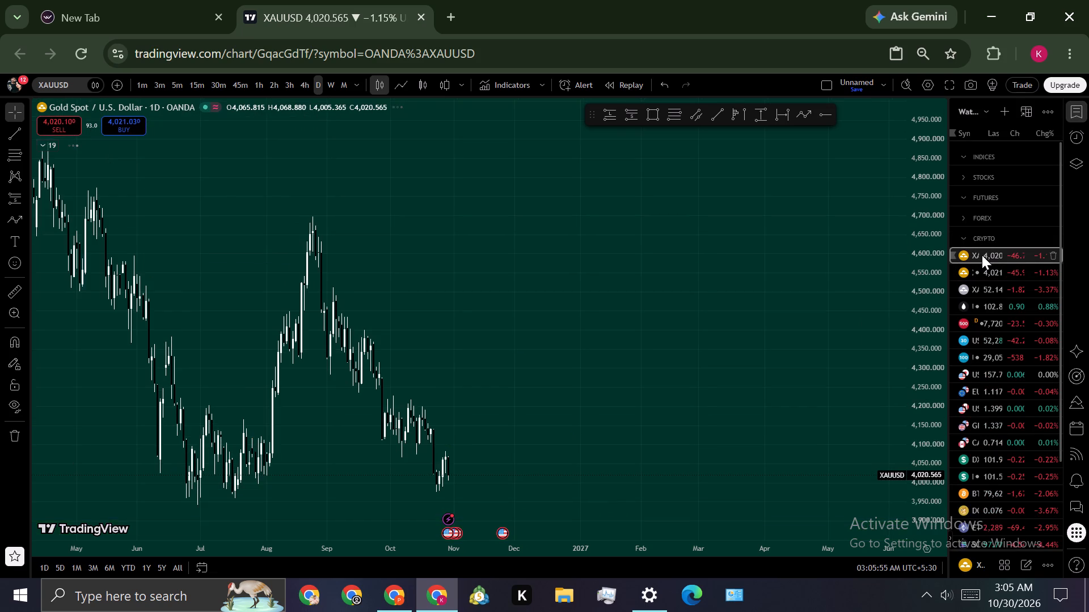
Switch the OANDA gold chart to the 5-minute timeframe.
left_click_drag(661, 439, 840, 323)
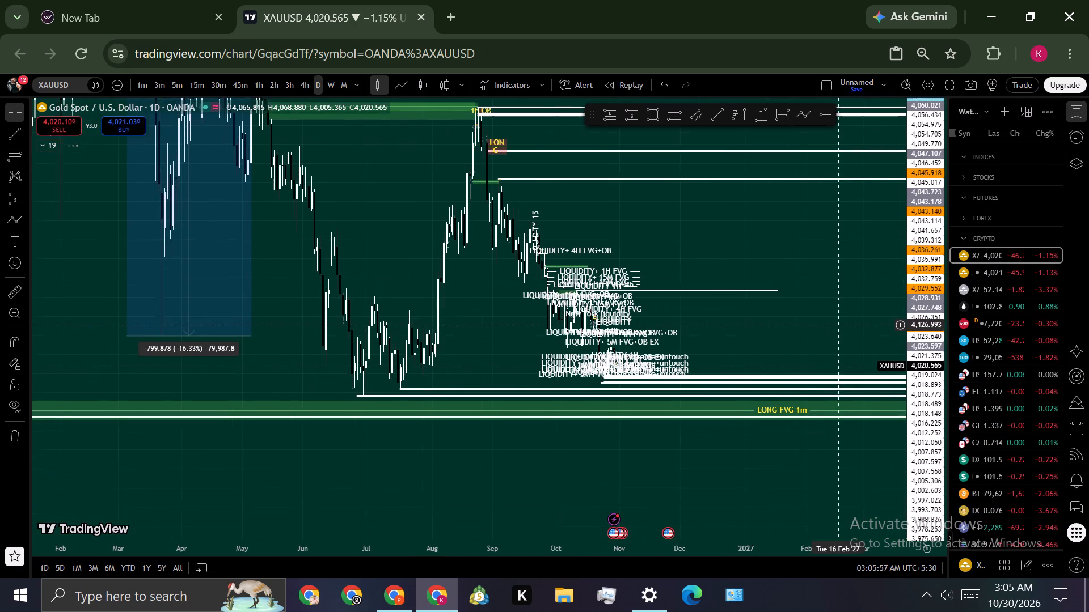
left_click_drag(840, 323, 840, 322)
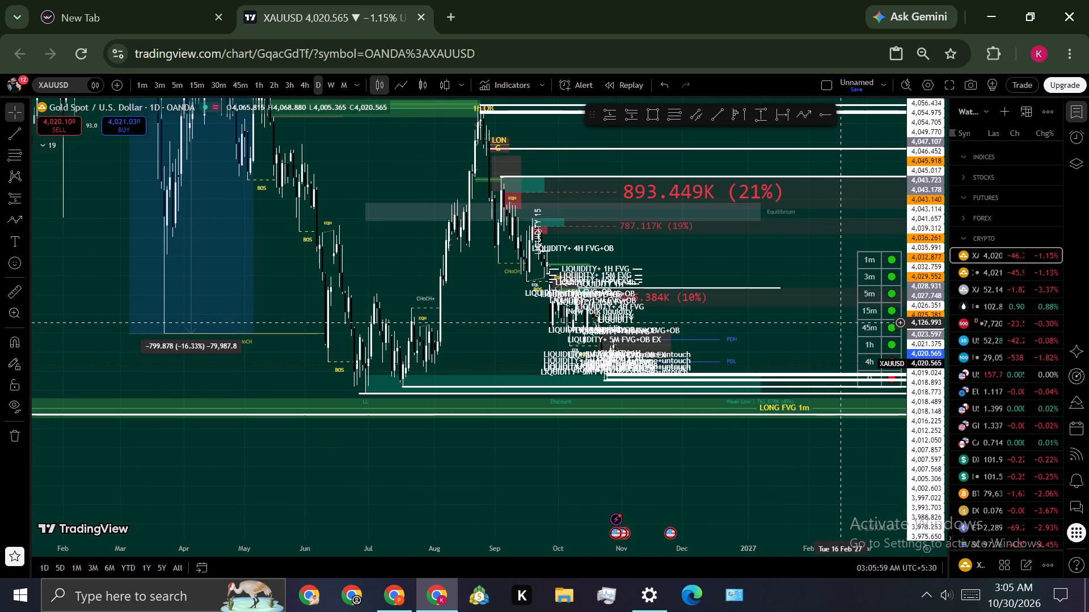
left_click_drag(692, 477, 820, 452)
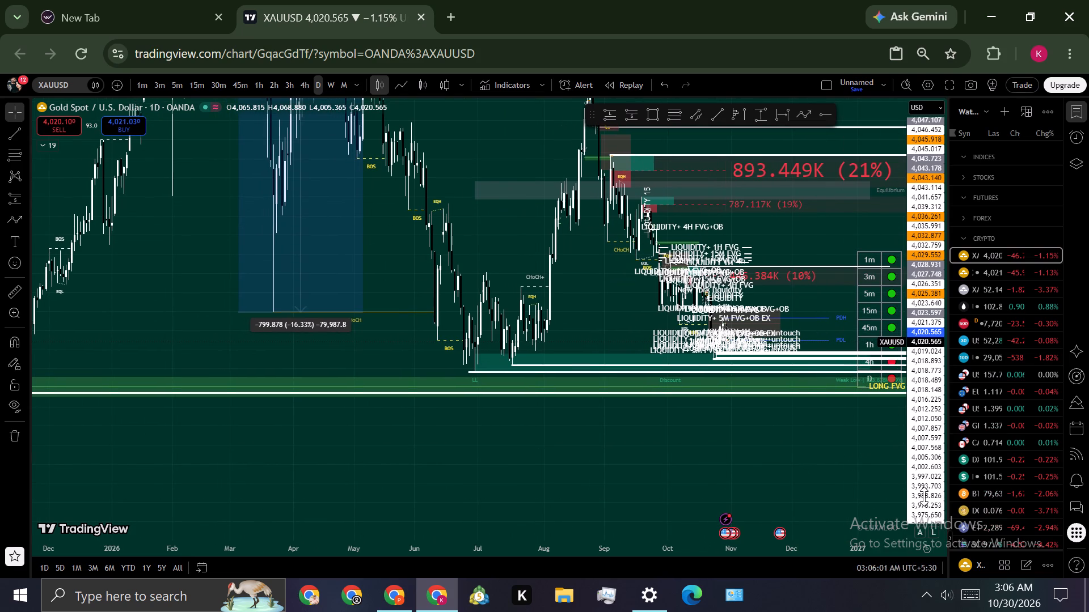
left_click_drag(919, 488, 898, 244)
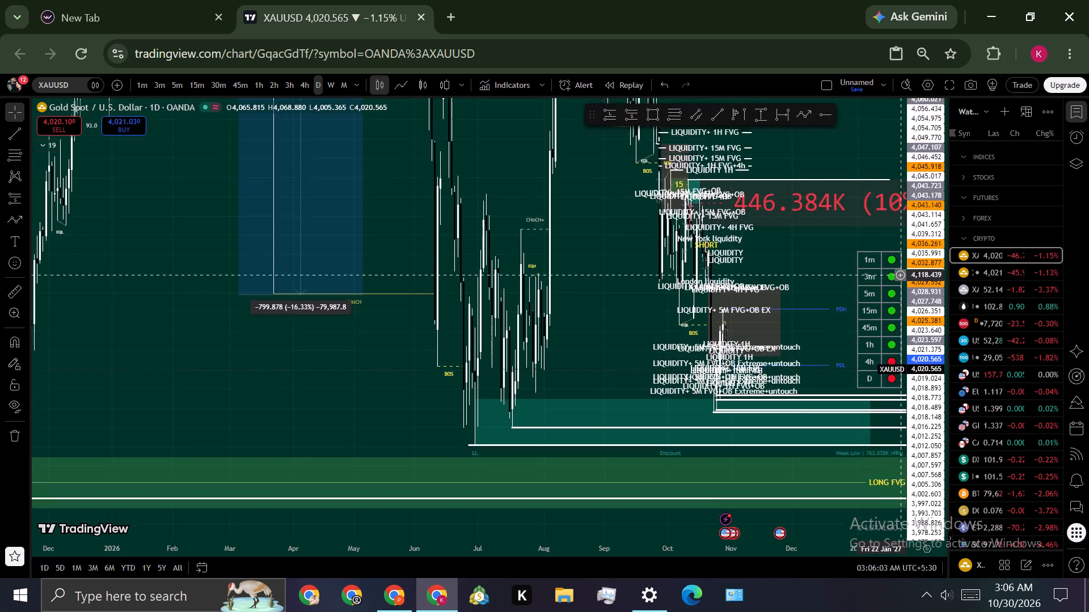
left_click_drag(898, 244, 904, 66)
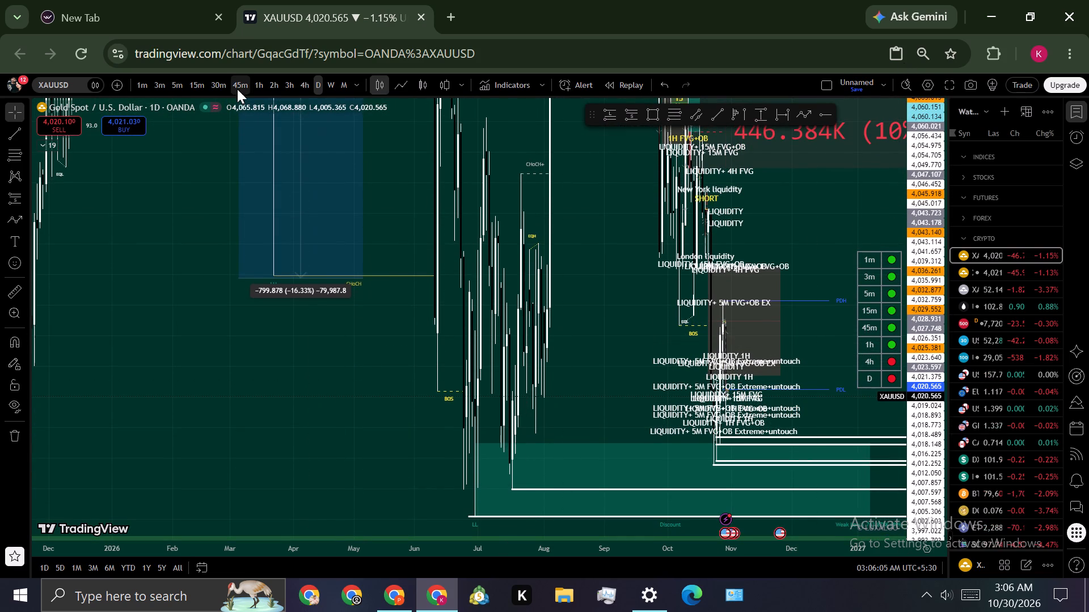
left_click(180, 85)
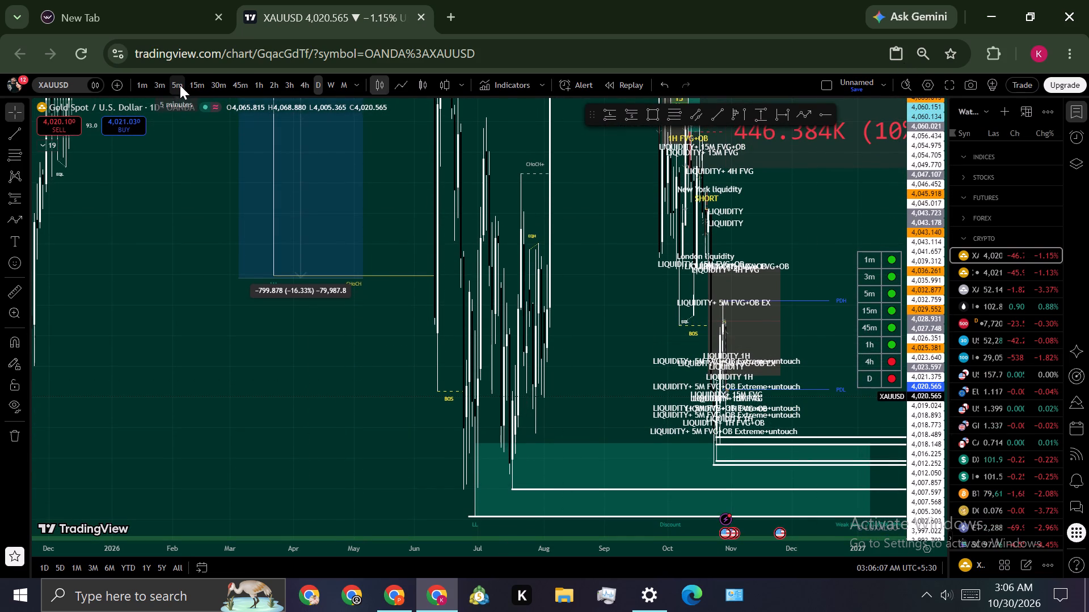
Examine the 30 October price action on the 5-minute chart against the marked liquidity, FVG and order block levels.
scroll(803, 361, "down", 6)
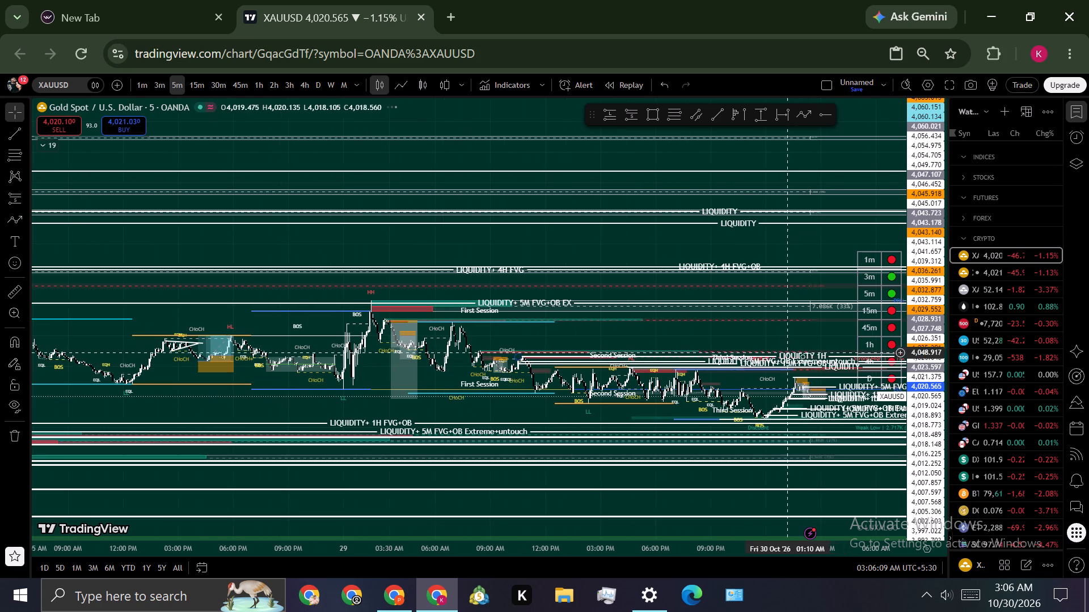
left_click_drag(810, 324, 505, 222)
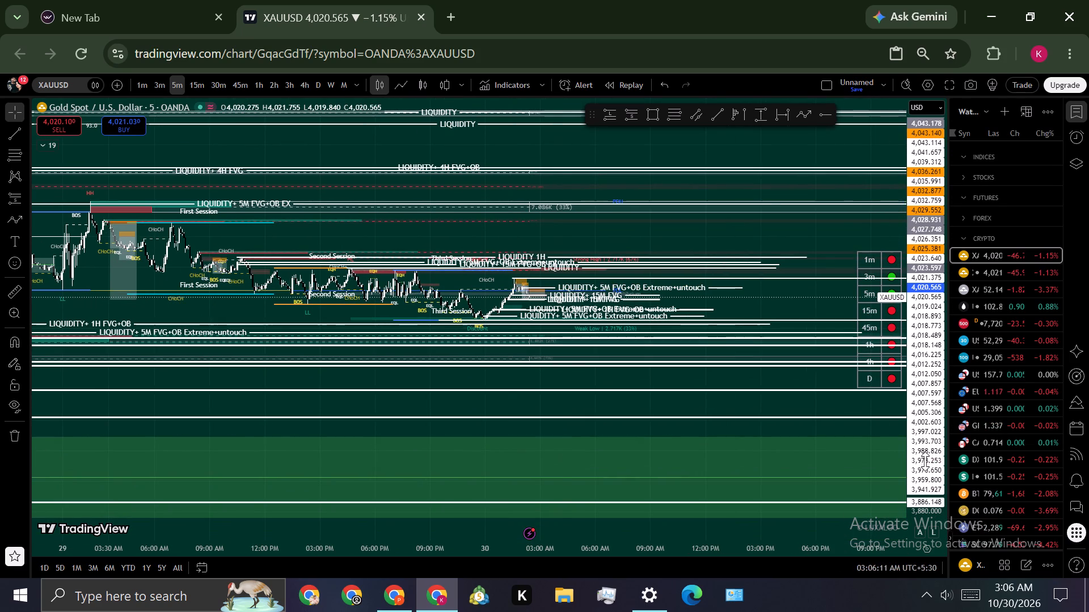
left_click_drag(927, 474, 879, 39)
scroll(714, 256, "down", 2)
left_click_drag(794, 220, 816, 410)
scroll(753, 439, "up", 4)
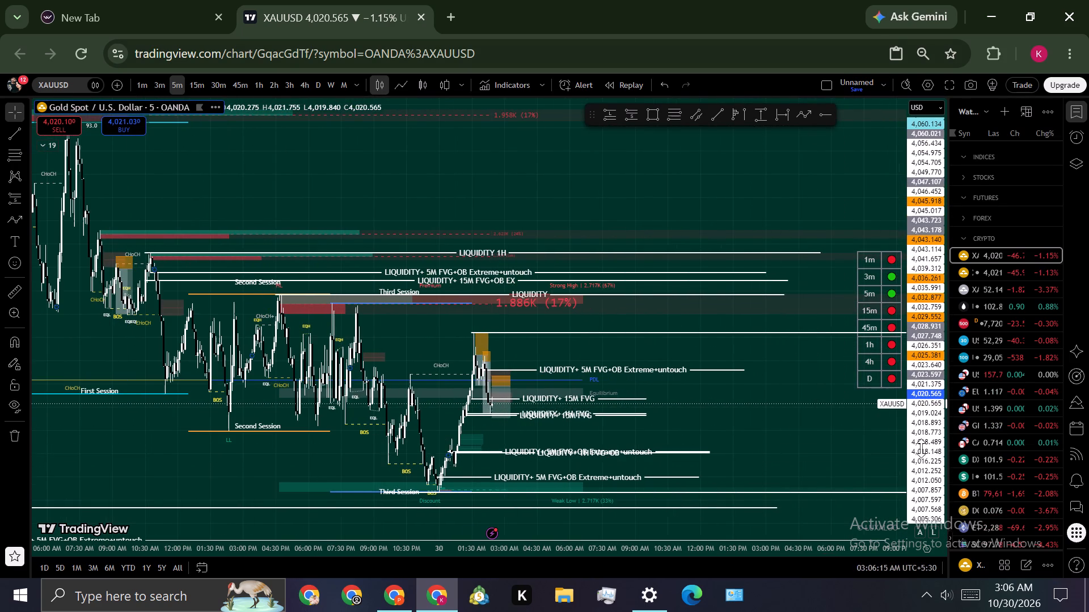
left_click_drag(921, 448, 914, 295)
scroll(770, 436, "up", 6)
left_click_drag(674, 471, 735, 450)
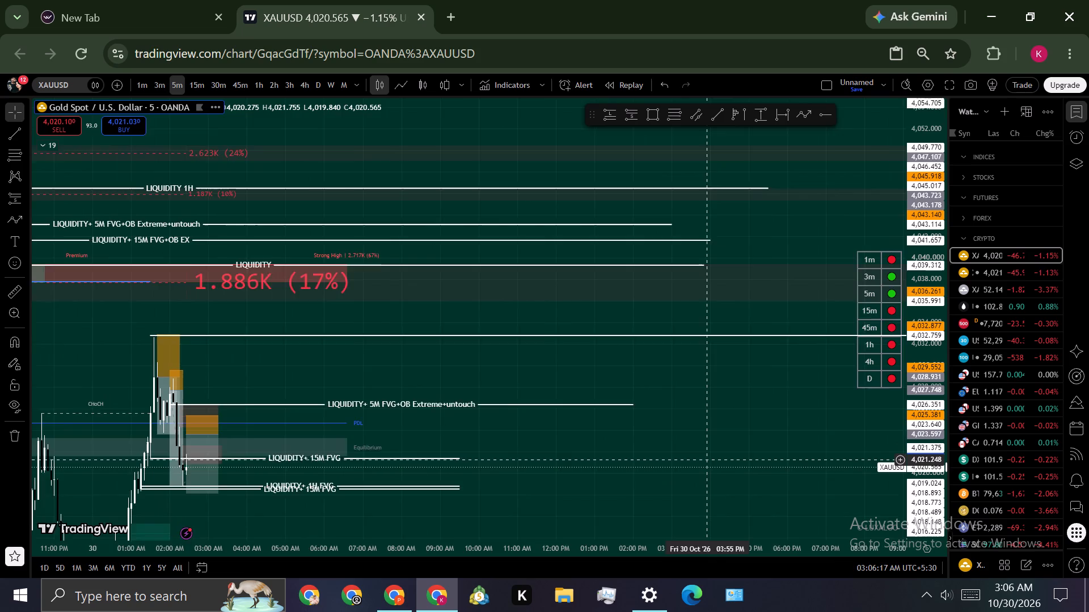
left_click_drag(735, 450, 957, 373)
scroll(825, 480, "up", 2)
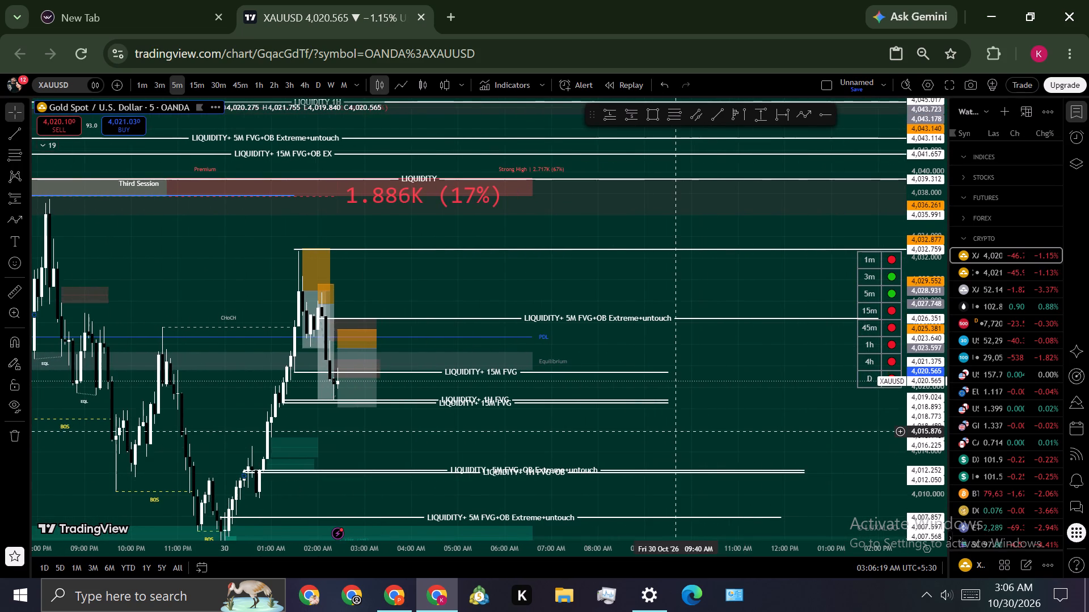
scroll(701, 430, "down", 2)
left_click_drag(721, 433, 839, 349)
scroll(719, 411, "up", 3)
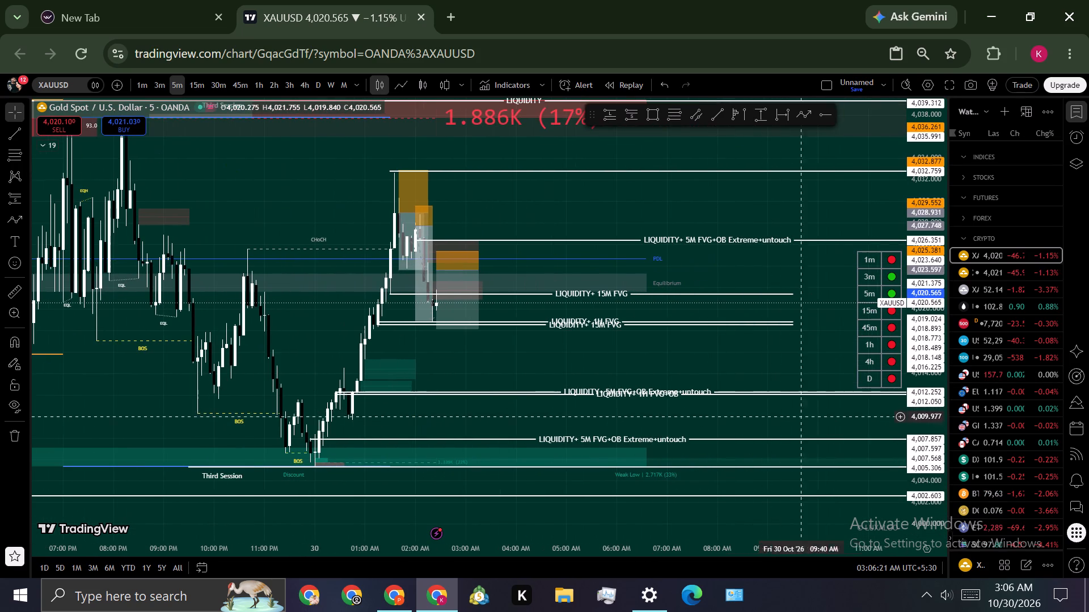
scroll(922, 371, "down", 2)
left_click_drag(780, 364, 715, 373)
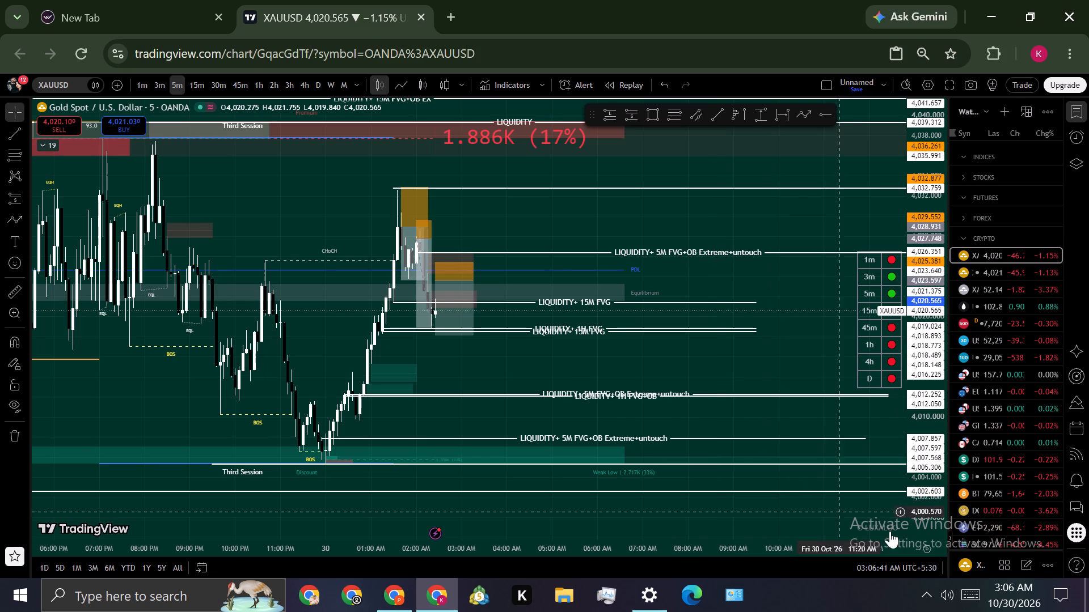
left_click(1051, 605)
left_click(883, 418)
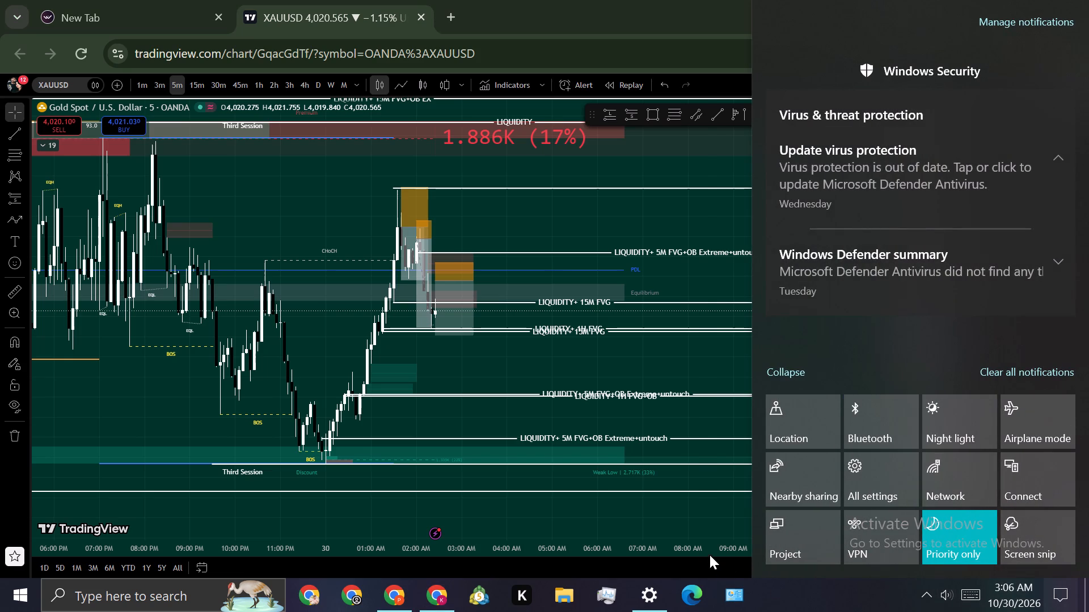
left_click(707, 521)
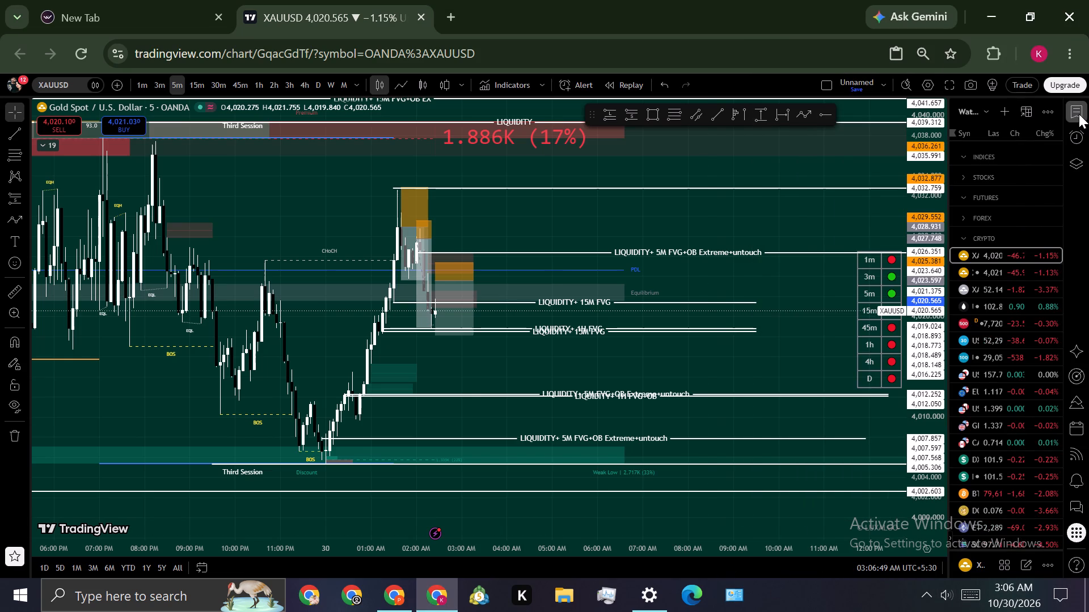
Hide the watchlist to widen the chart.
left_click(1079, 114)
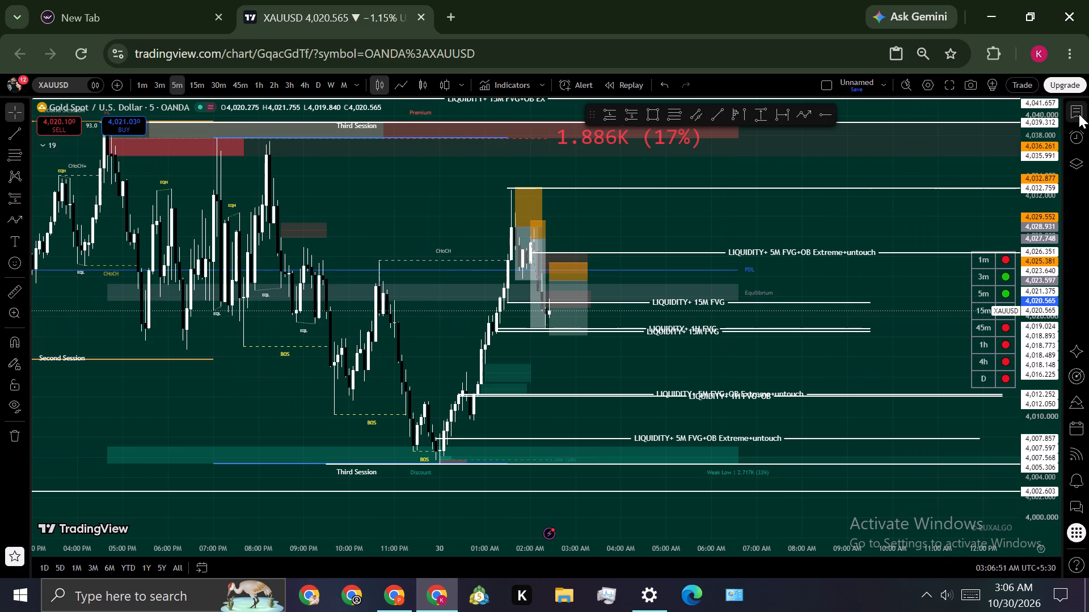
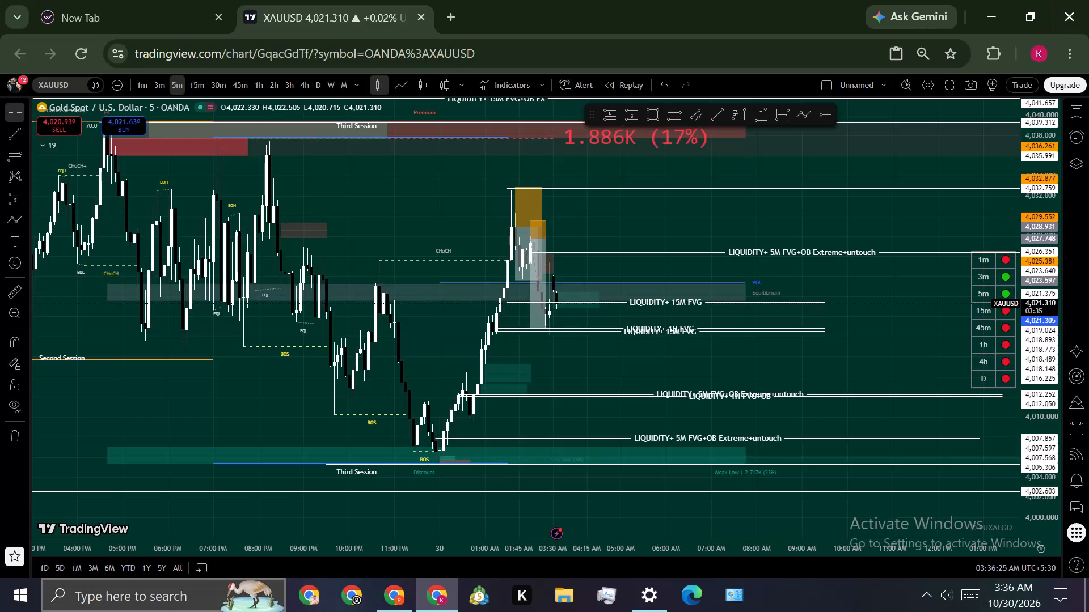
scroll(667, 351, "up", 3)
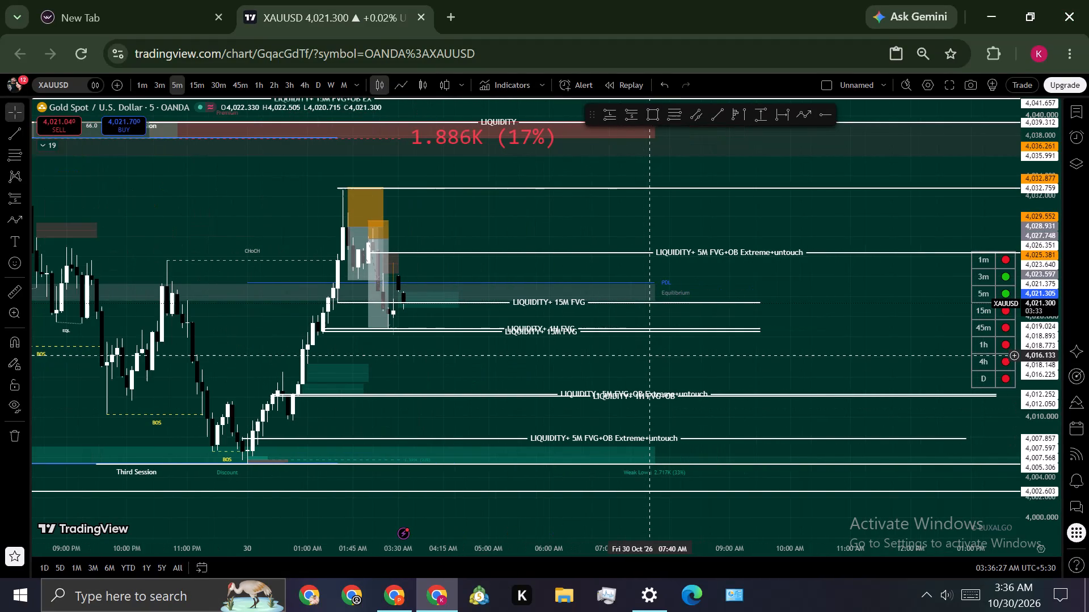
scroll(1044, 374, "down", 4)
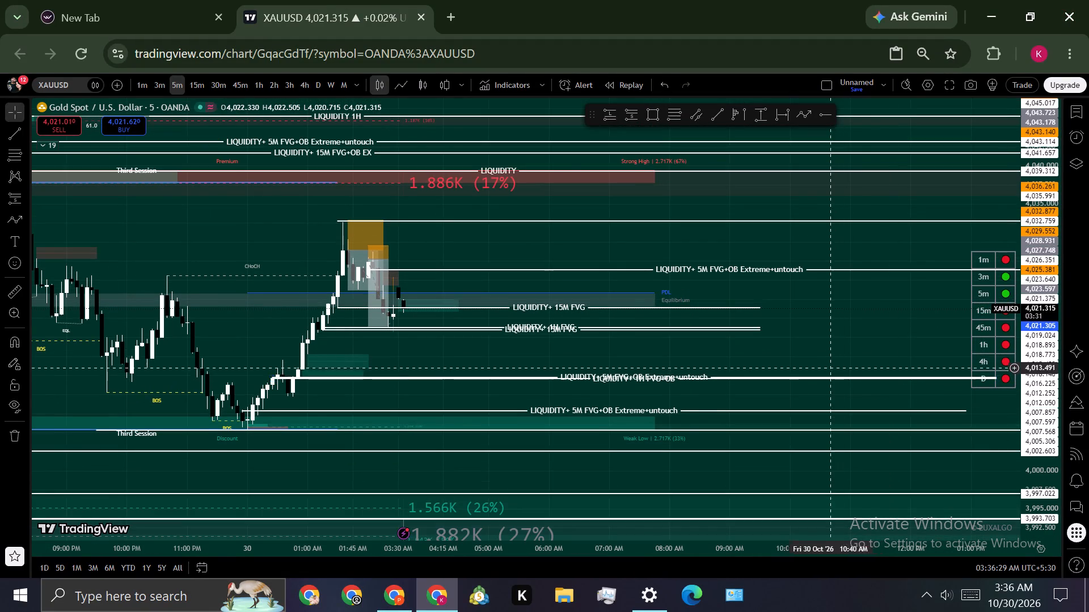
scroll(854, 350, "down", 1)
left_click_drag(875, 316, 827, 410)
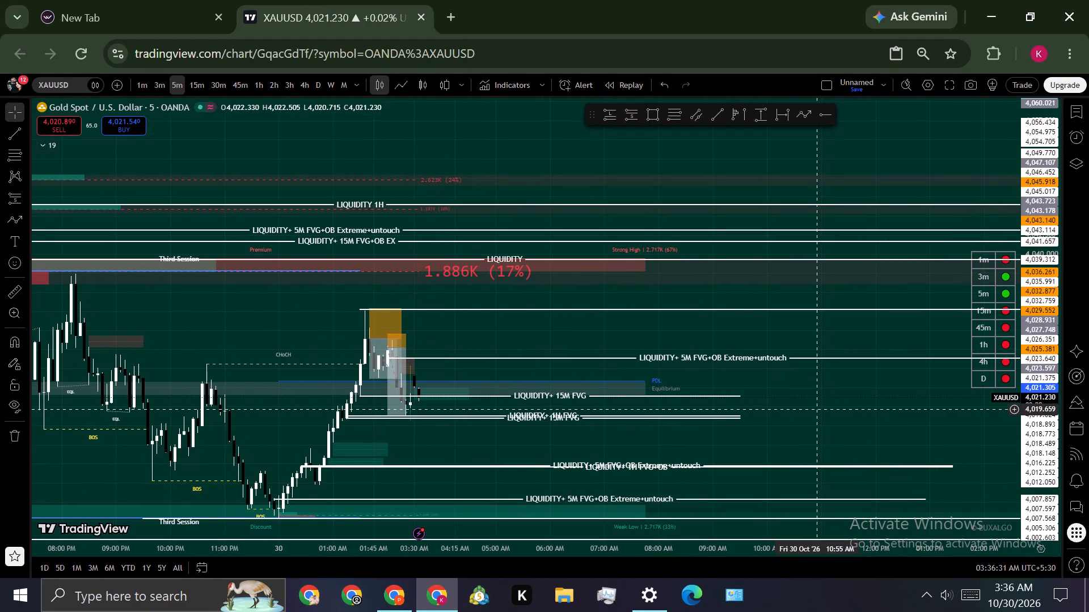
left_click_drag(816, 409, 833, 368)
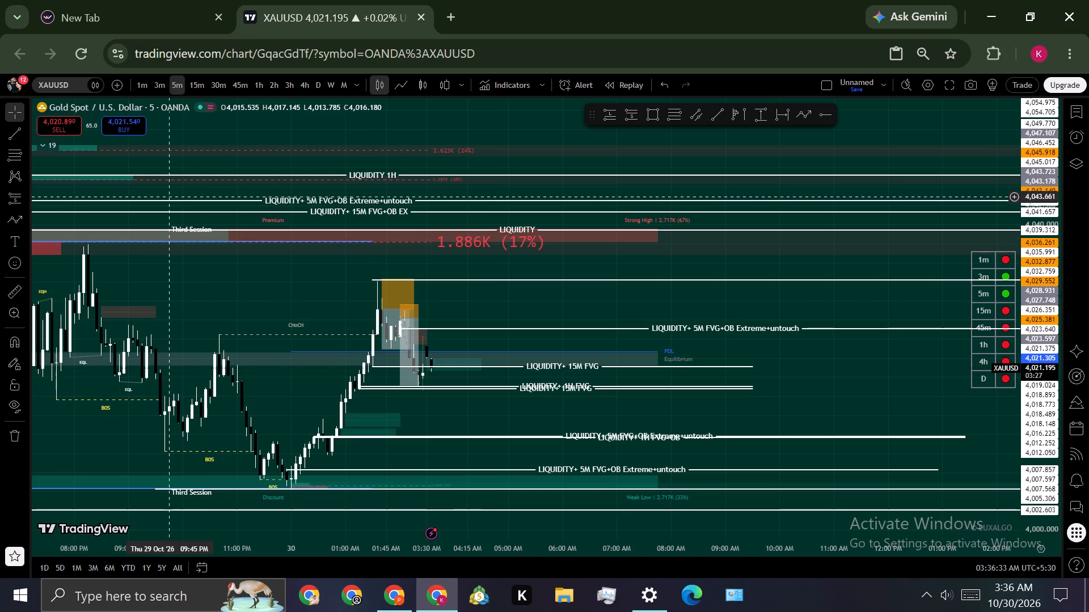
Switch the OANDA gold chart to the 1-minute timeframe.
left_click(140, 85)
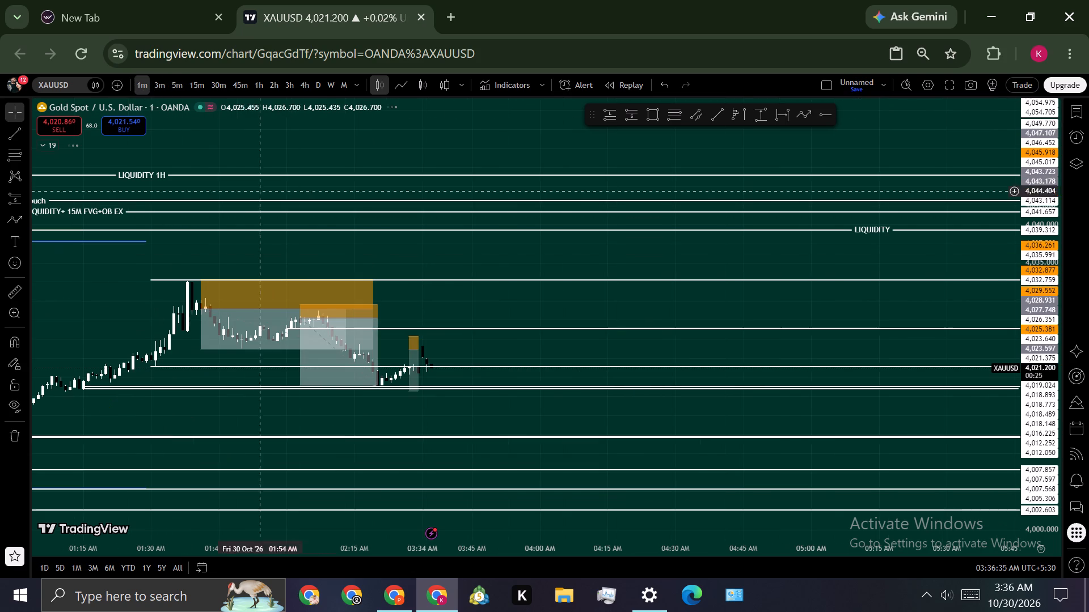
Examine the latest 1-minute gold price action against the drawn short positions, order blocks and liquidity levels.
scroll(662, 428, "down", 5)
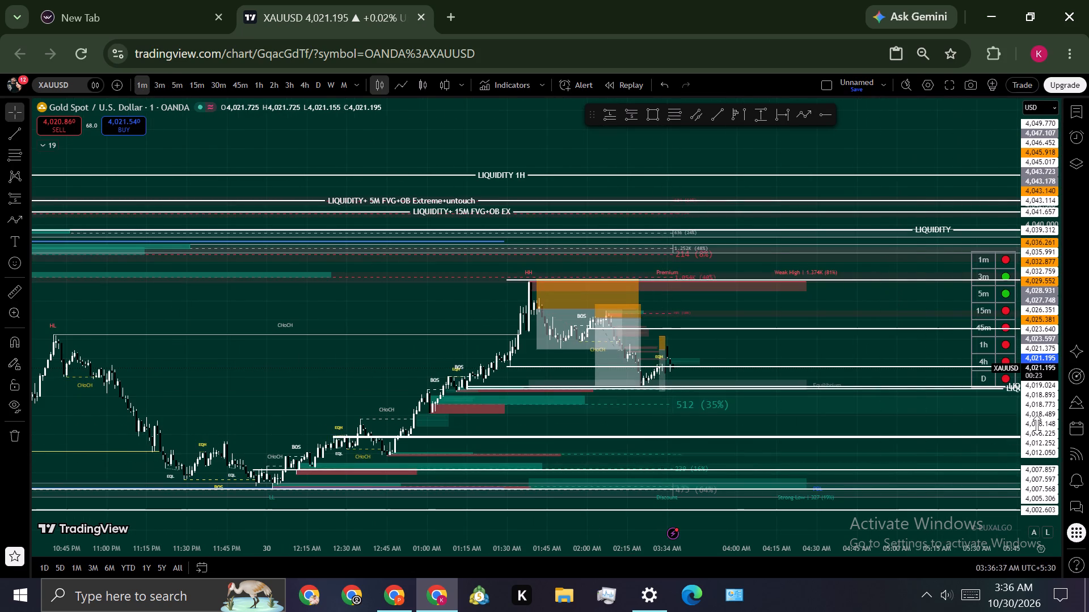
left_click_drag(1045, 420, 1016, 194)
scroll(752, 339, "up", 7)
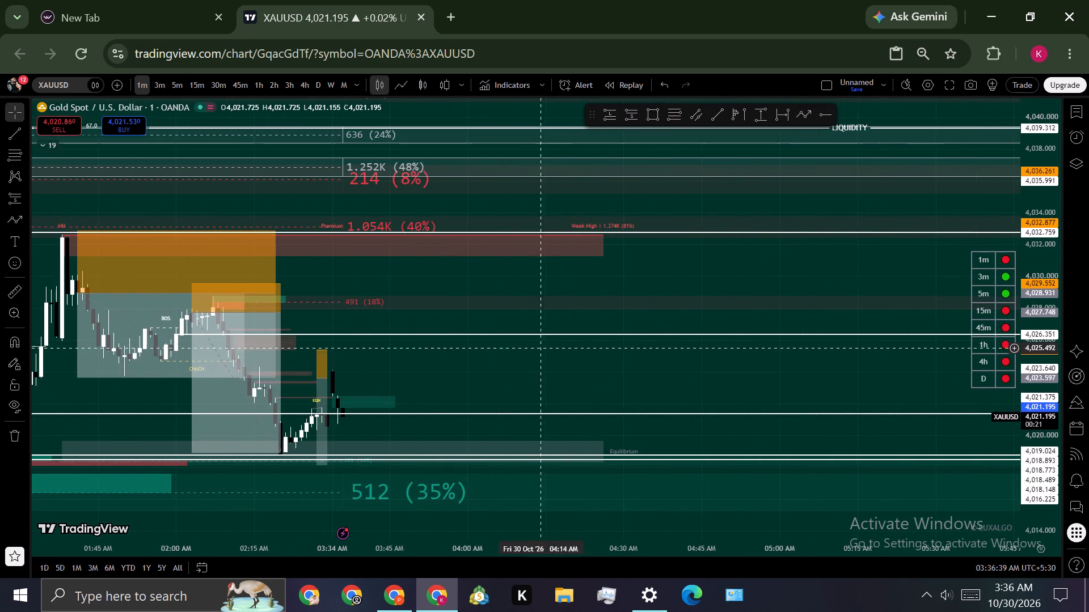
left_click_drag(479, 357, 1003, 305)
left_click_drag(1040, 396, 1015, 278)
scroll(892, 303, "up", 7)
scroll(1030, 377, "down", 4)
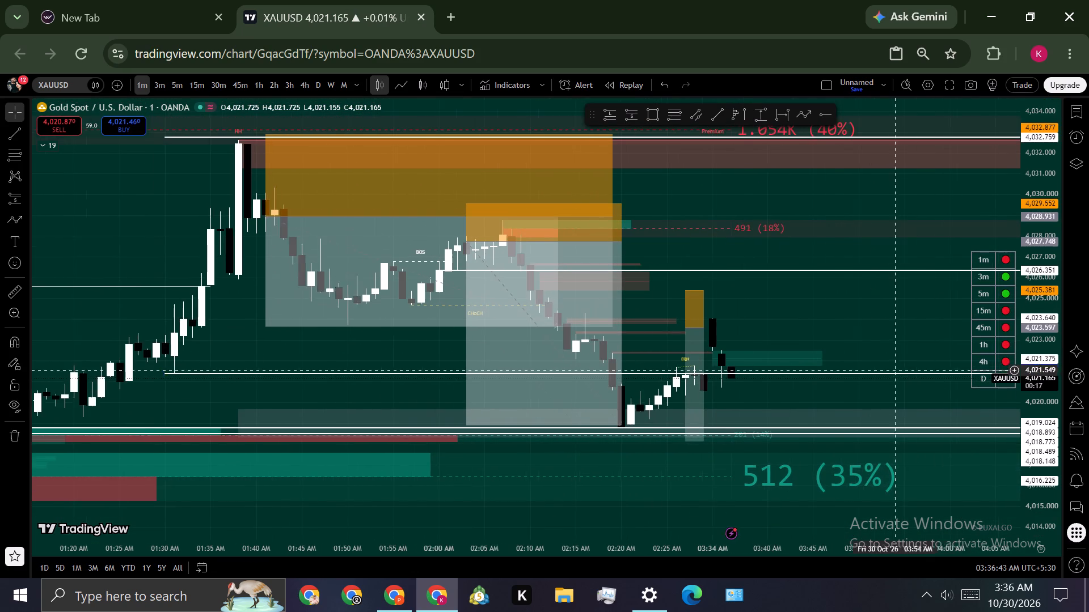
left_click_drag(905, 312, 699, 286)
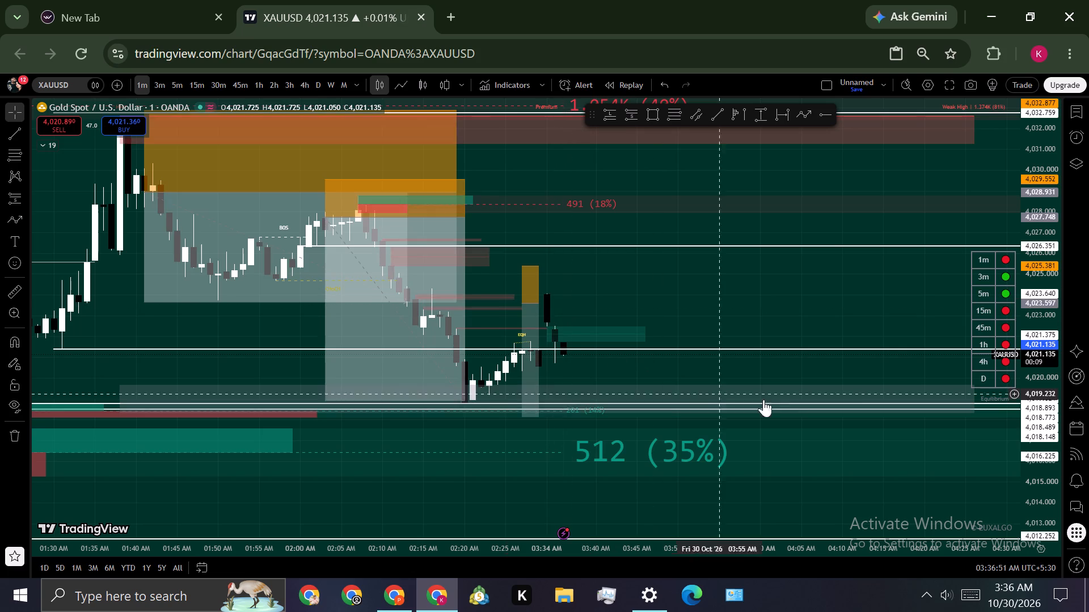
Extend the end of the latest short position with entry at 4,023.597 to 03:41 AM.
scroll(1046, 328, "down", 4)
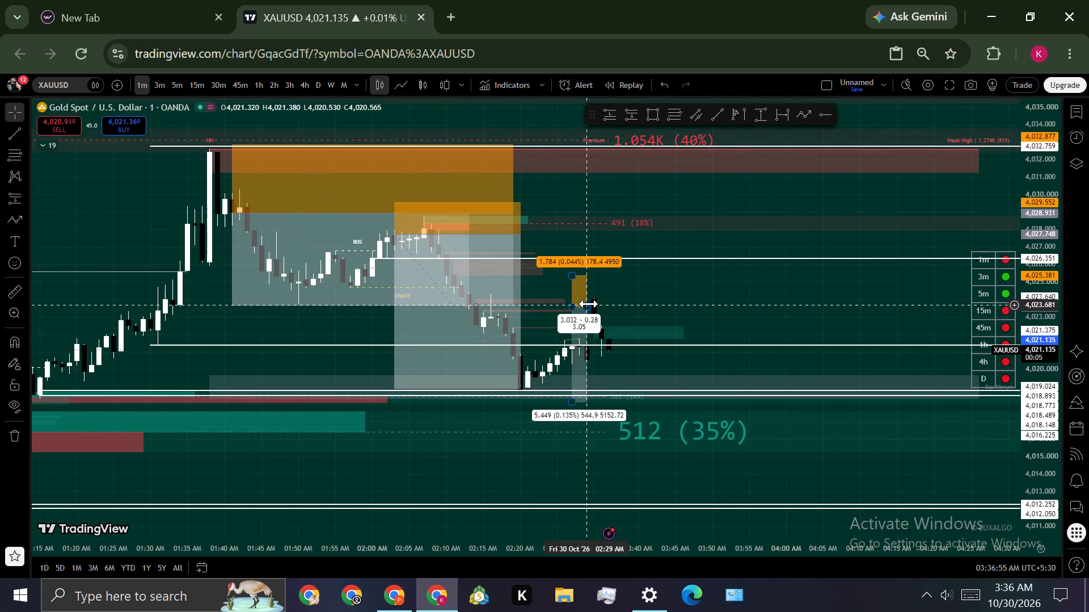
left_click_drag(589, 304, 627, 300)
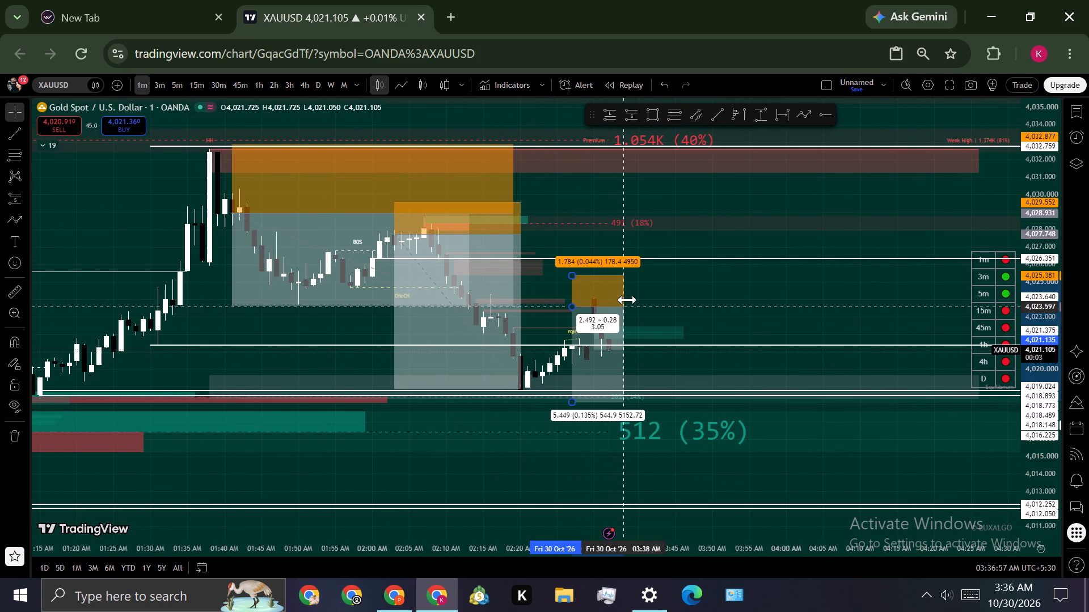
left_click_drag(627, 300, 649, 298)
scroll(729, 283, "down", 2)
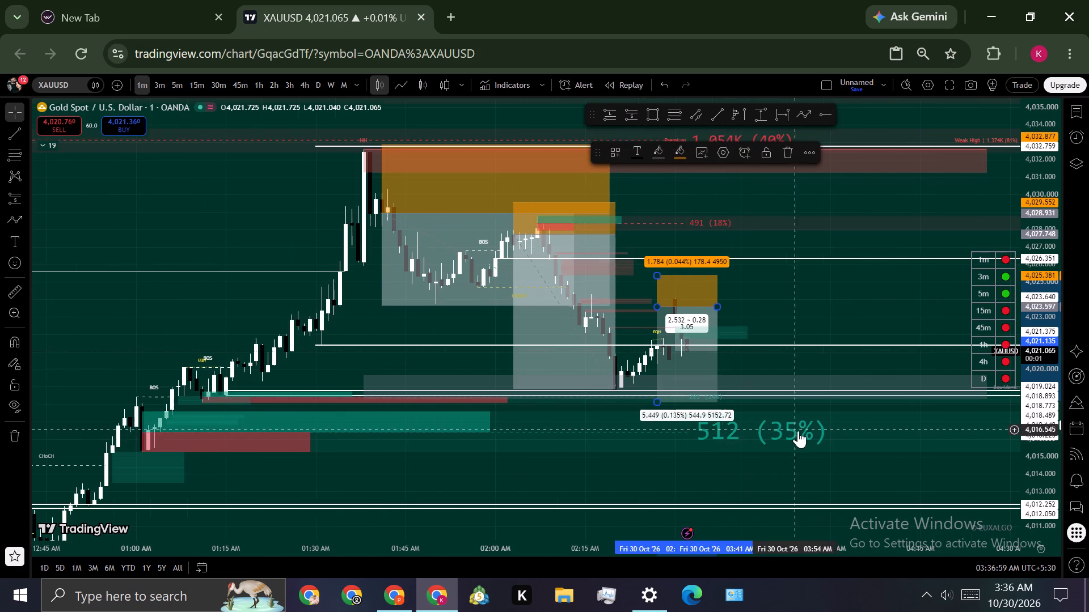
Lower the latest short position's profit target to 4,012.199, at the paired liquidity lines.
left_click_drag(800, 431, 649, 355)
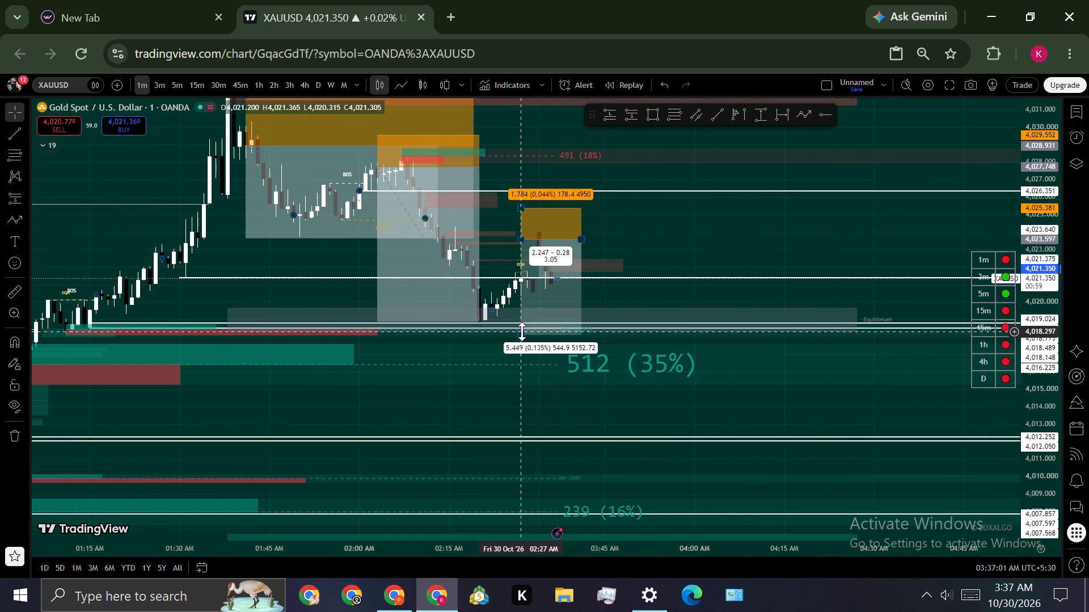
left_click_drag(522, 331, 543, 438)
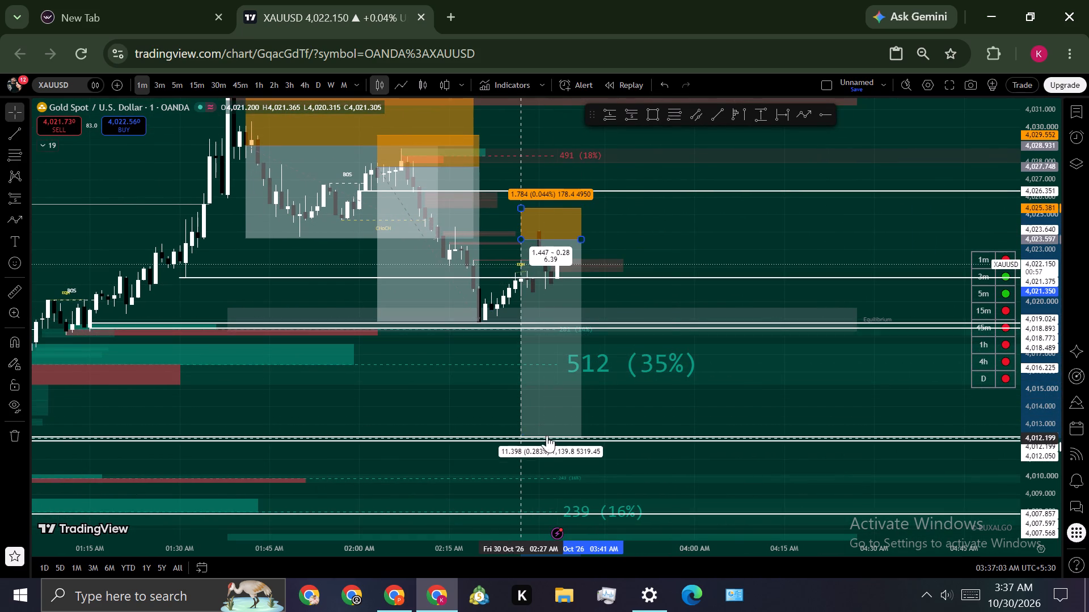
left_click(693, 386)
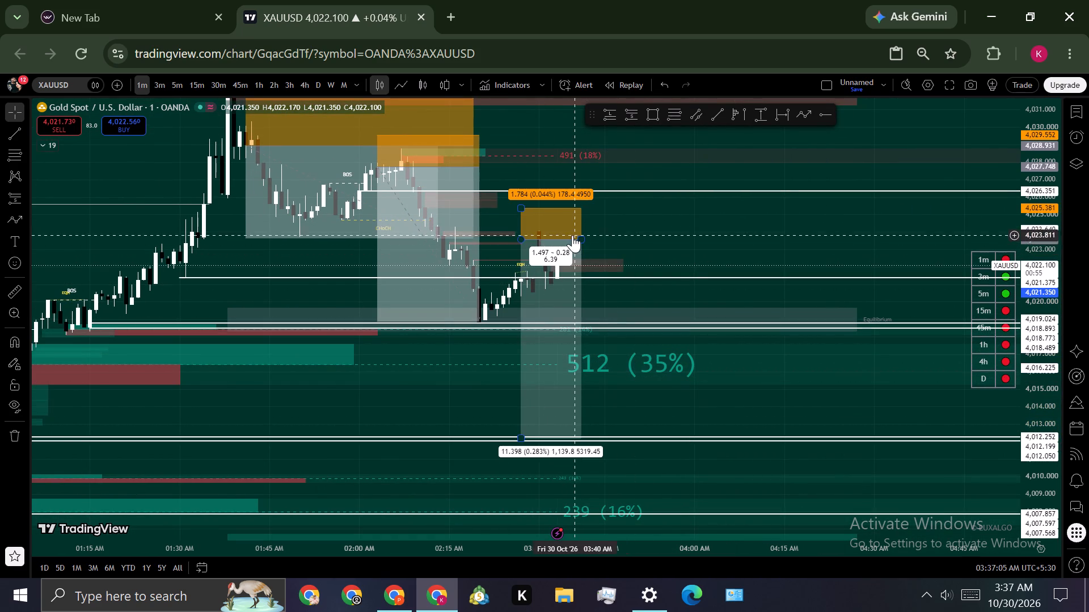
Extend the end of the latest short position to about 03:49 AM.
left_click_drag(580, 241, 627, 237)
left_click(713, 219)
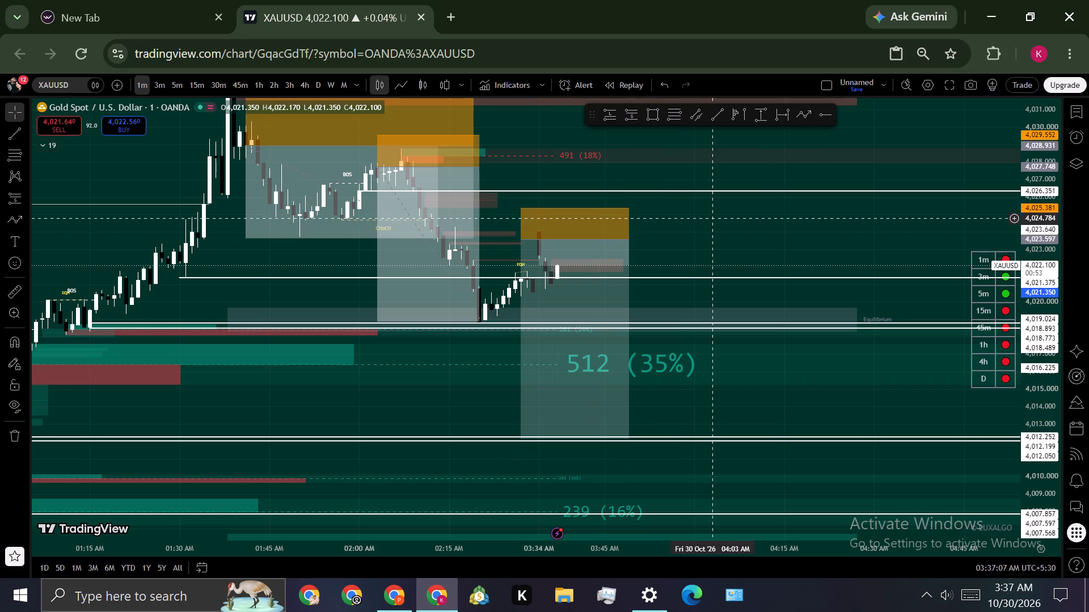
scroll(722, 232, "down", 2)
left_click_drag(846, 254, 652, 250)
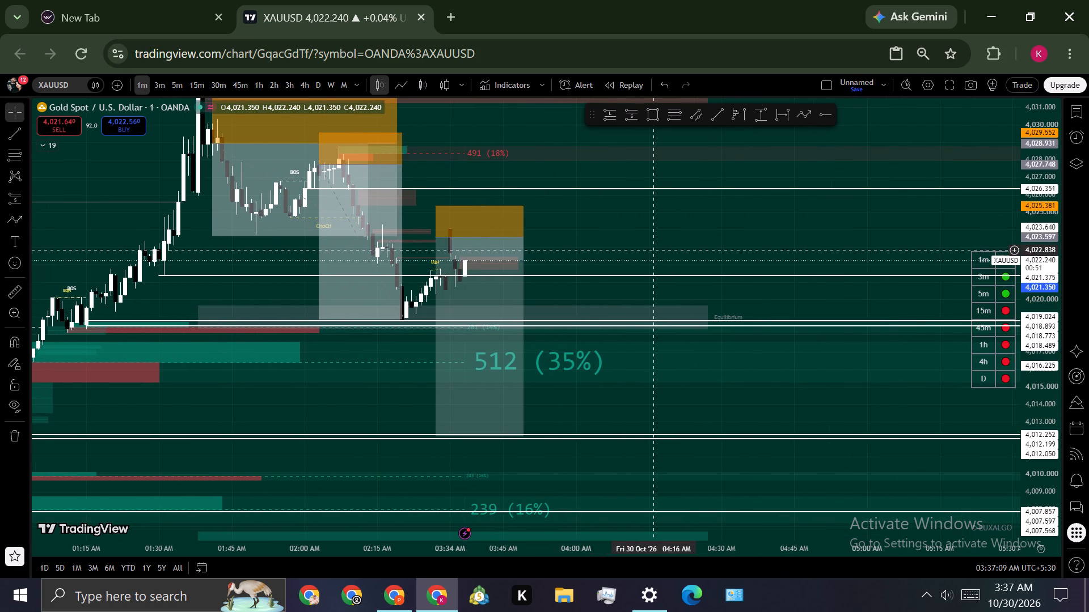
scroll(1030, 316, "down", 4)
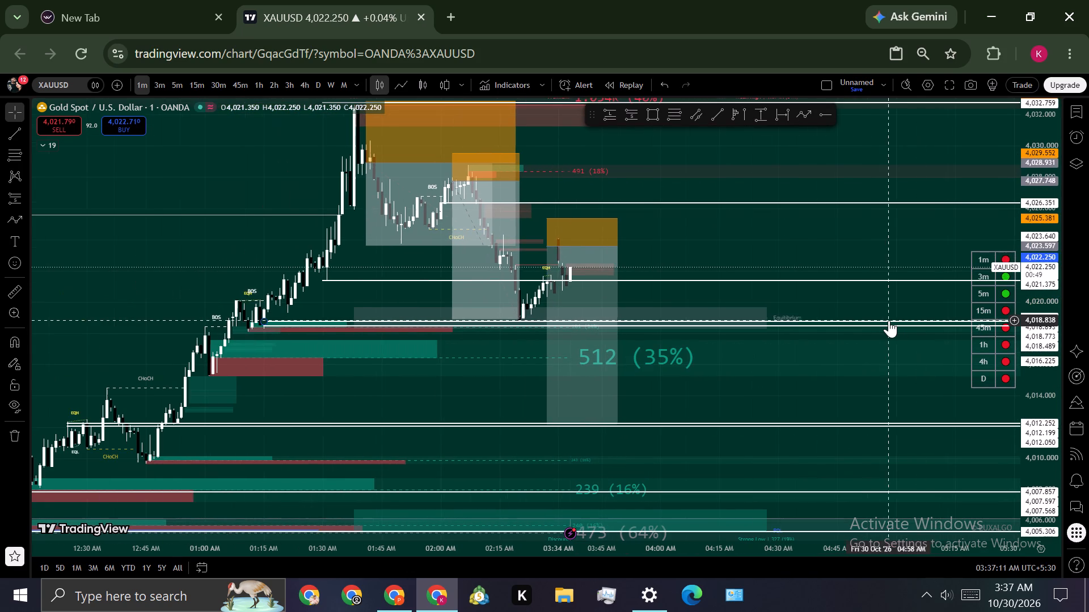
Close the browser window with the gold chart, leaving the site without saving the layout.
left_click(1073, 2)
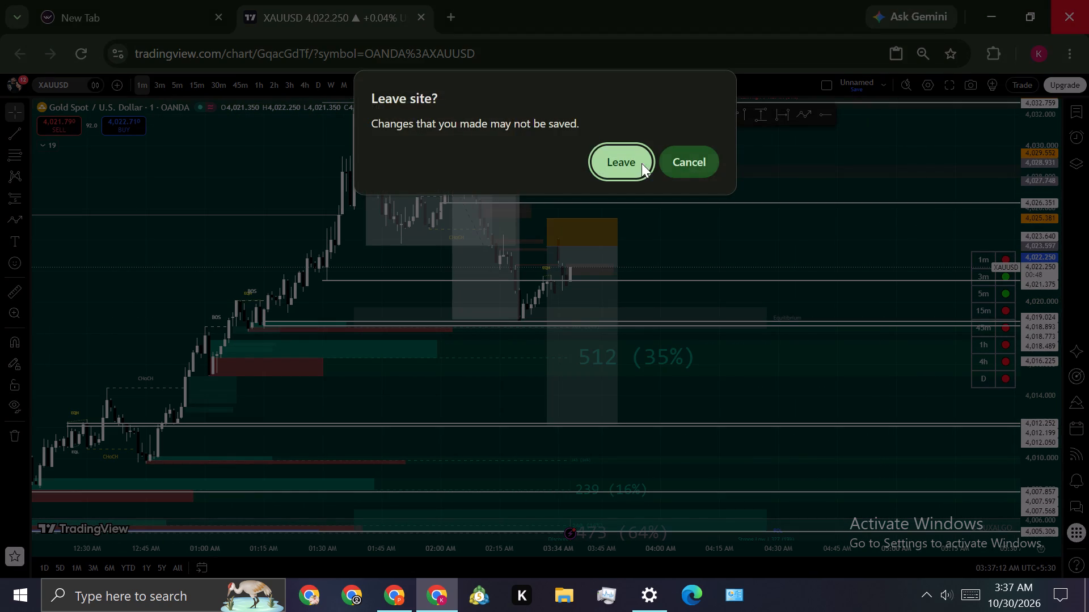
left_click(636, 159)
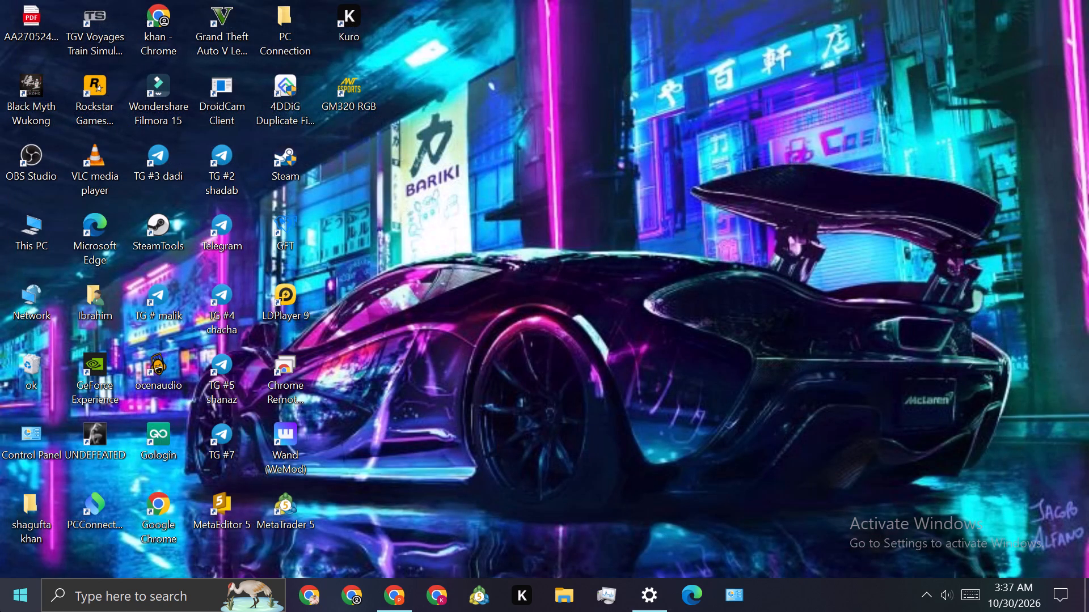
Bring up the computer's power options to shut it down.
left_click(0, 611)
left_click(15, 564)
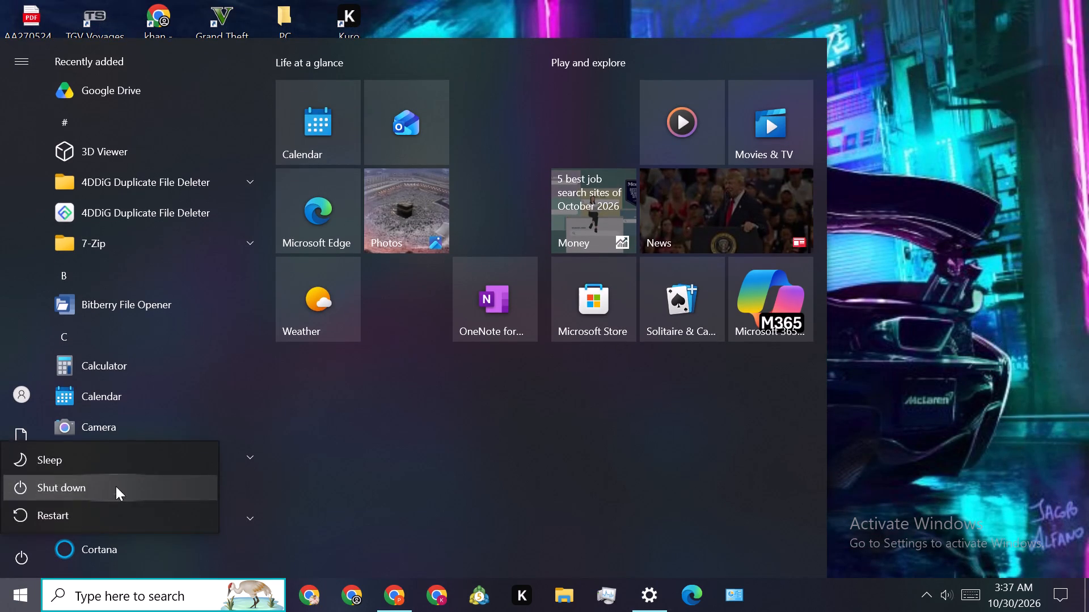